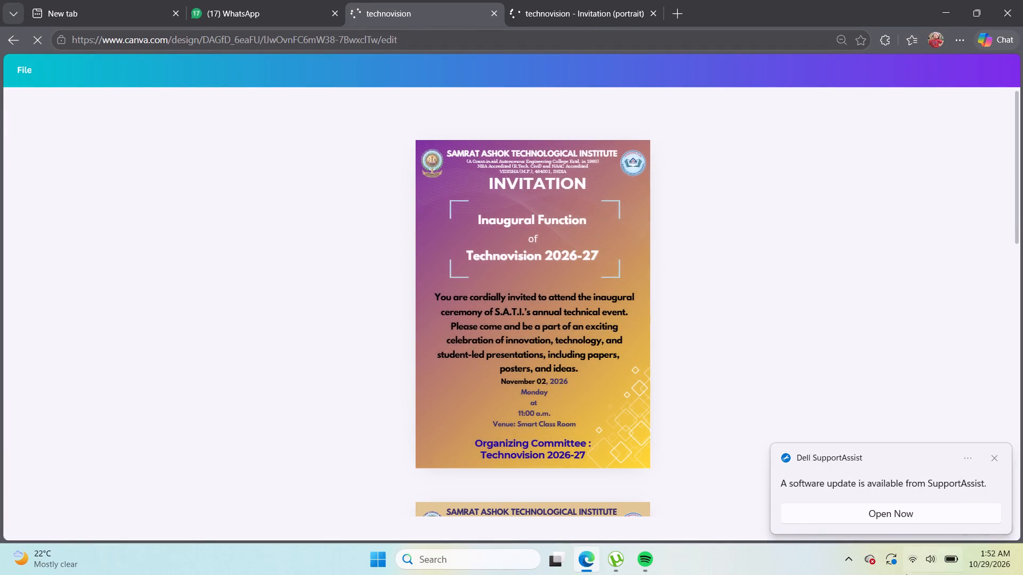
Switch the Wi-Fi connection from the 84 ka Thakur network to the iPhone hotspot and return to the invitation design.
click(919, 560)
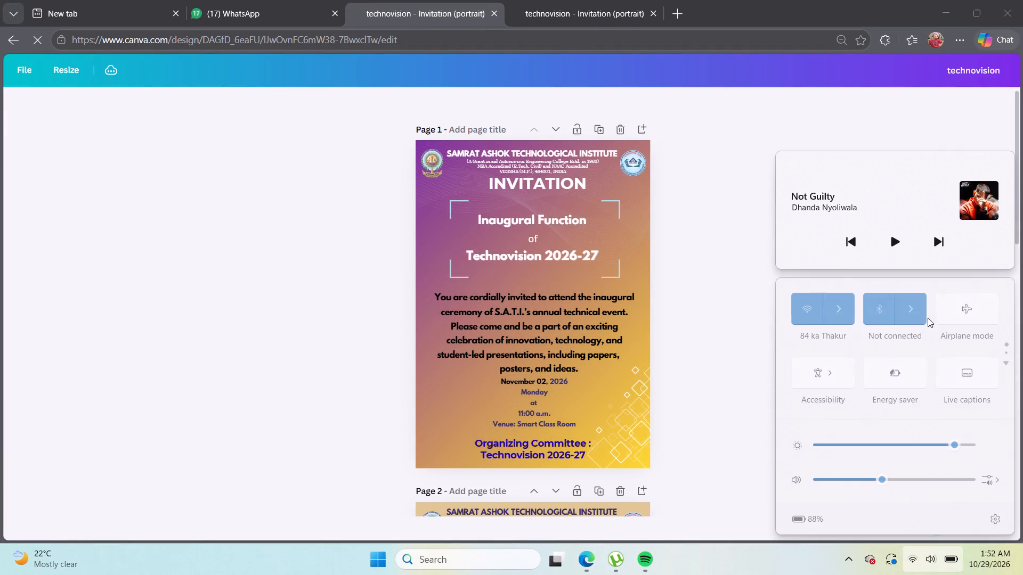
click(847, 317)
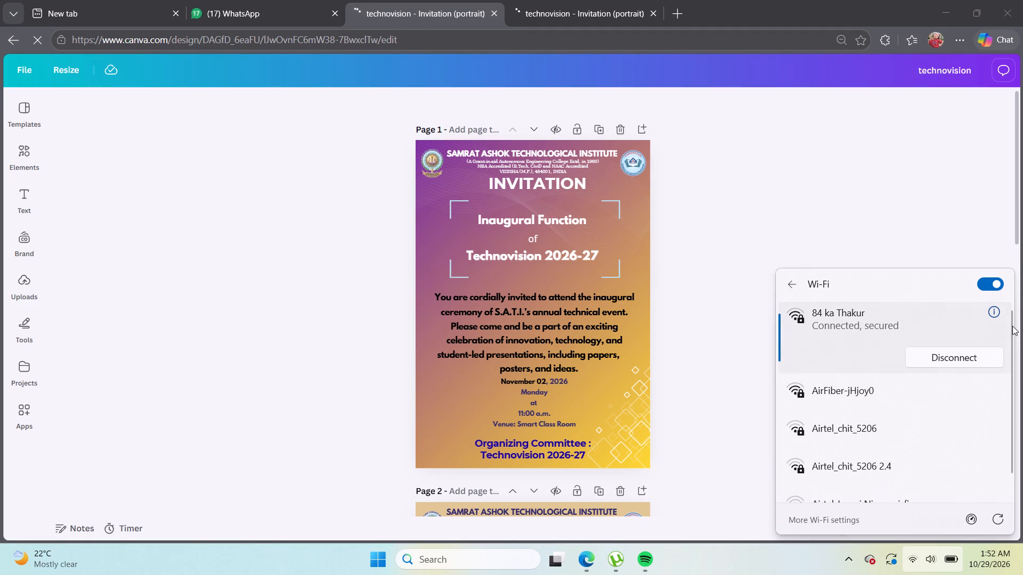
click(931, 357)
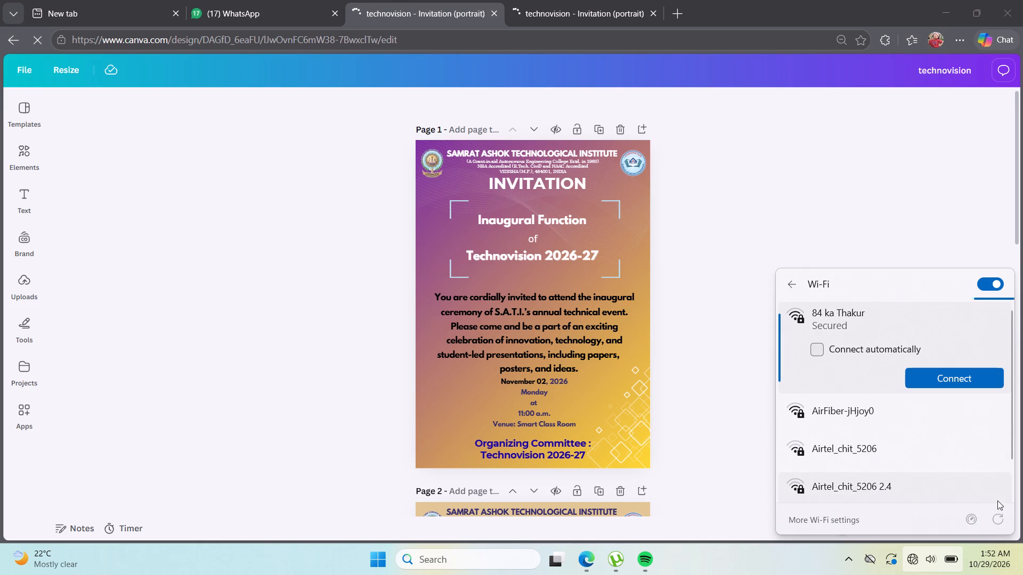
click(994, 517)
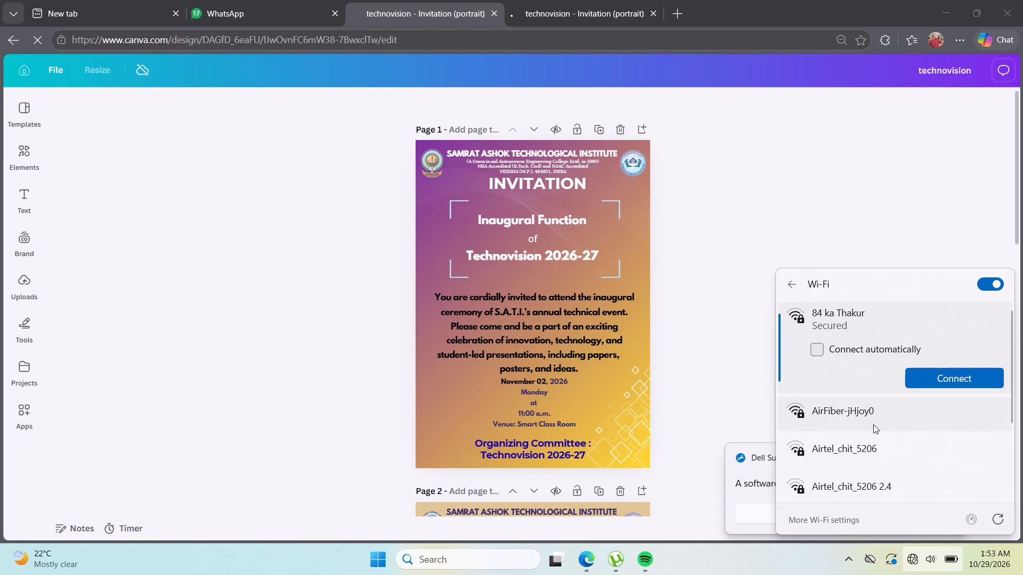
click(1001, 523)
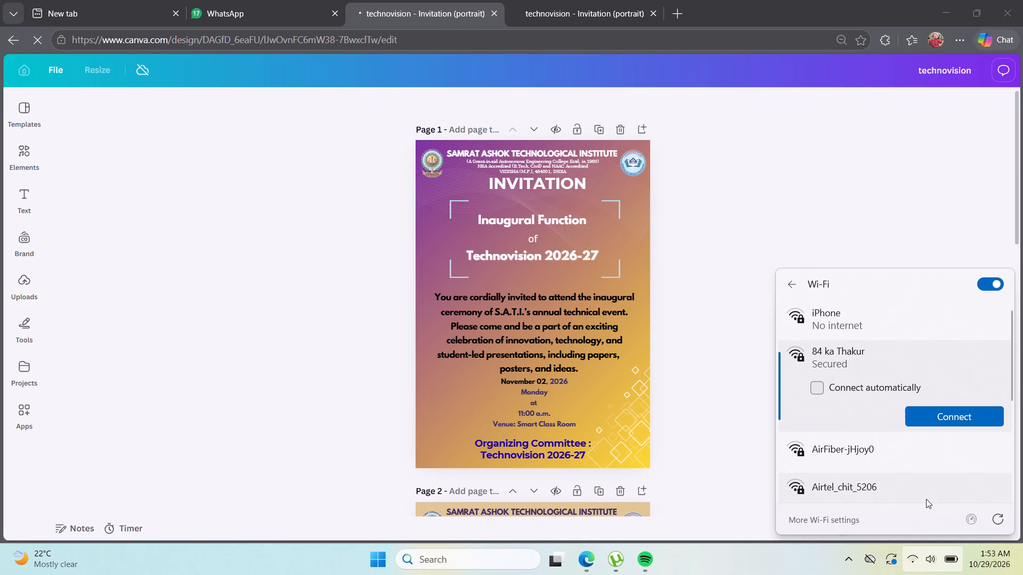
click(924, 323)
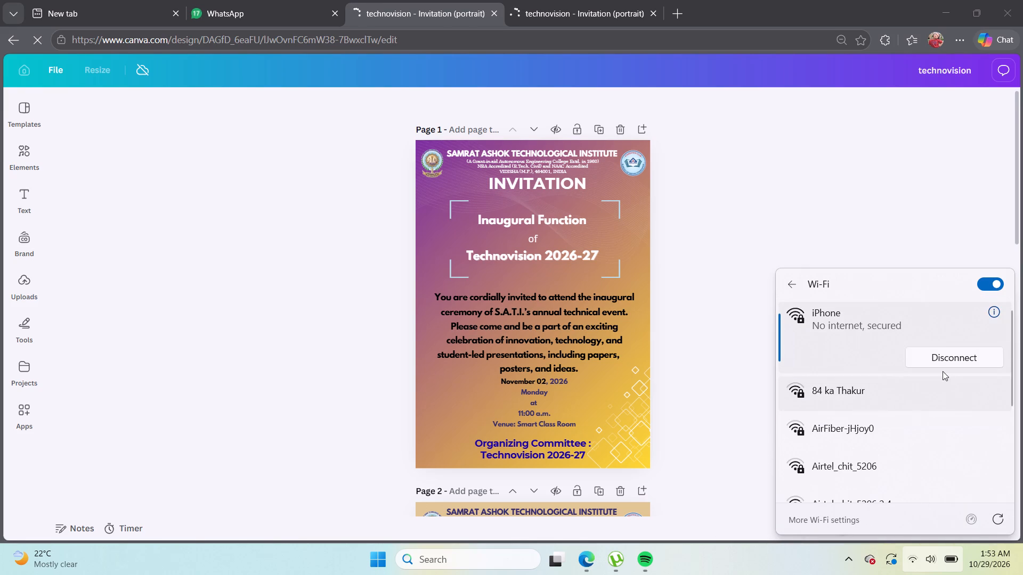
click(524, 316)
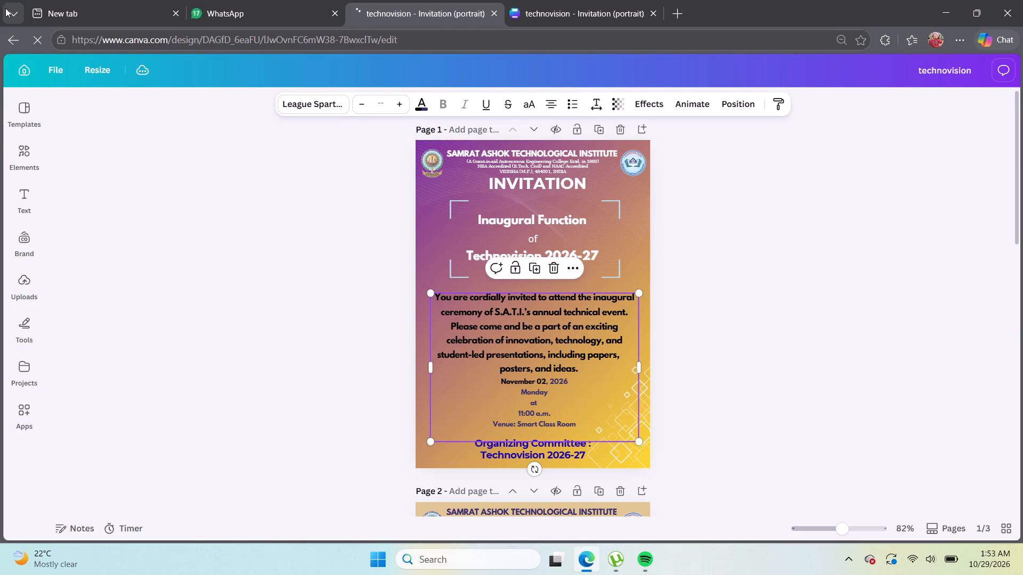
Leave the invitation design for the Canva home page and look through the recent designs under Continue designing.
click(23, 77)
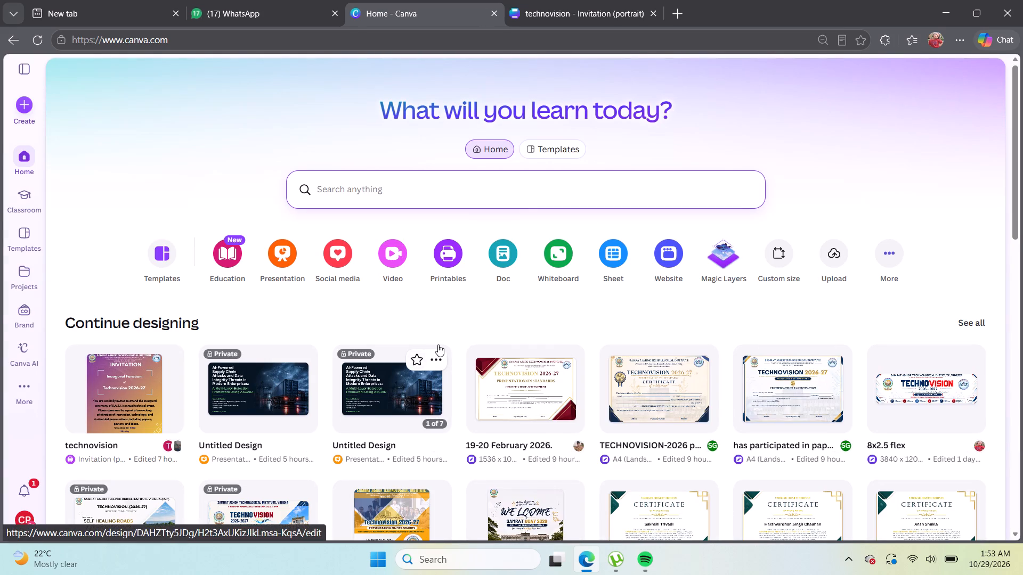
scroll(436, 352, down, 2)
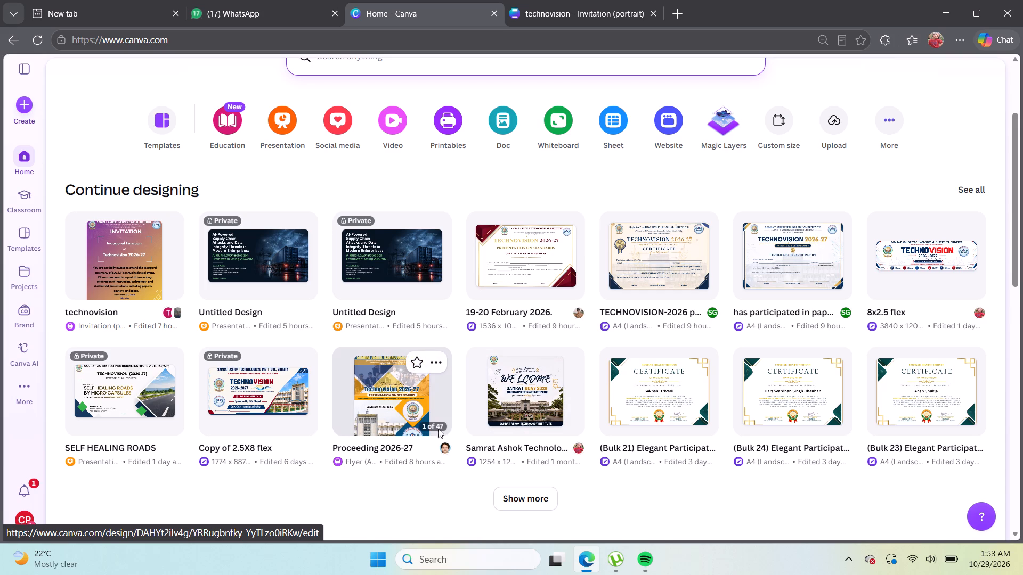
Make a copy of the "Proceeding 2026-27" flyer design and open the copy for editing.
click(437, 363)
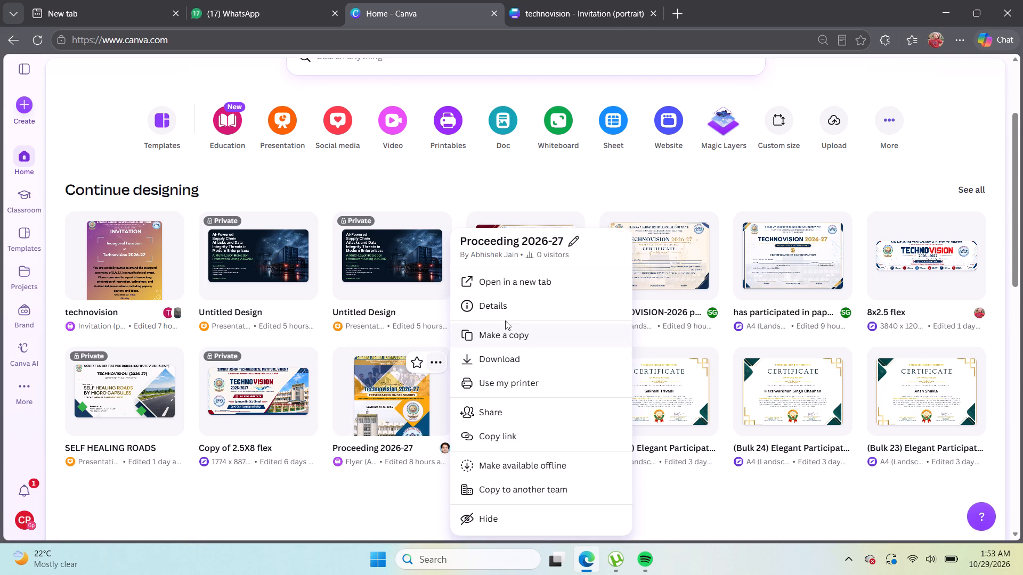
click(524, 331)
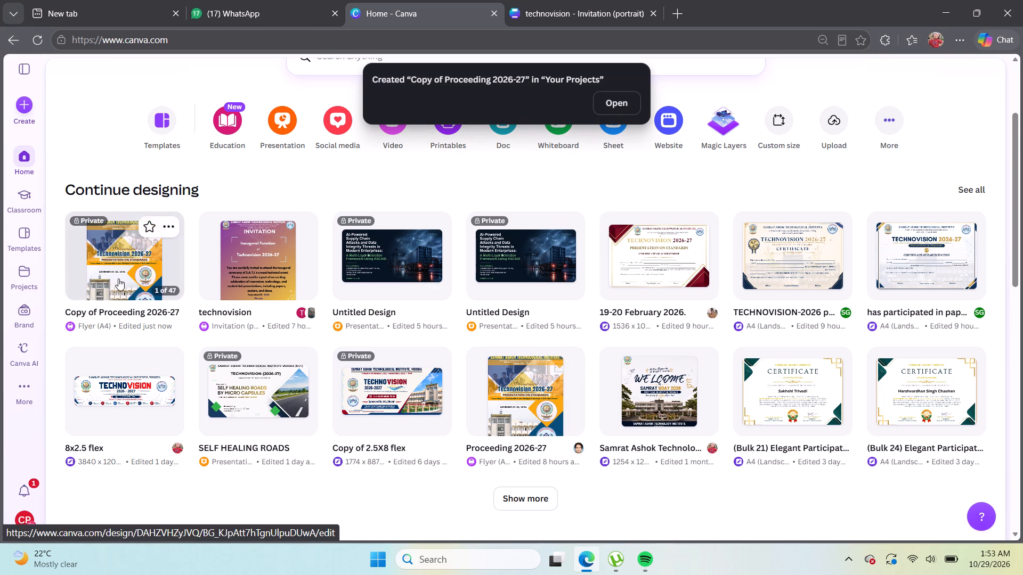
click(152, 306)
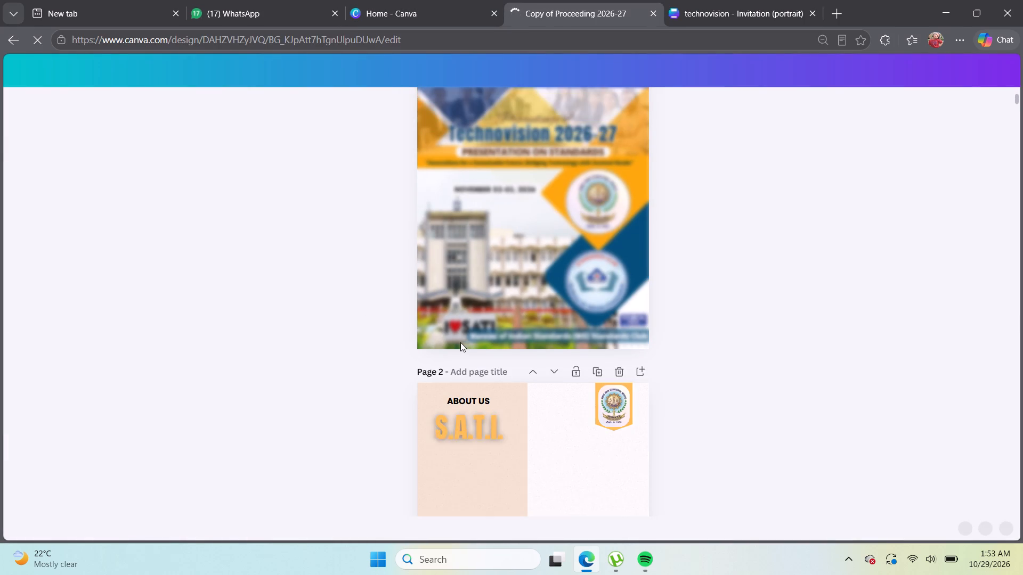
Look through the first eight pages of the copied proceedings, examining the topics page and the poster presentation page layouts.
scroll(539, 370, down, 6)
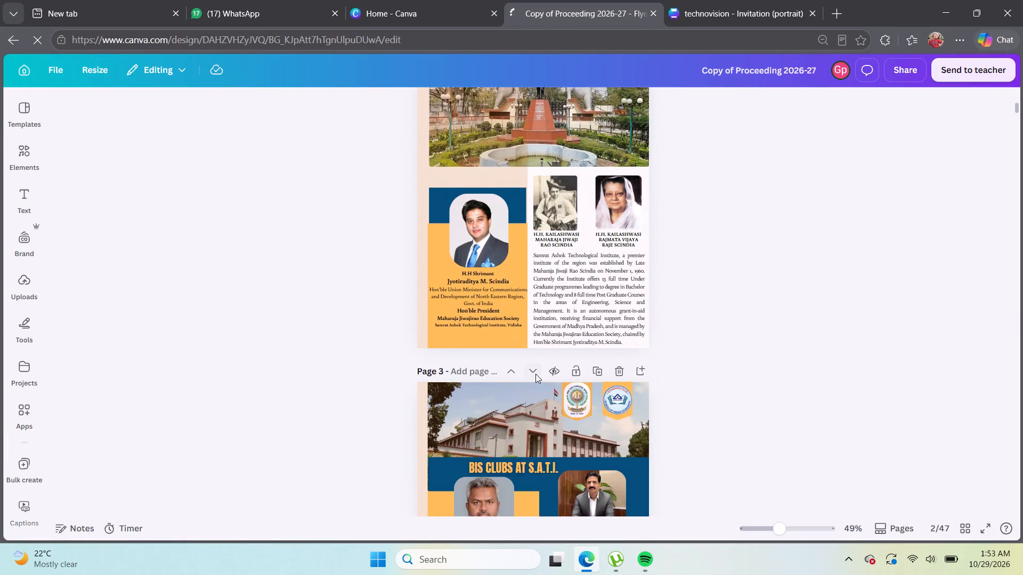
scroll(535, 374, down, 6)
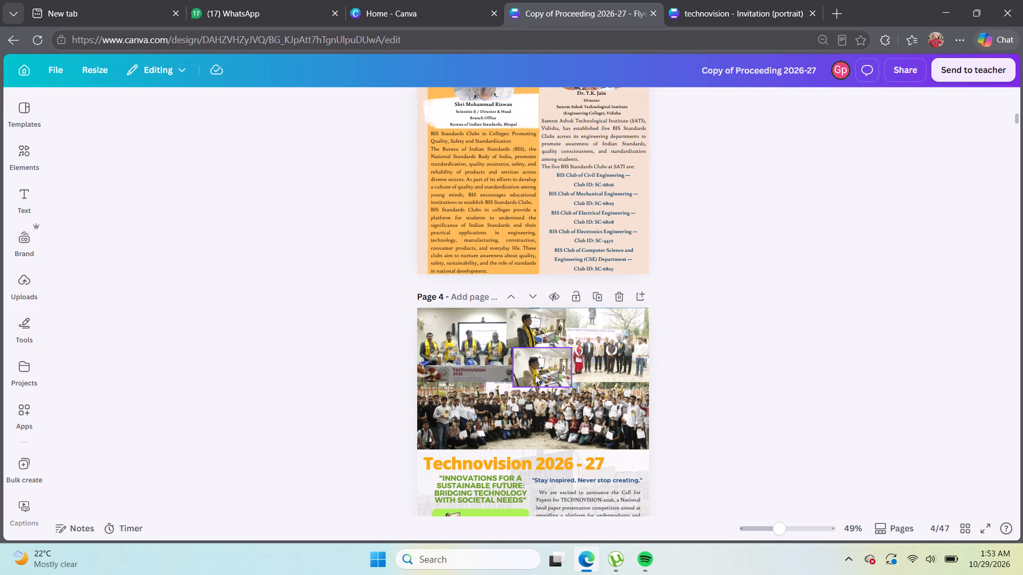
scroll(535, 375, down, 11)
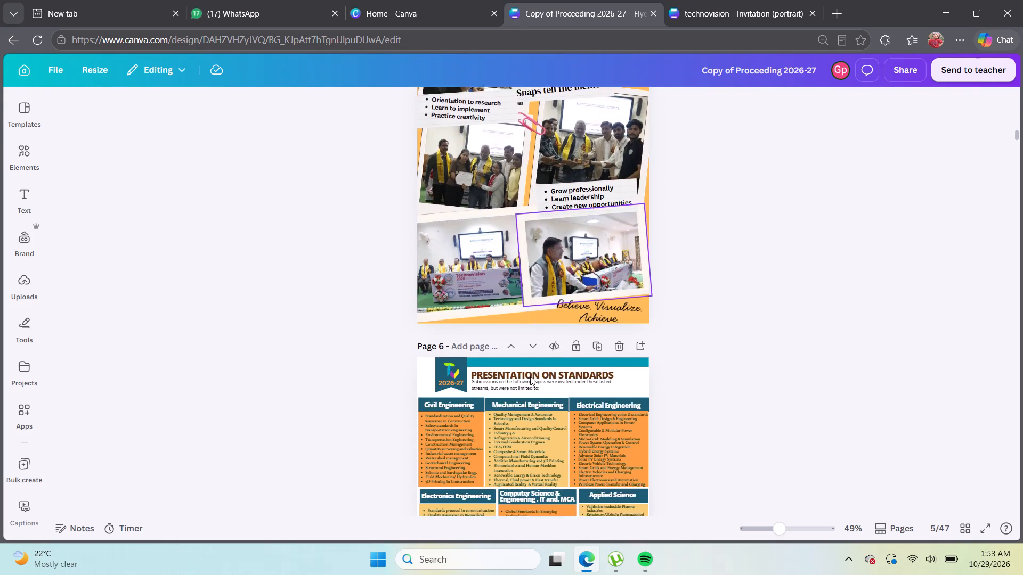
scroll(530, 376, down, 10)
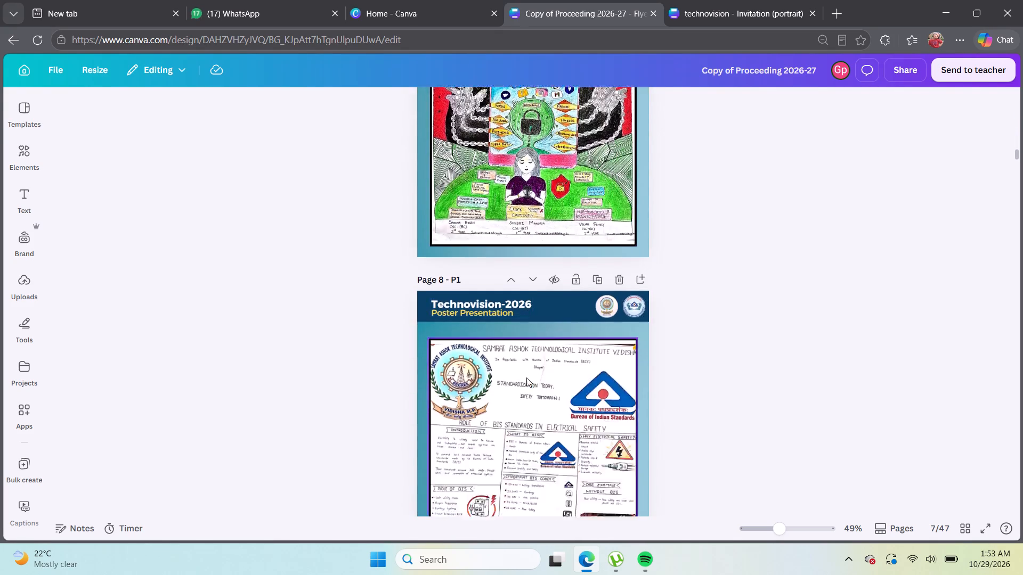
scroll(526, 377, down, 3)
scroll(526, 377, up, 8)
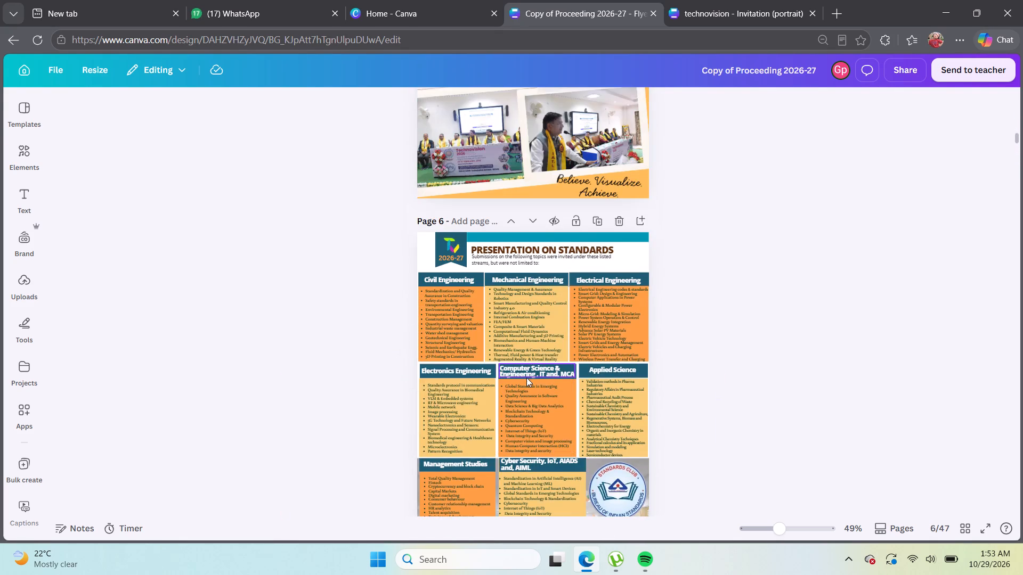
scroll(526, 377, up, 1)
scroll(533, 374, down, 9)
scroll(541, 372, up, 2)
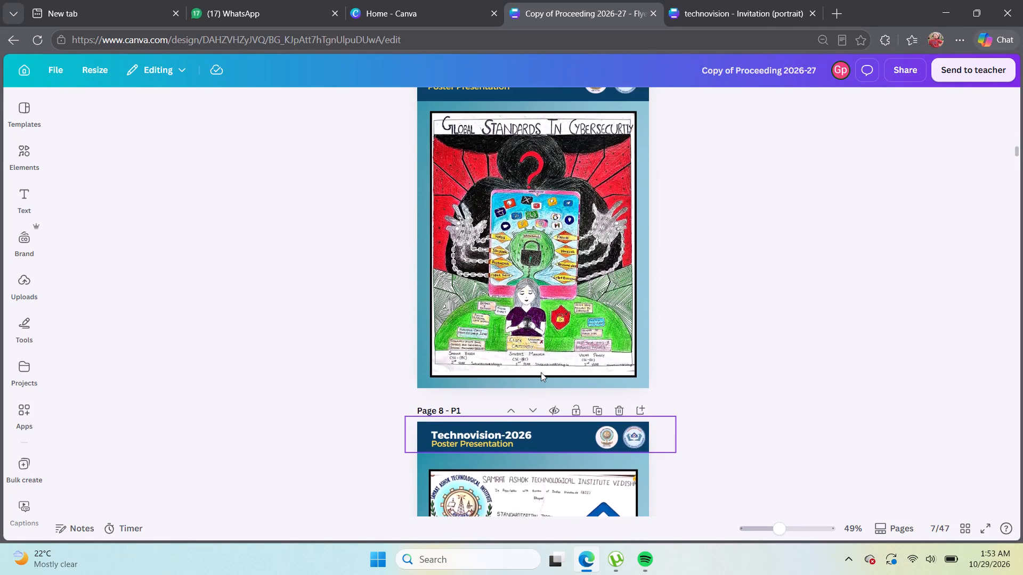
scroll(541, 372, up, 2)
scroll(541, 372, down, 2)
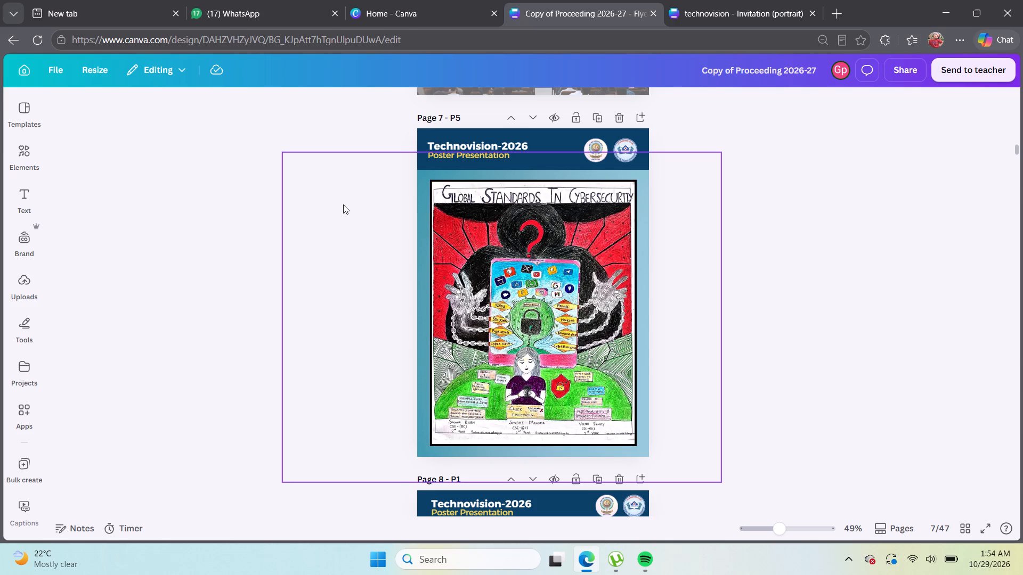
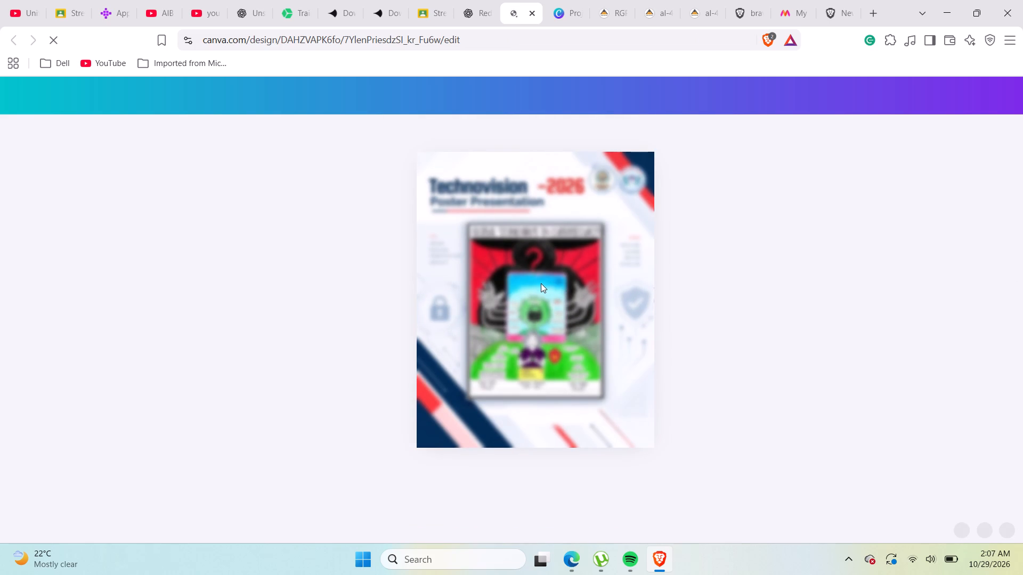
Examine the converted poster's separate elements, including the artwork title and the illustration, up close.
click(493, 293)
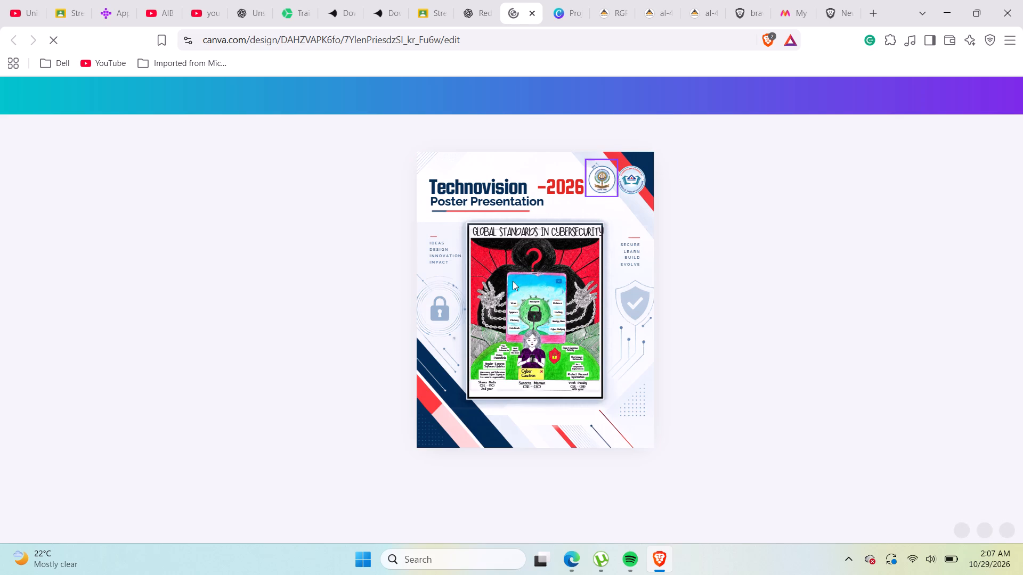
click(477, 226)
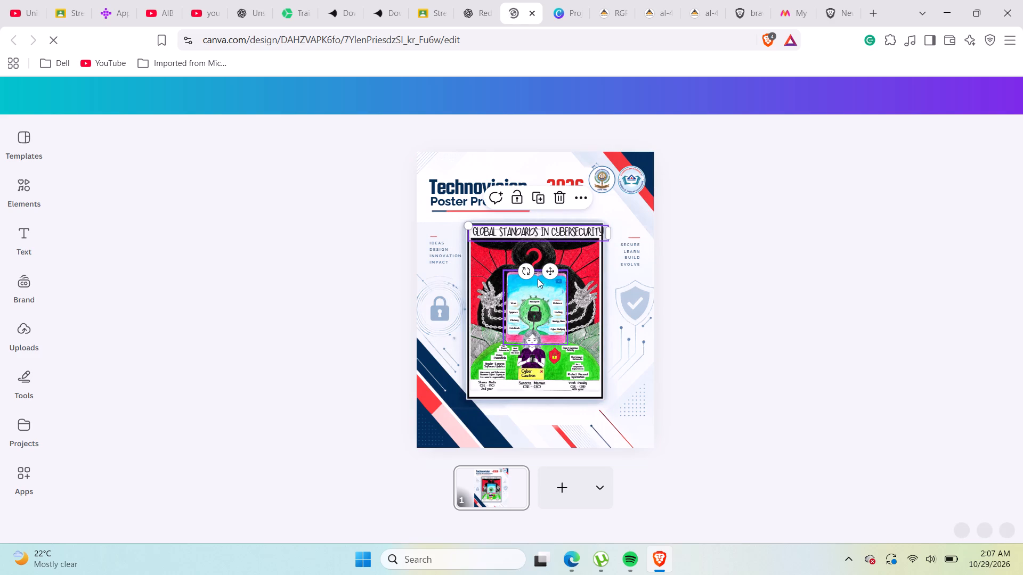
ctrl+scroll(567, 328, up, 3)
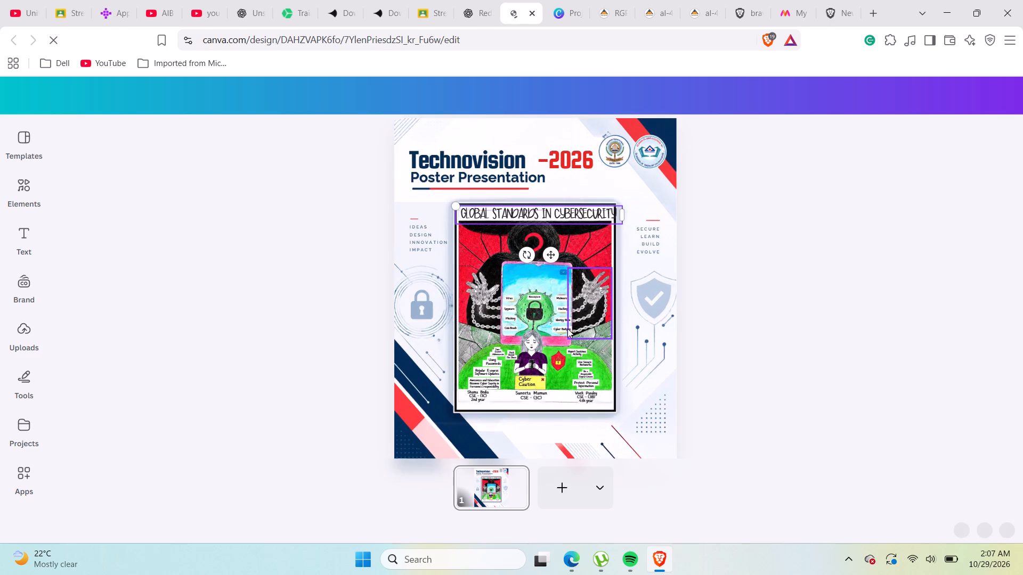
scroll(616, 287, up, 1)
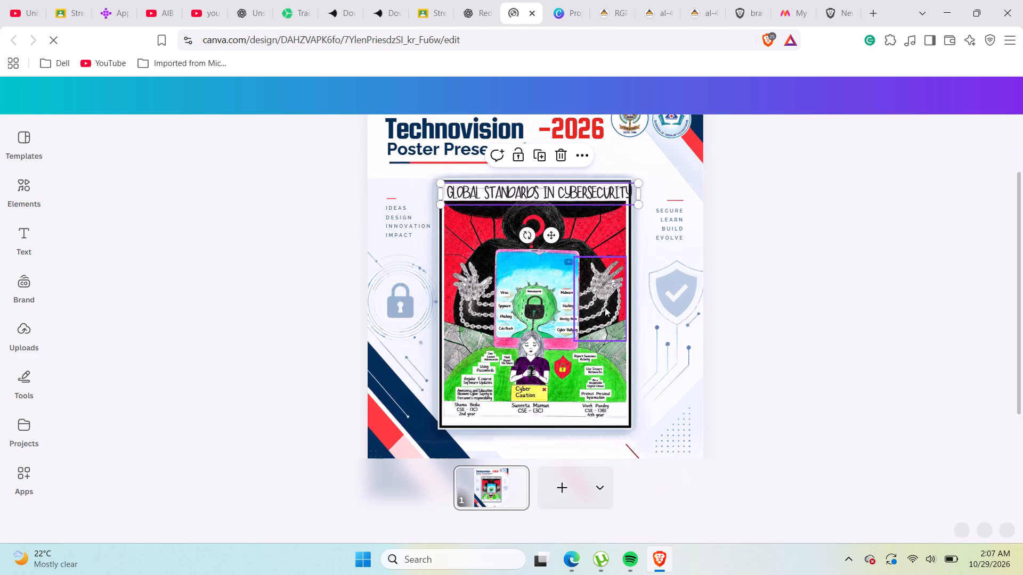
scroll(547, 262, down, 2)
scroll(547, 265, up, 1)
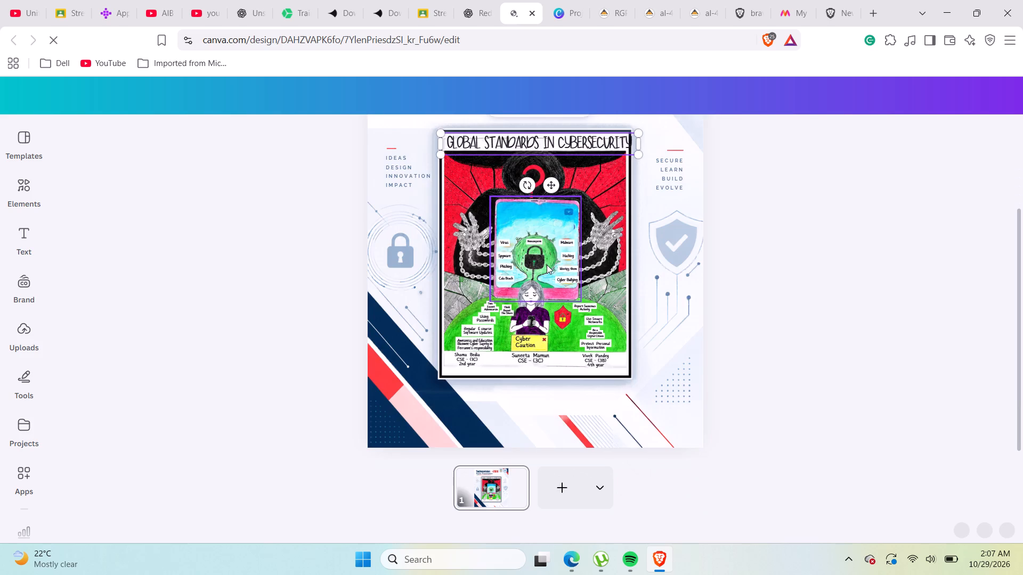
scroll(547, 265, up, 1)
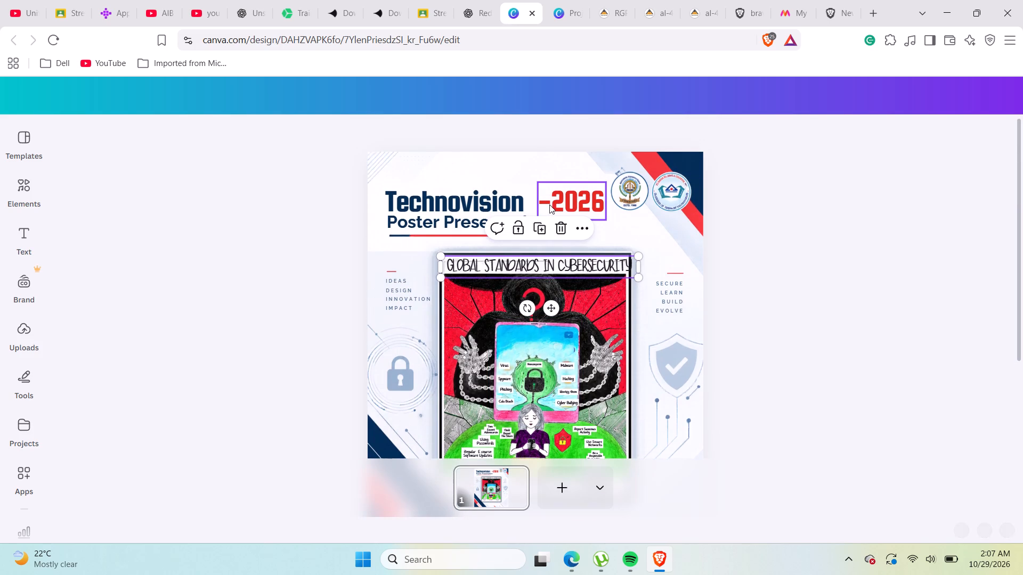
Change the red year text in the heading to 2026-27 and widen its text box so it fits on one line.
double_click(549, 204)
click(550, 204)
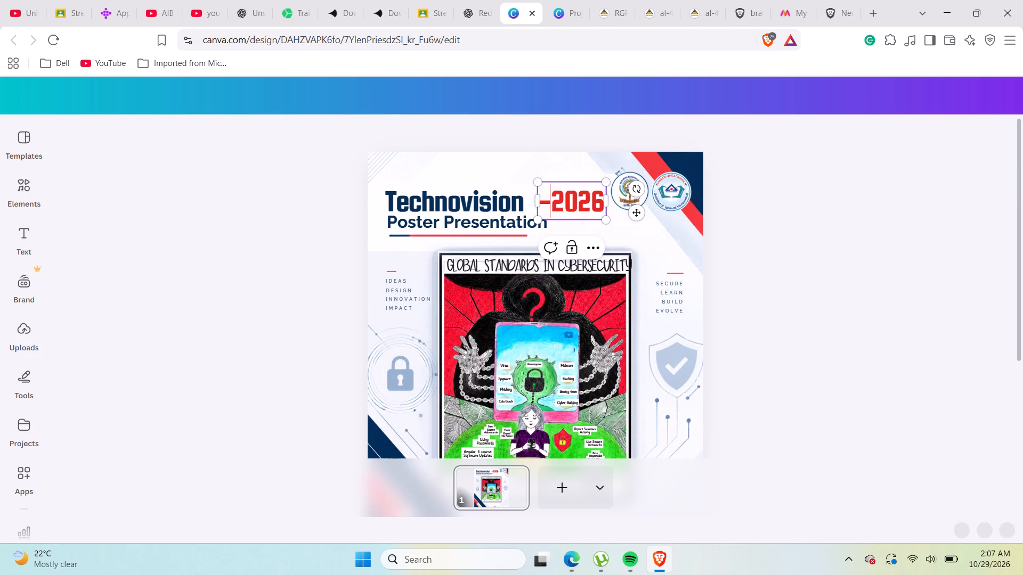
key(BackSpace)
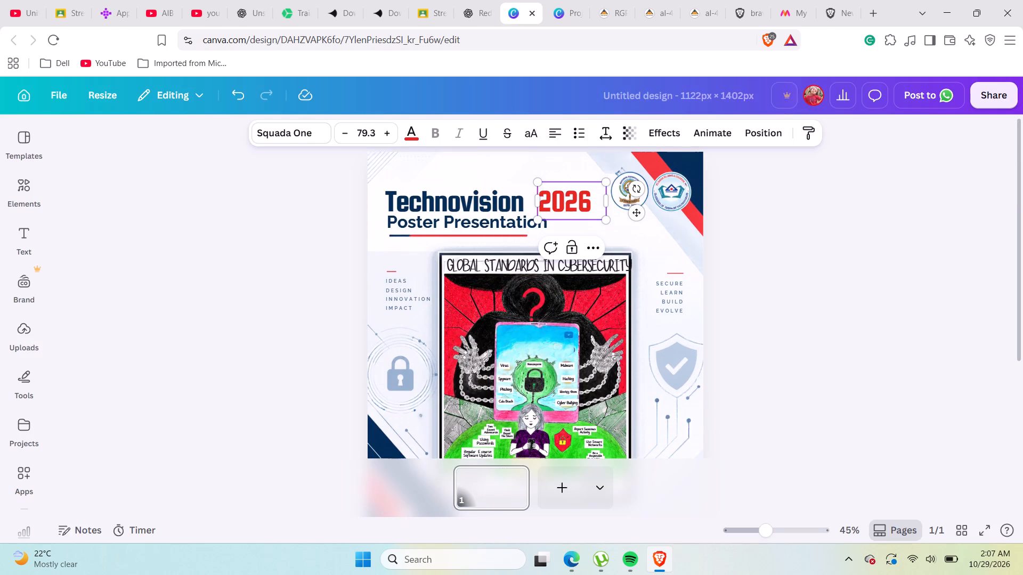
click(586, 209)
text(-27)
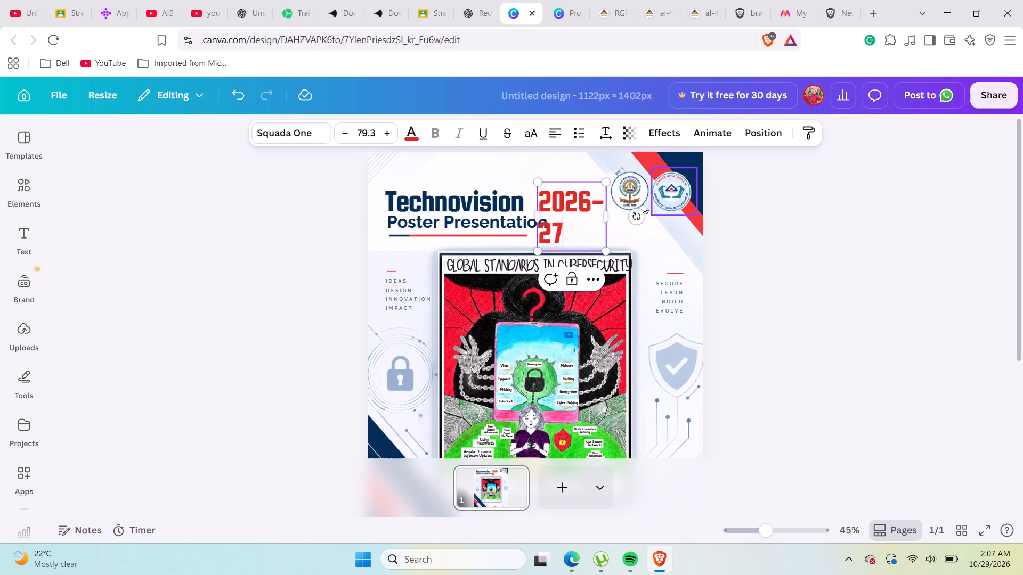
drag(611, 215, 640, 216)
click(831, 242)
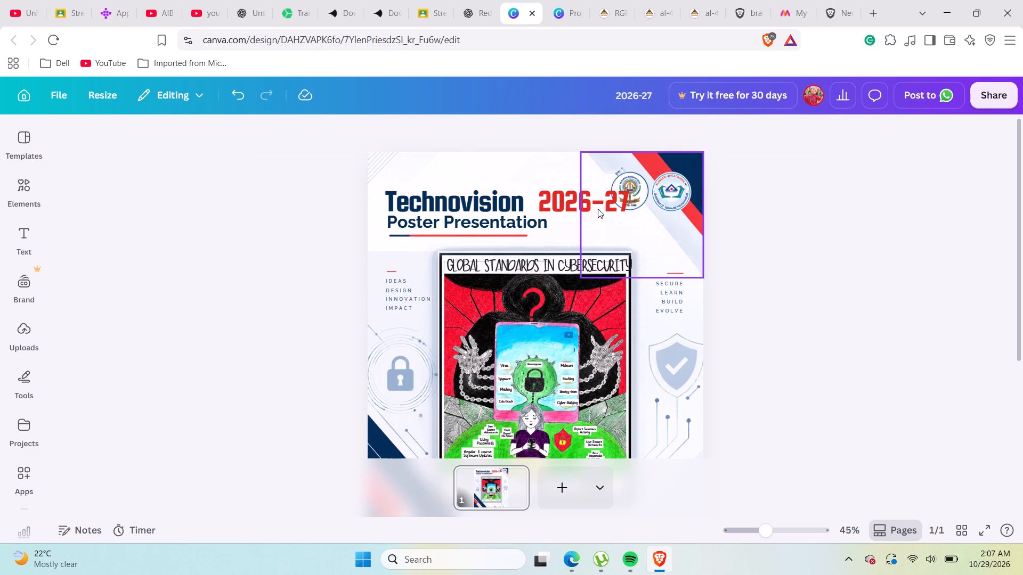
Move the red 2026-27 text left until it sits directly beside Technovision in the heading, and lower it slightly.
click(586, 199)
key(Left)
key(Left)
key(Left)
key(Left)
key(Left)
key(Left)
key(Left)
key(Left)
key(Left)
key(Left)
key(Left)
key(Left)
key(Left)
key(Left)
key(Left)
key(Left)
key(Left)
key(Left)
key(Left)
key(Left)
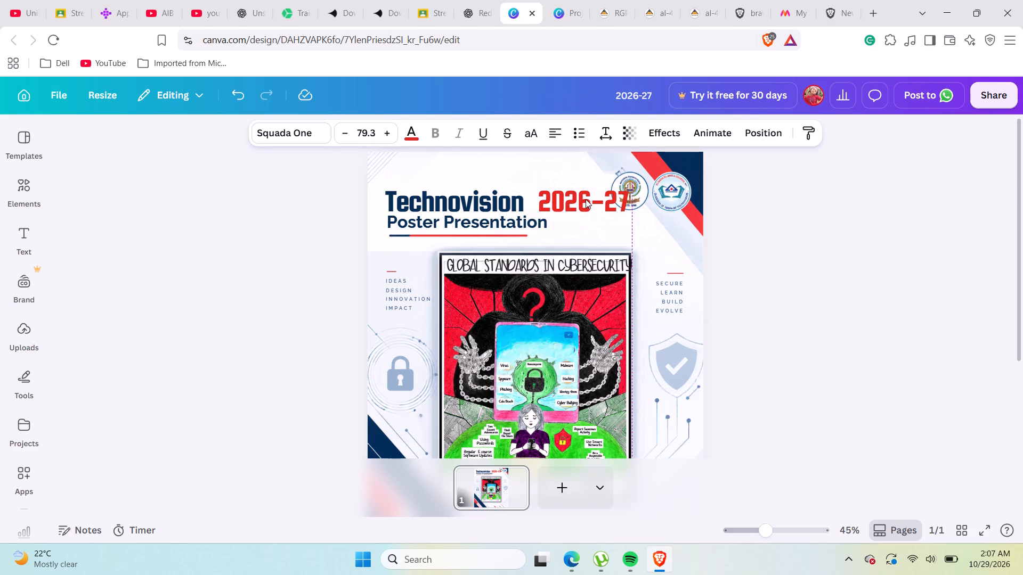
key(Left)
key(Left)
key(Left)
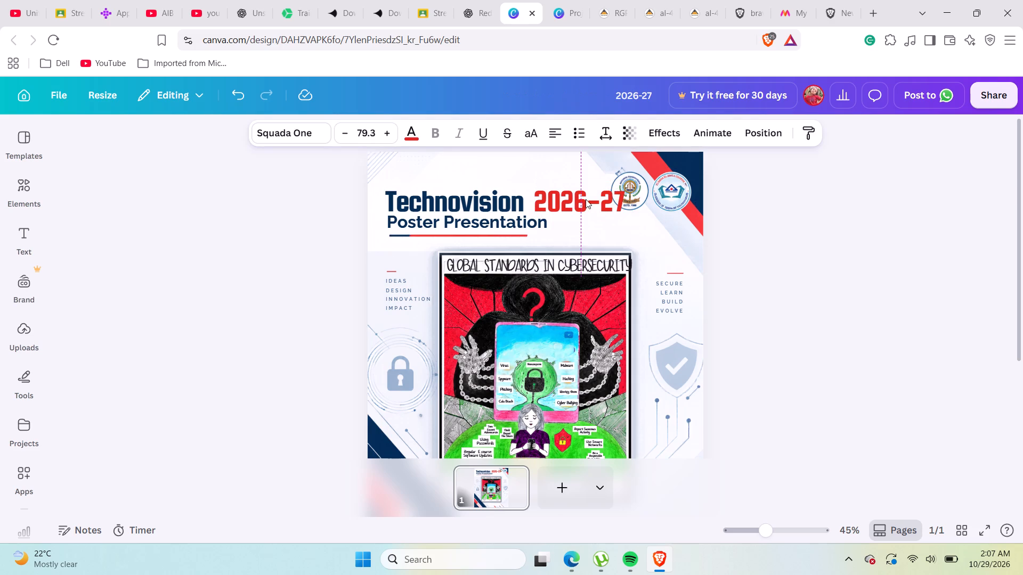
key(Left)
key(Left)
key(Left)
key(Down)
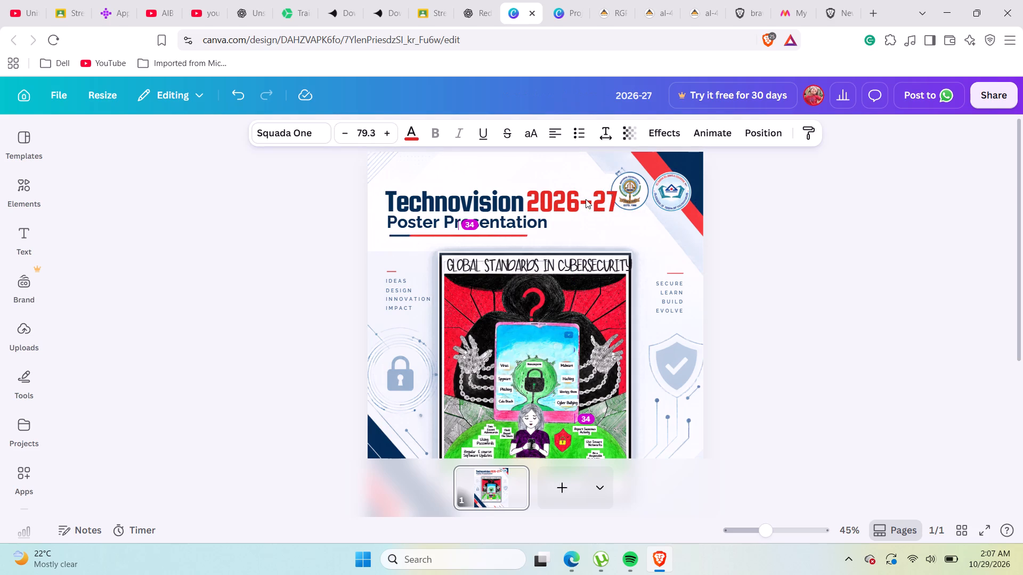
key(Down)
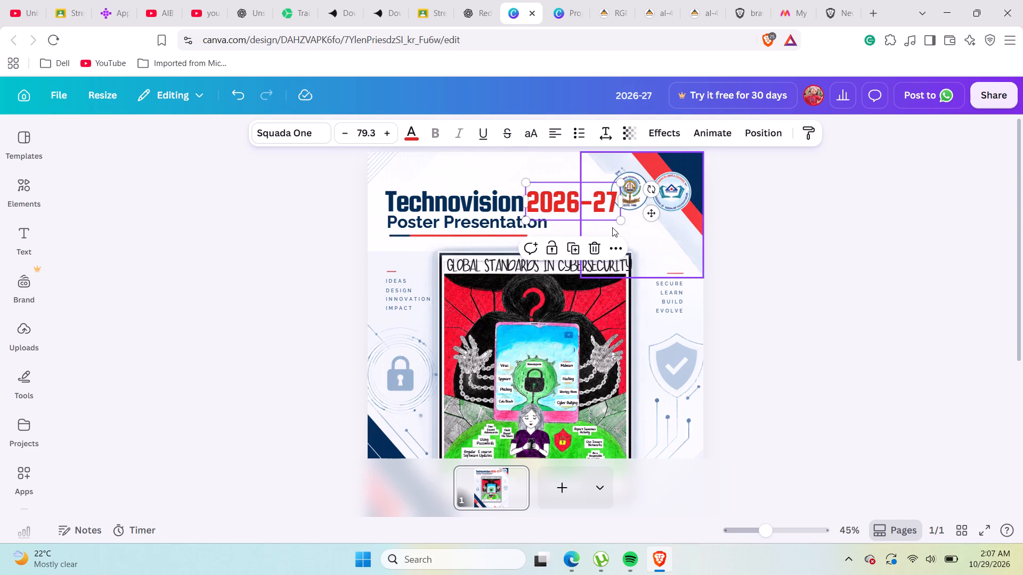
click(910, 267)
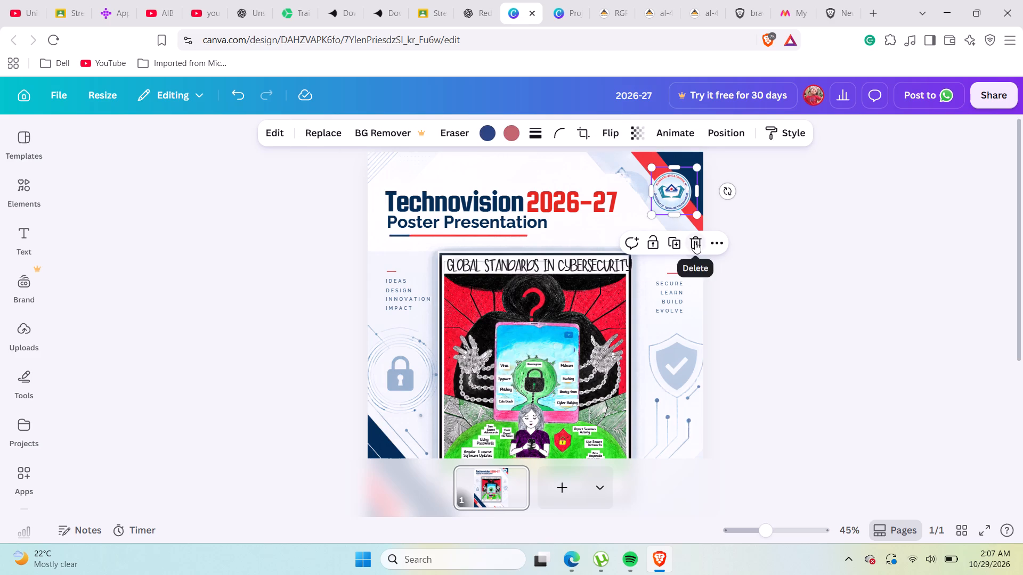
click(695, 242)
click(685, 214)
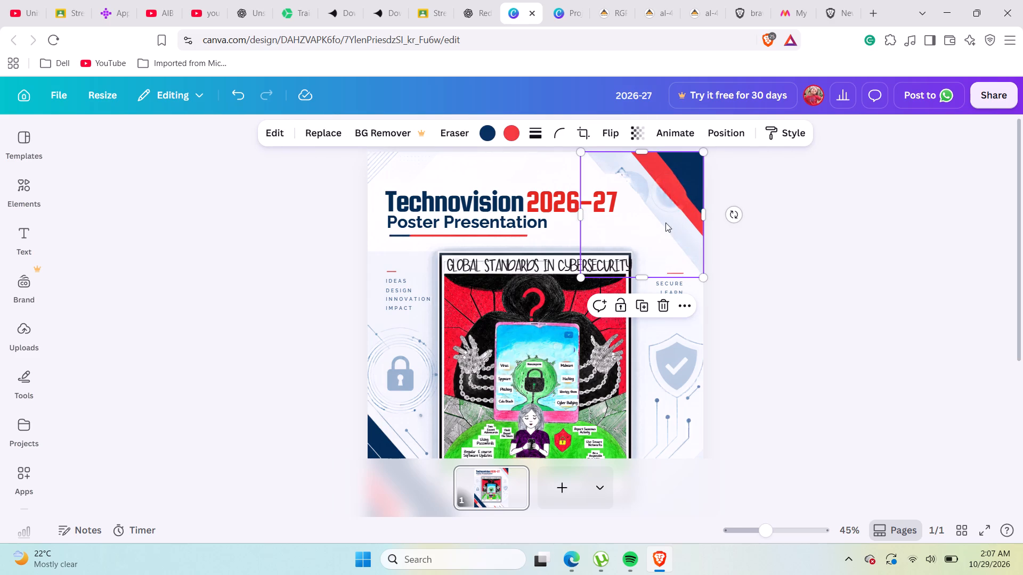
click(809, 251)
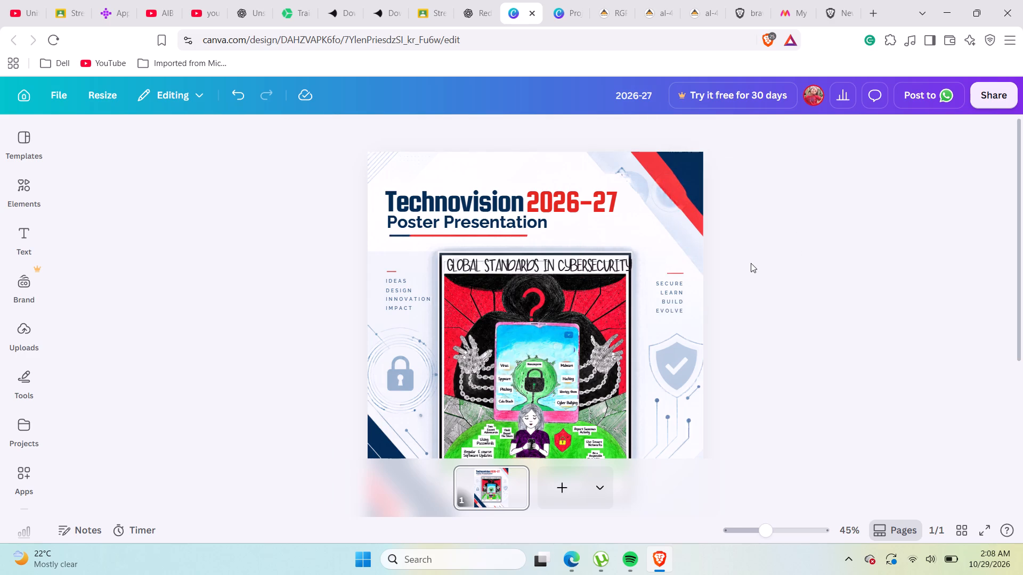
Set the design's access level to anyone with the link and copy its share link.
scroll(729, 267, down, 3)
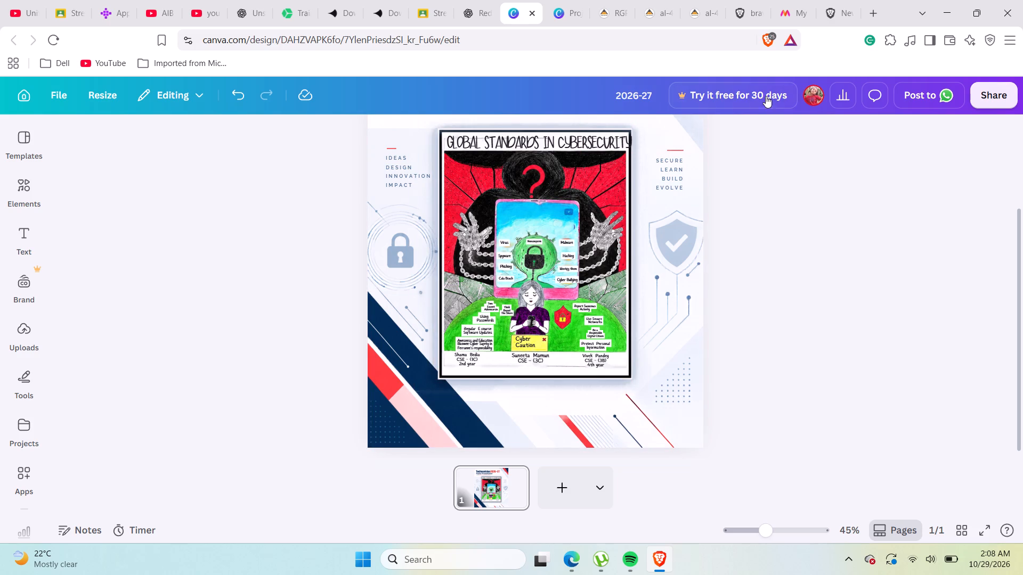
click(1003, 101)
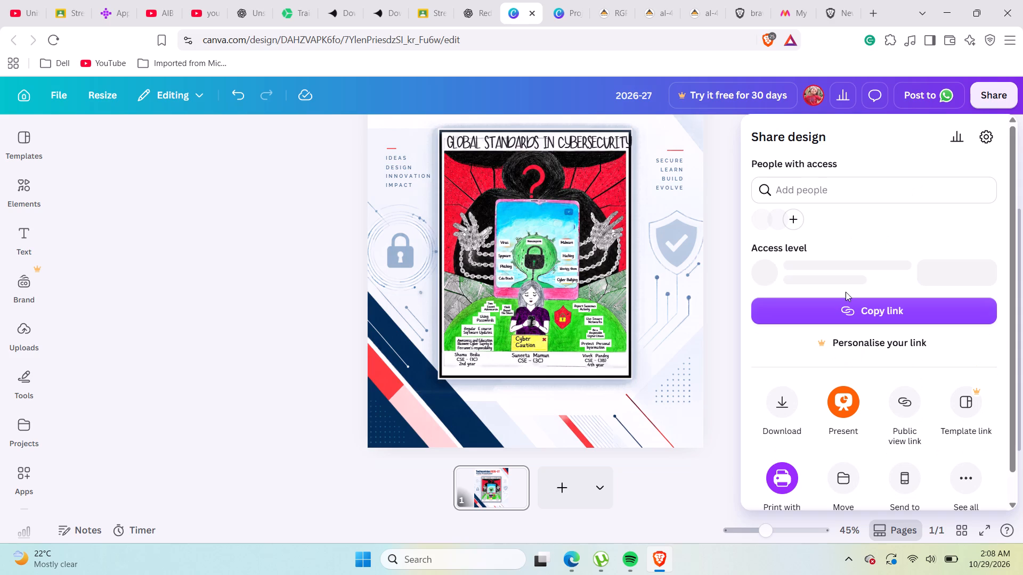
click(916, 270)
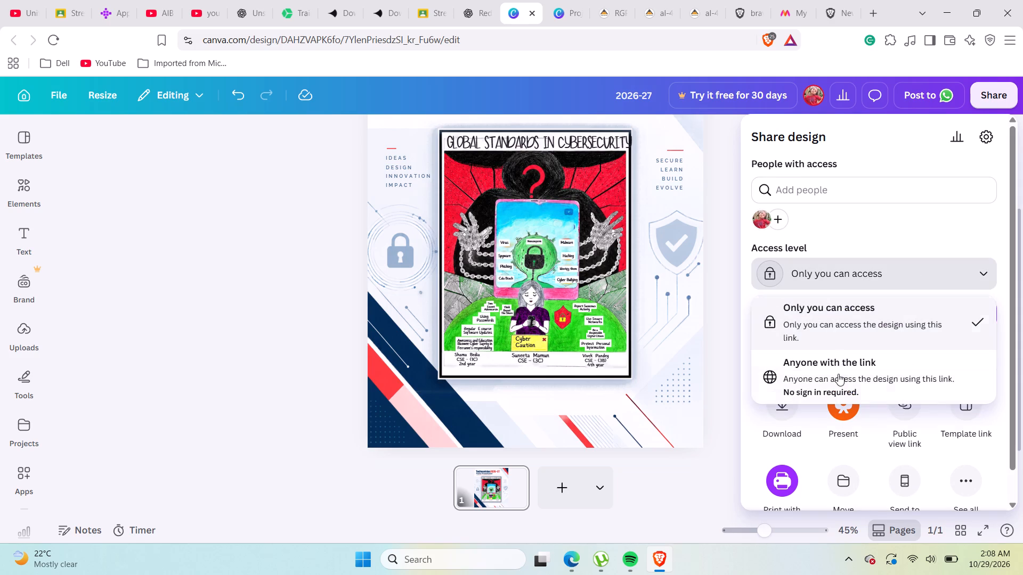
click(838, 374)
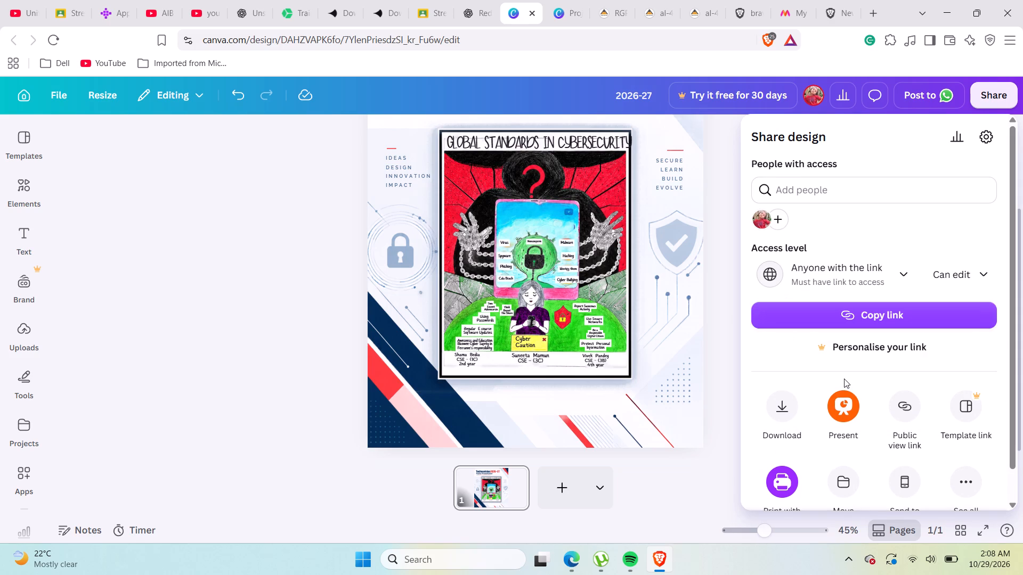
click(910, 317)
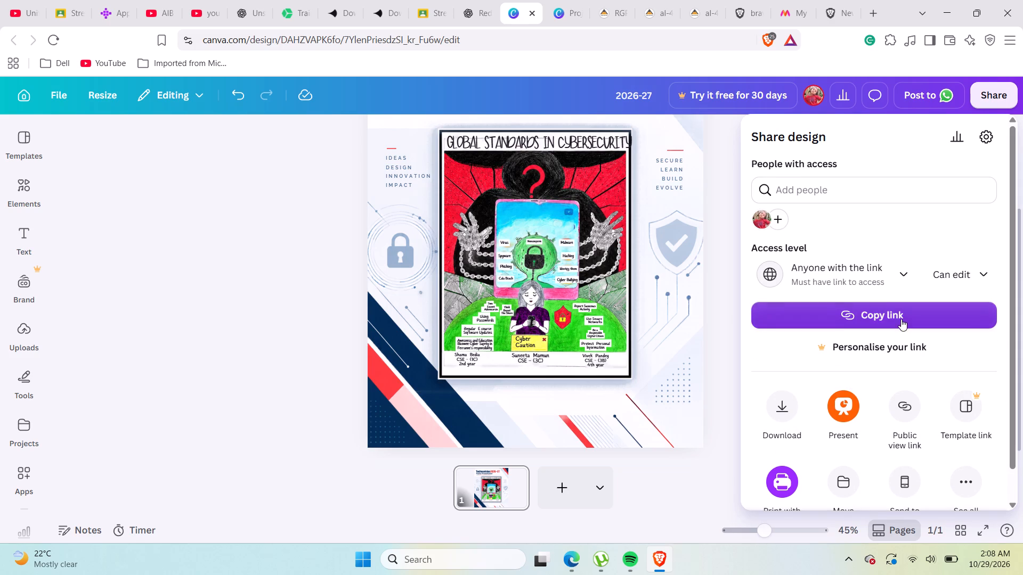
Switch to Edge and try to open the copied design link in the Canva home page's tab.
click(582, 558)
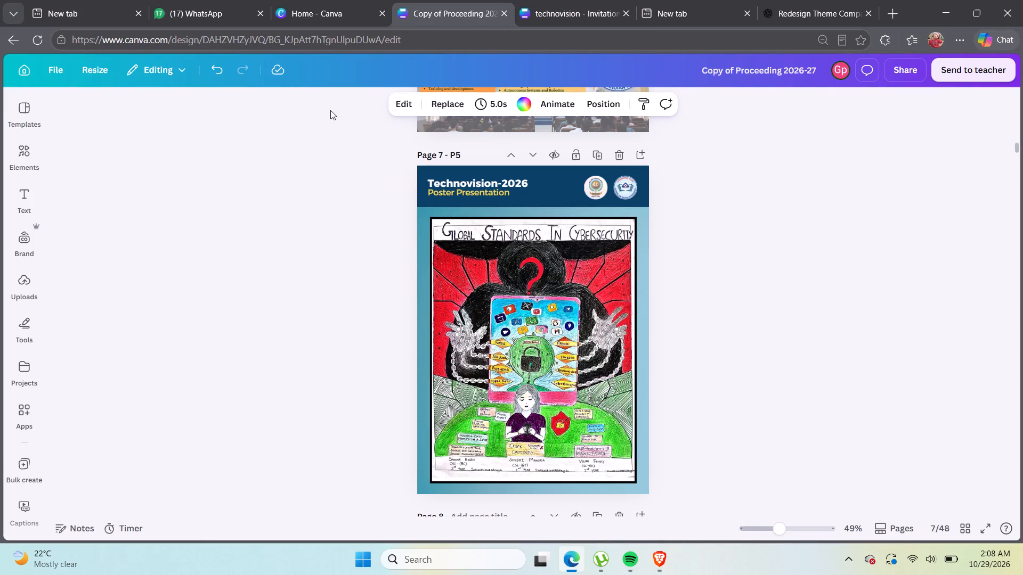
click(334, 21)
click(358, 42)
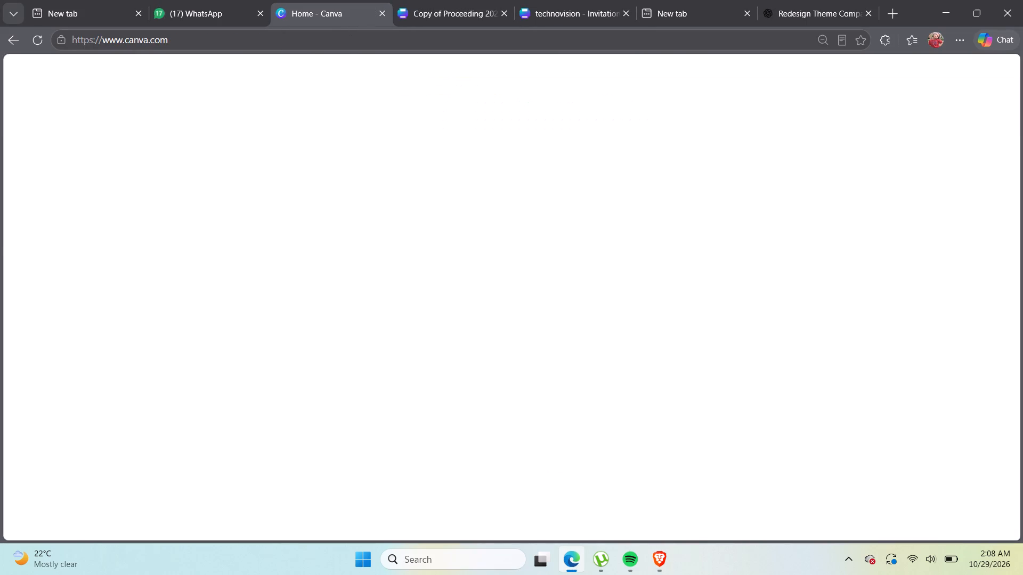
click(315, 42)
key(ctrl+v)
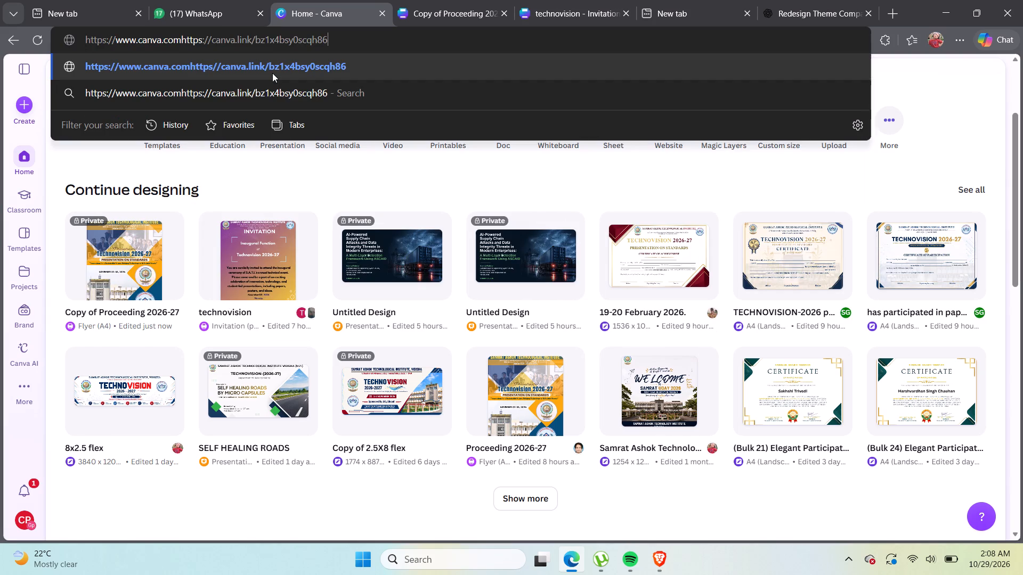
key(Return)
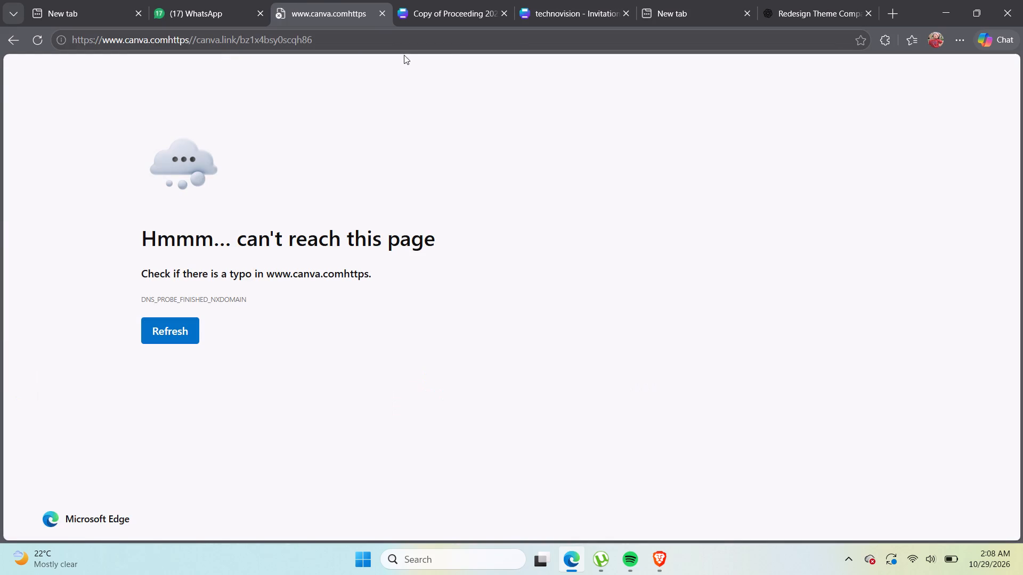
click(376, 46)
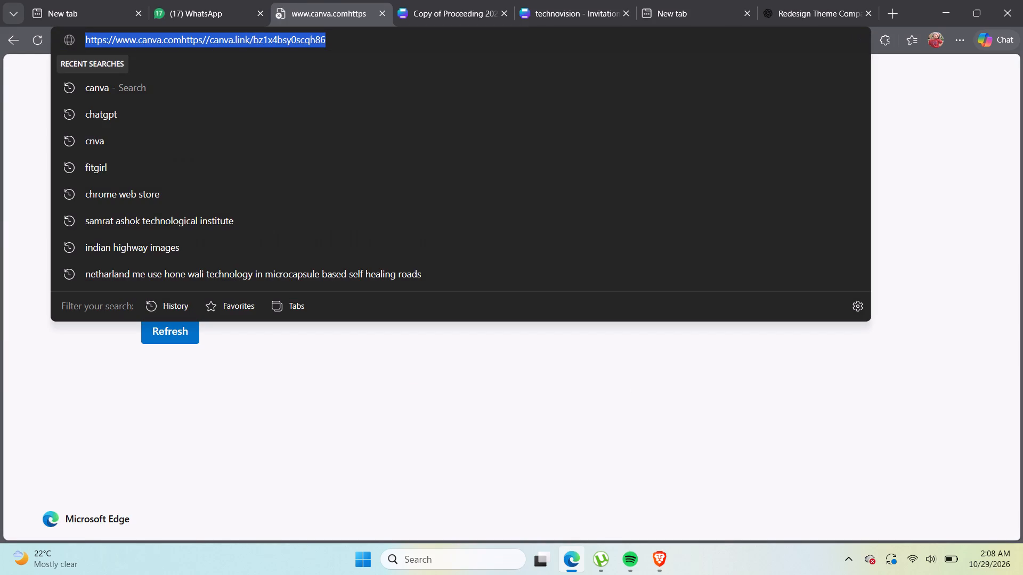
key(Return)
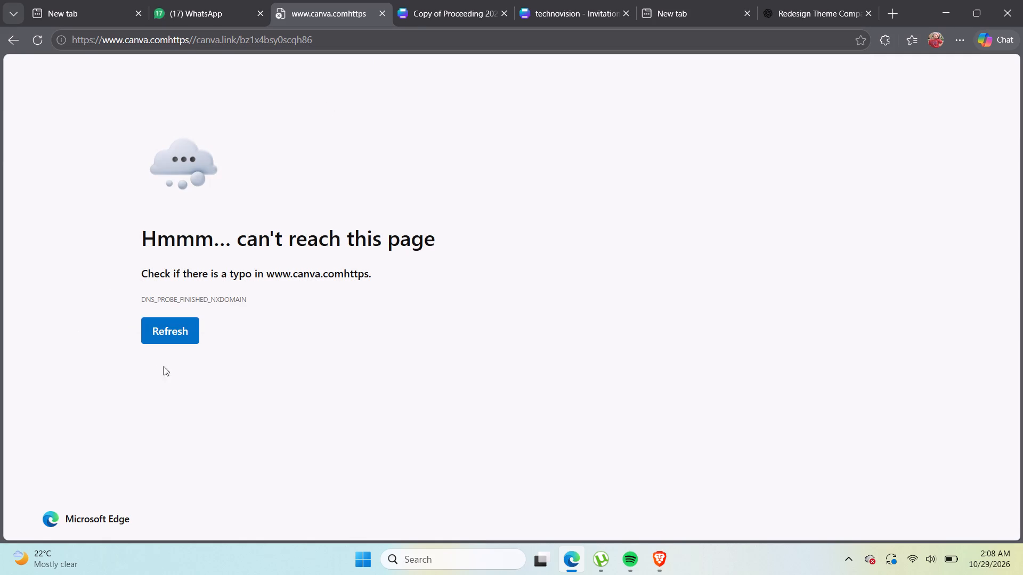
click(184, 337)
Copy the design's share link again in Brave and open it in Edge, replacing the faulty address.
click(651, 553)
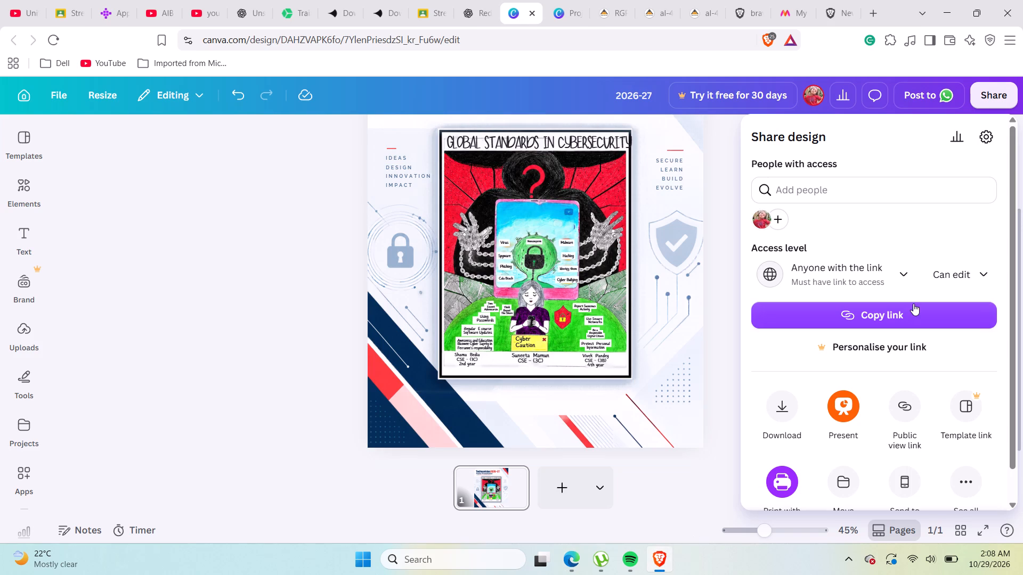
click(906, 314)
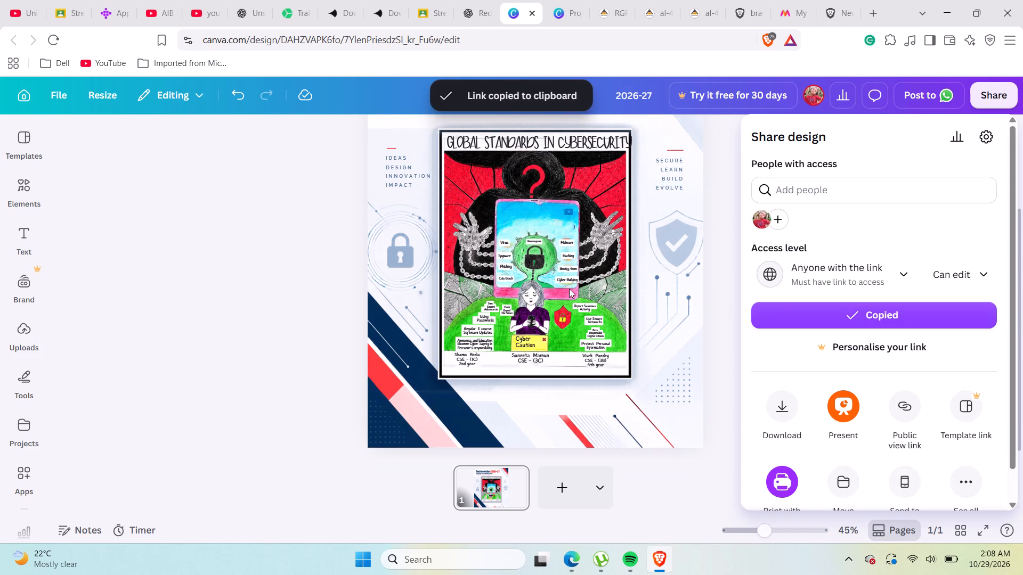
click(576, 548)
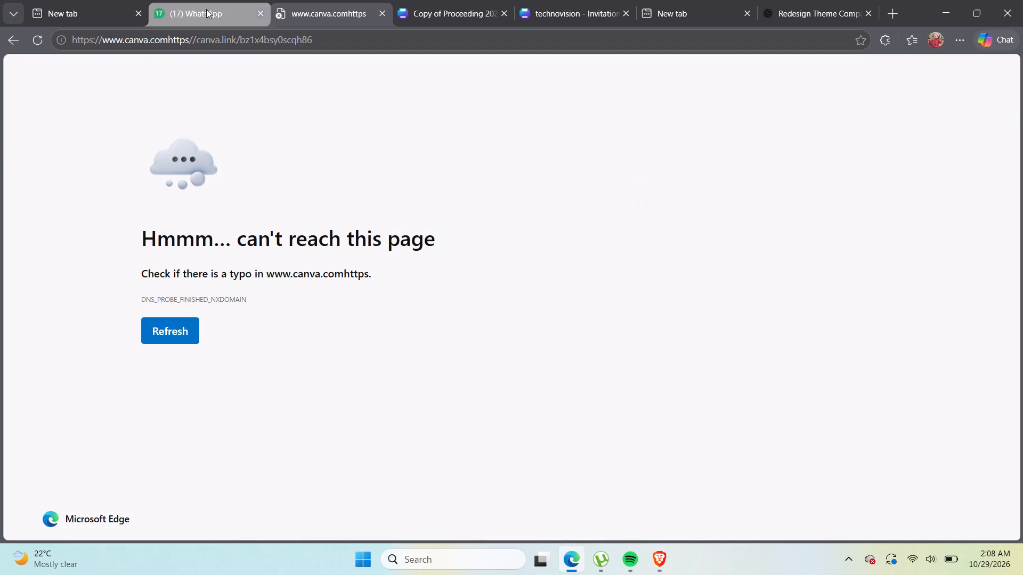
click(334, 37)
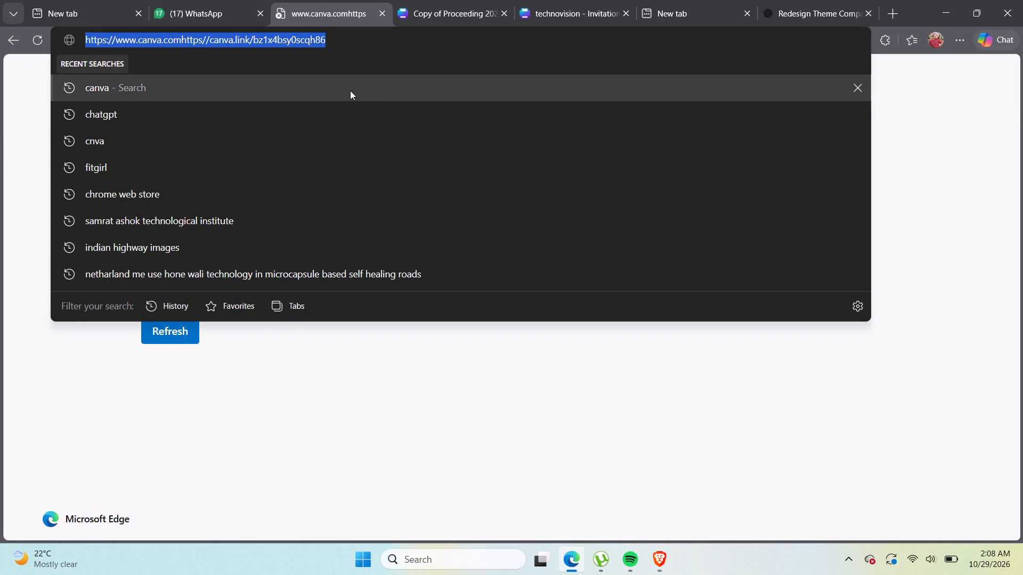
key(ctrl+v)
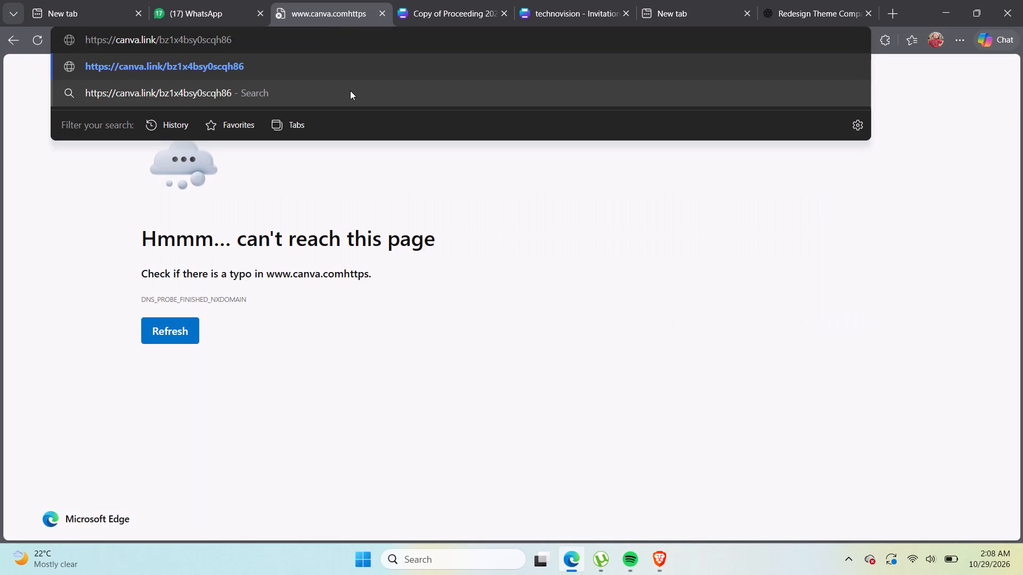
key(Return)
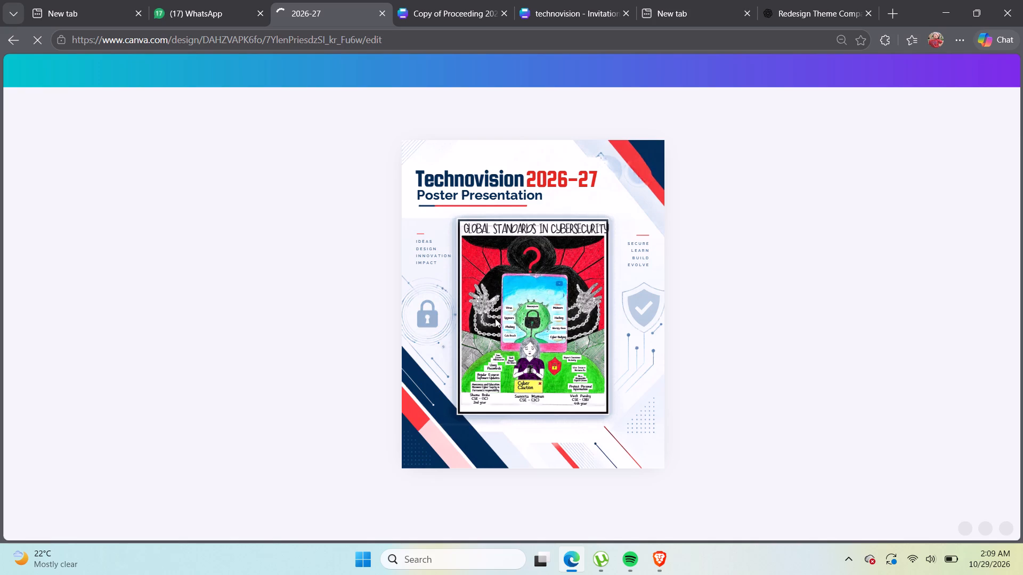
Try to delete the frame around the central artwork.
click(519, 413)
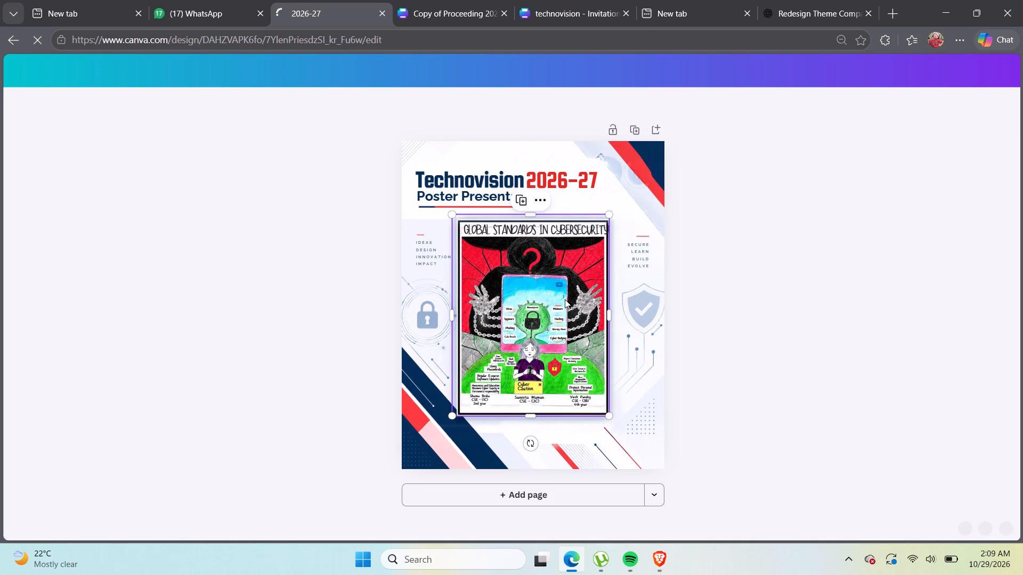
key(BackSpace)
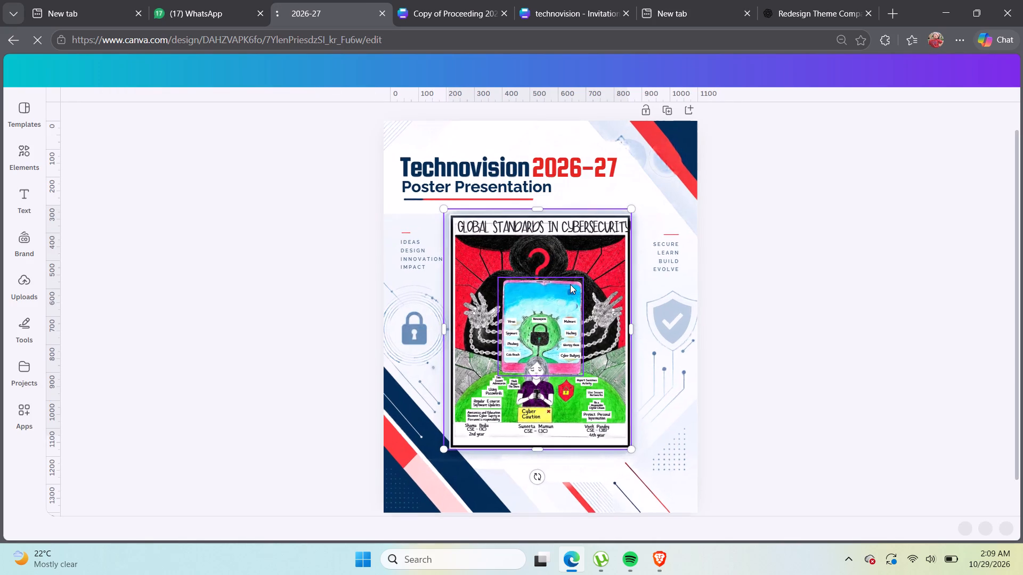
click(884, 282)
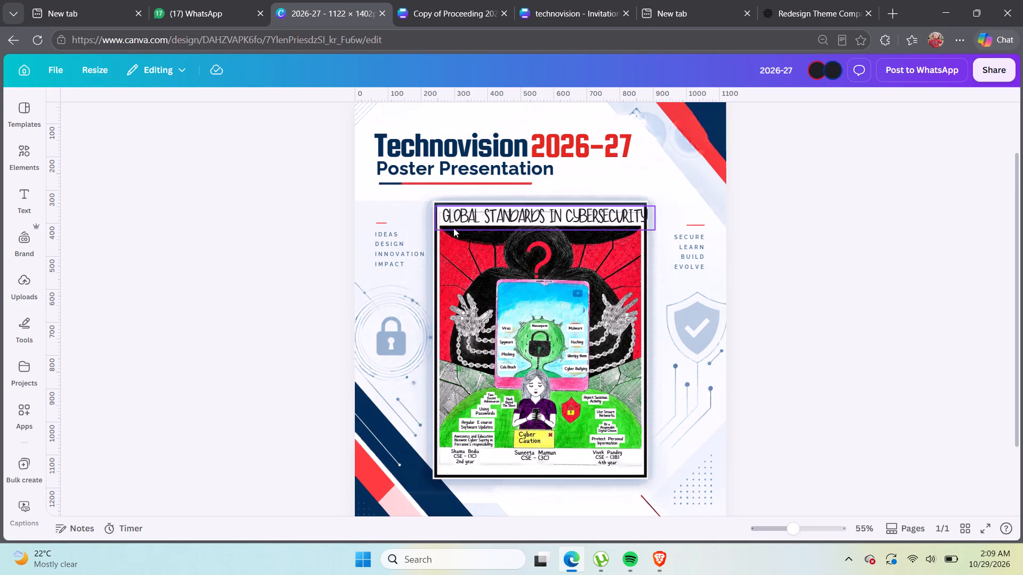
Delete the Cyber Caution text from the yellow note in the artwork.
click(538, 439)
key(BackSpace)
key(BackSpace)
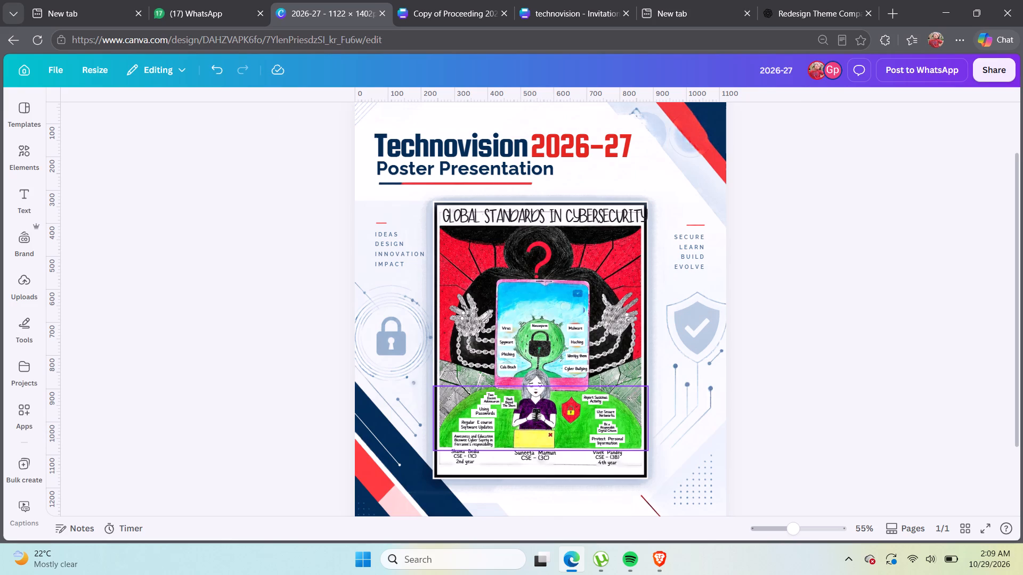
Delete the green hill, the phone illustration and the right-hand chained hand from the central artwork as one selection.
click(534, 424)
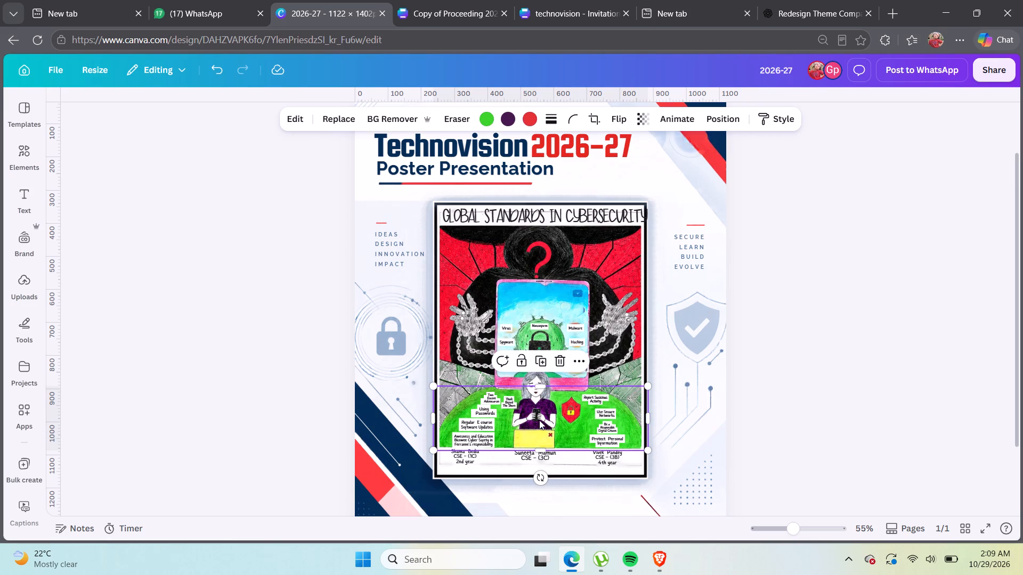
shift+click(582, 322)
shift+click(602, 313)
shift+click(626, 316)
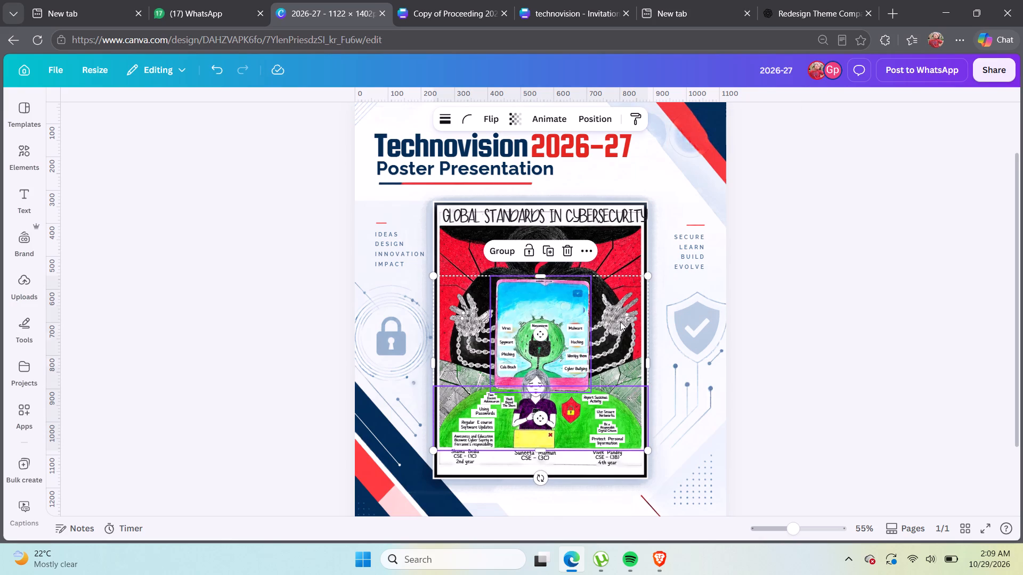
shift+click(487, 226)
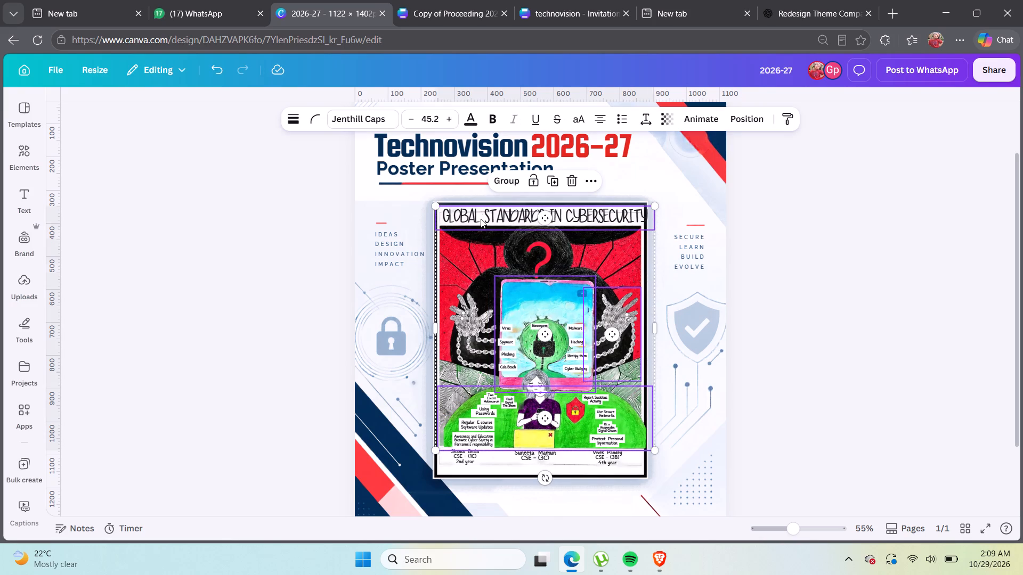
shift+click(481, 219)
key(BackSpace)
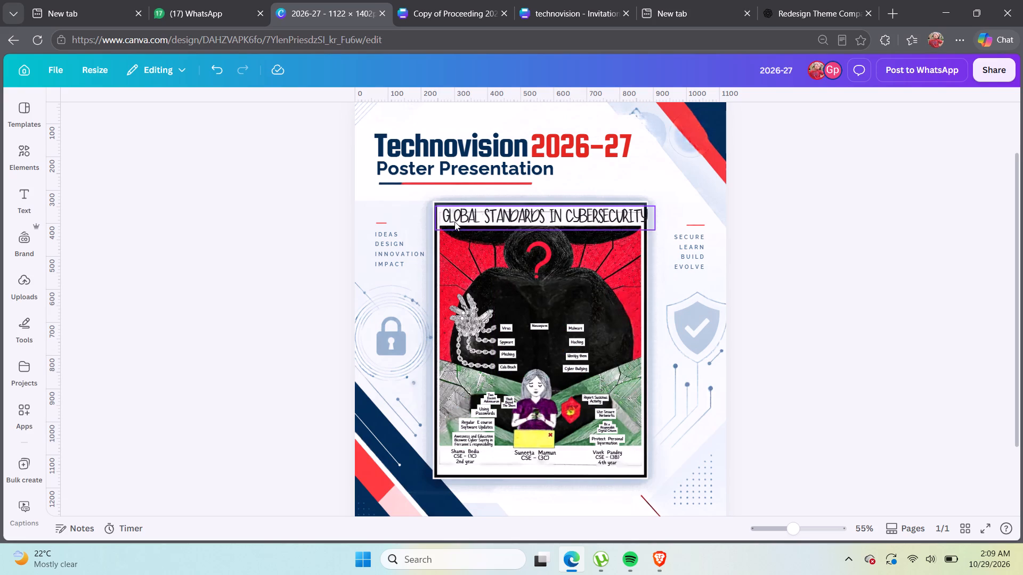
Delete the Global Standards in Cybersecurity title from the central artwork.
ctrl+drag(459, 214, 484, 254)
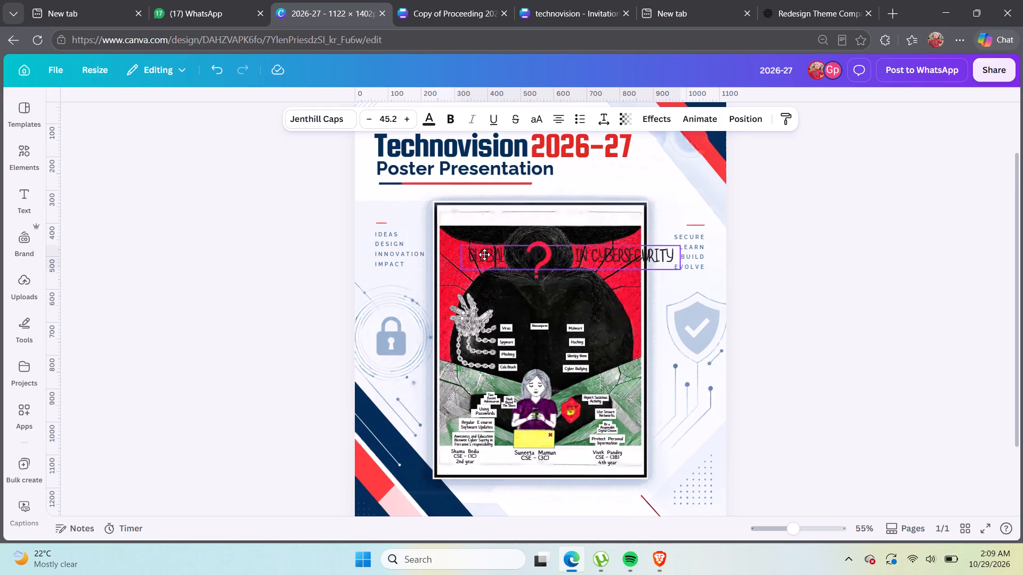
ctrl+drag(484, 254, 458, 267)
key(BackSpace)
Delete the red question mark, the black hooded-figure background and the remaining chained hand from the artwork.
click(520, 245)
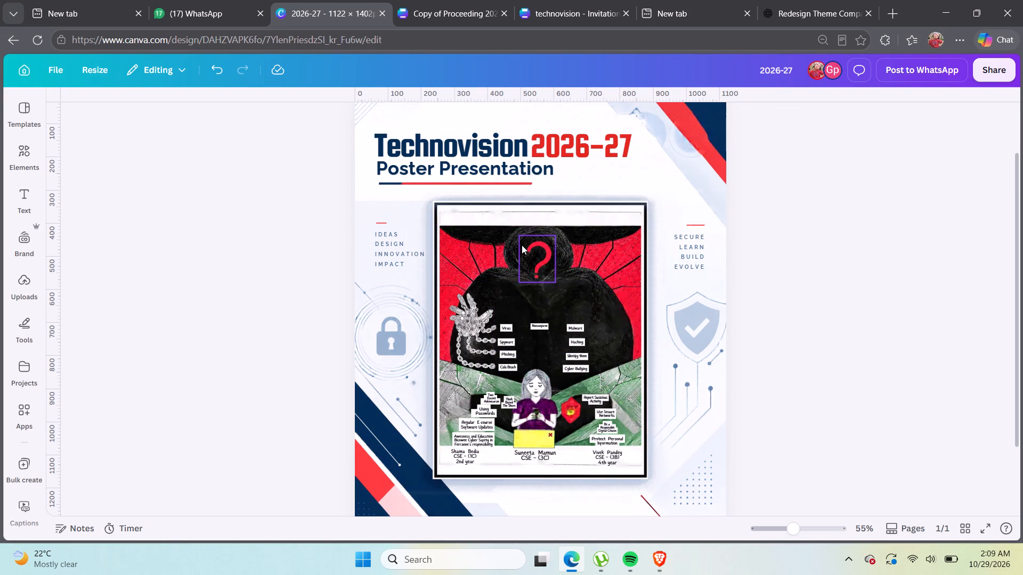
key(BackSpace)
click(493, 251)
key(BackSpace)
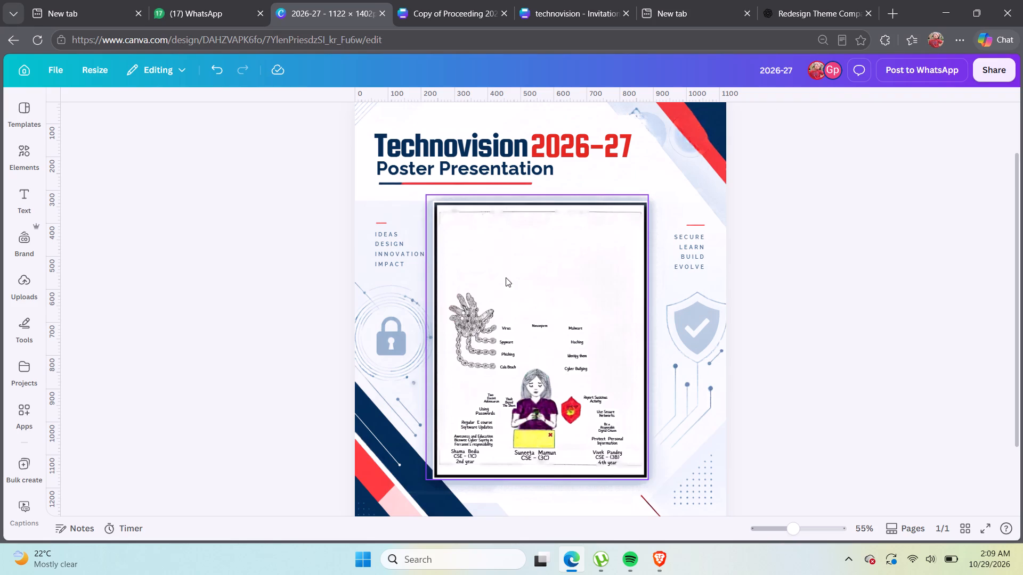
click(473, 323)
key(BackSpace)
Delete the illustration of the girl holding a phone and the white bordered frame behind it.
click(498, 346)
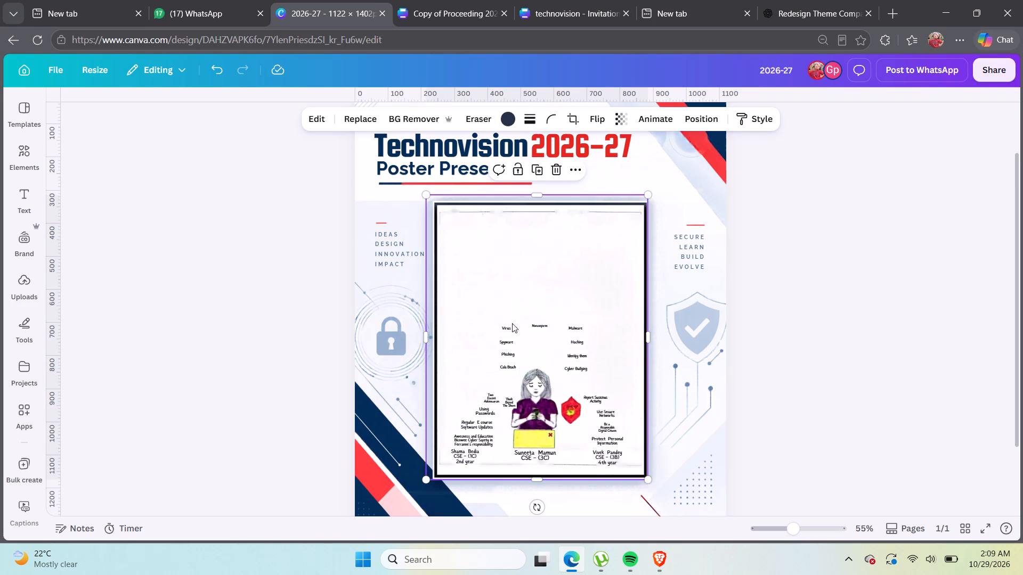
drag(478, 289, 526, 406)
click(529, 401)
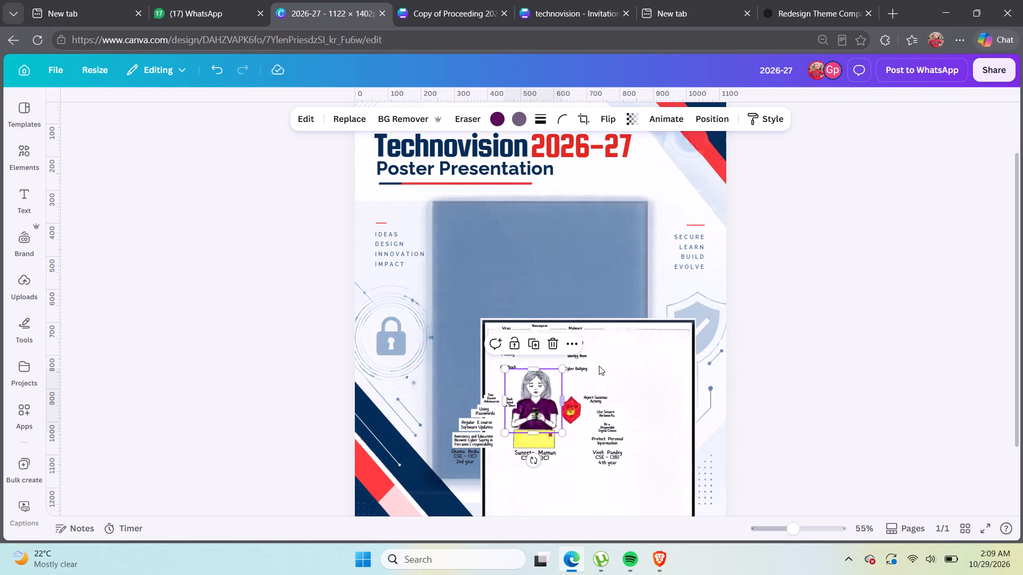
key(BackSpace)
key(BackSpace)
click(609, 347)
key(BackSpace)
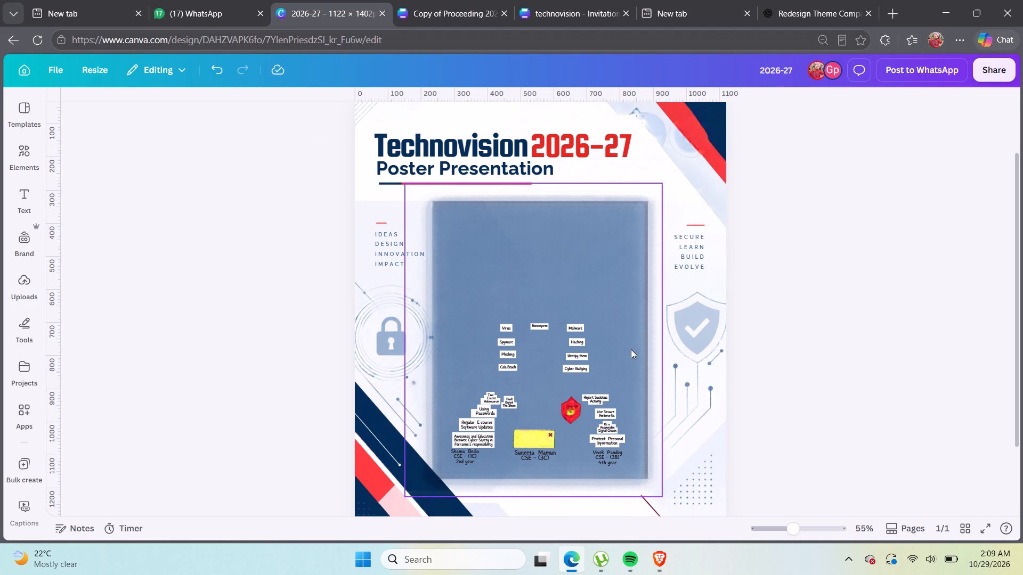
Delete the Malware, Ransomware, Virus, Spyware, Phishing and Data Breach labels from the central panel.
click(578, 327)
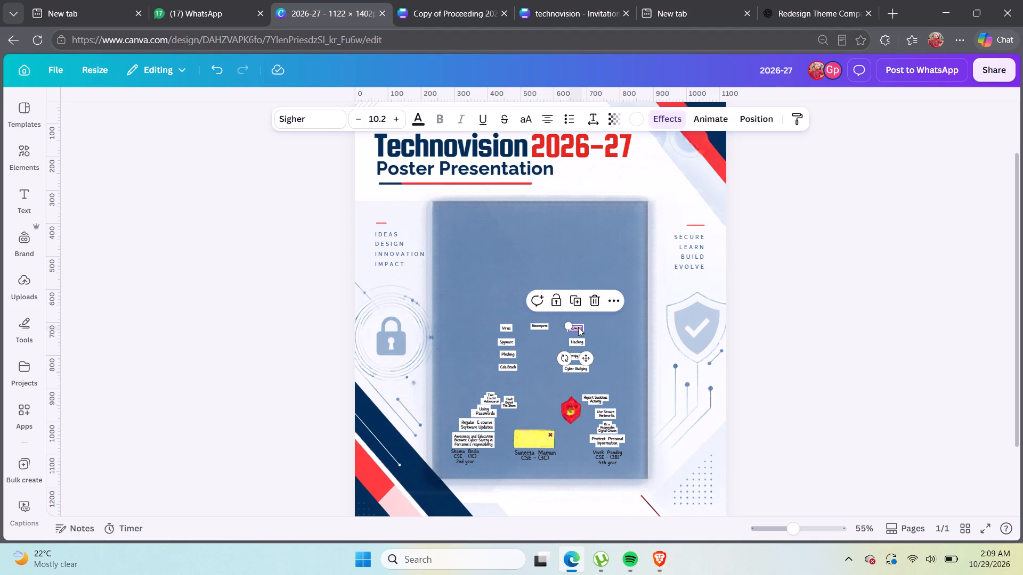
key(BackSpace)
click(535, 324)
key(BackSpace)
click(508, 323)
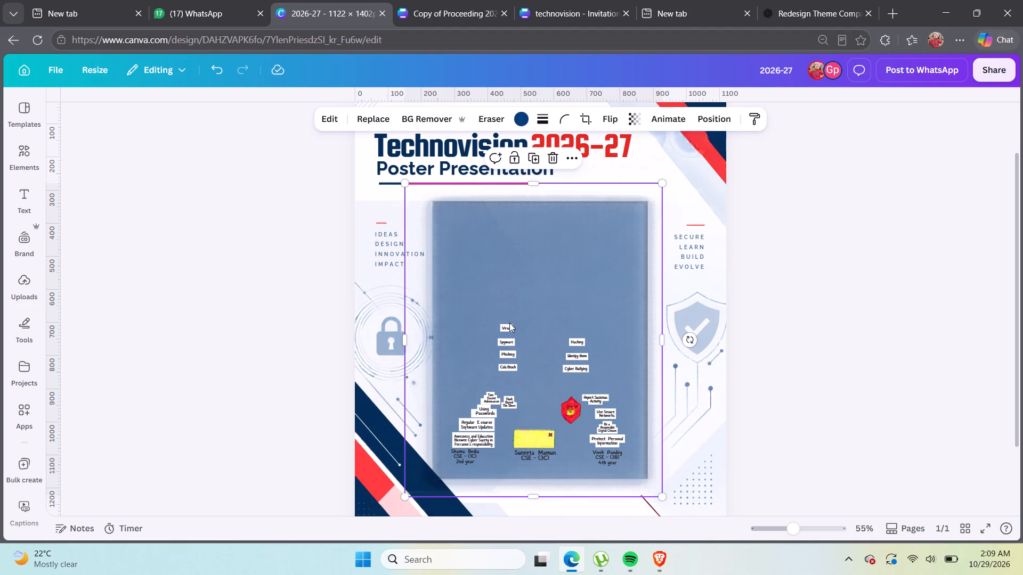
click(509, 330)
key(BackSpace)
click(506, 340)
key(BackSpace)
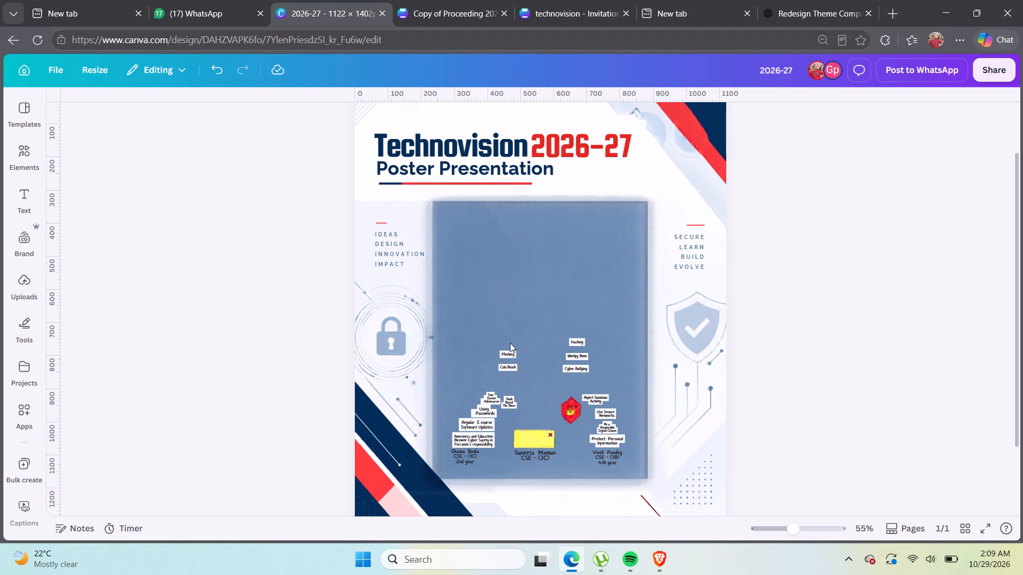
click(514, 357)
key(BackSpace)
click(509, 368)
key(BackSpace)
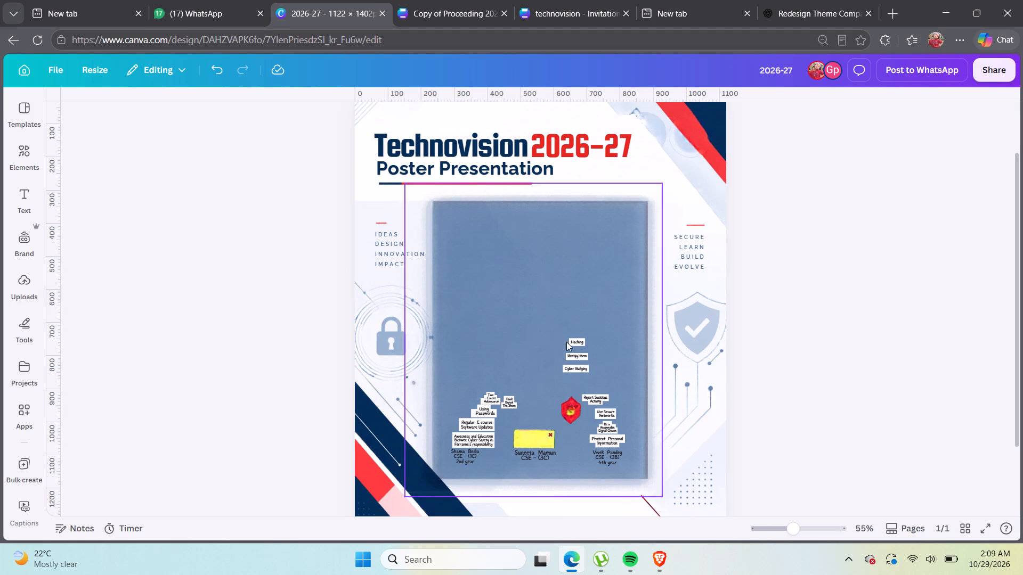
Delete the Identity Theft, Hacking and Cyber Bullying labels from the central panel.
click(585, 338)
click(575, 345)
key(BackSpace)
key(BackSpace)
click(570, 358)
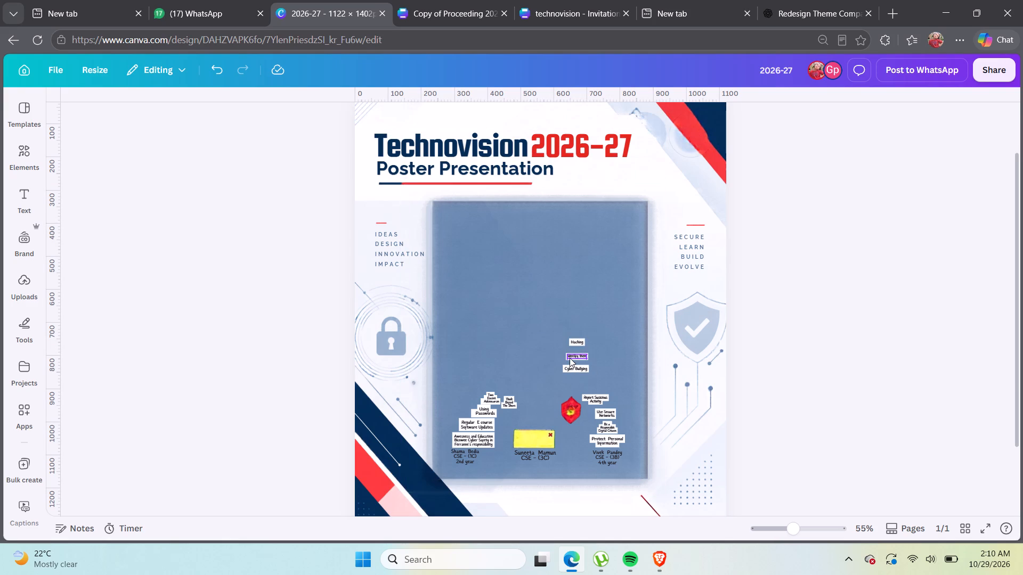
key(BackSpace)
click(570, 358)
click(580, 352)
click(581, 356)
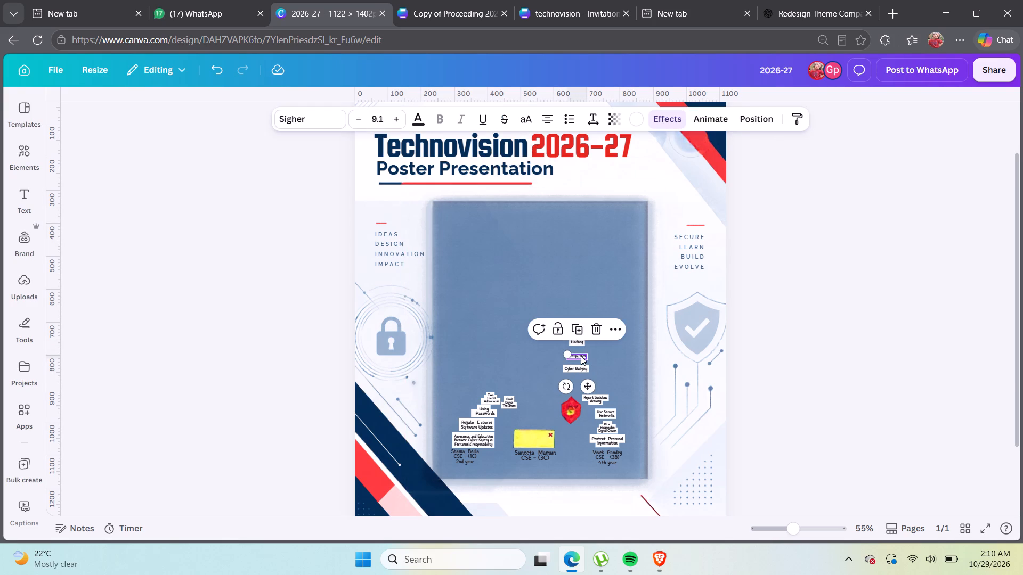
key(bracketright)
key(BackSpace)
click(578, 341)
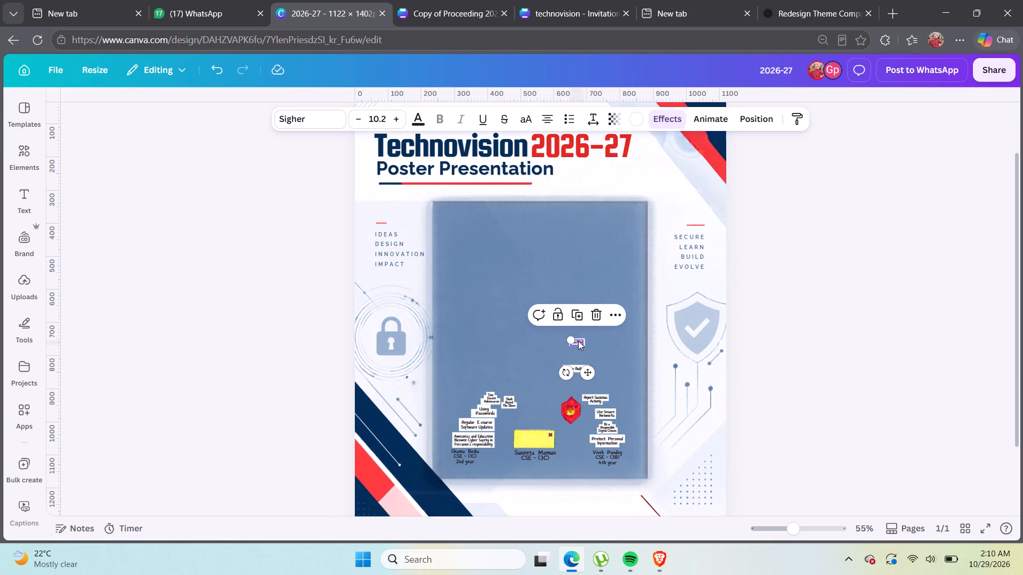
key(BackSpace)
click(575, 367)
key(BackSpace)
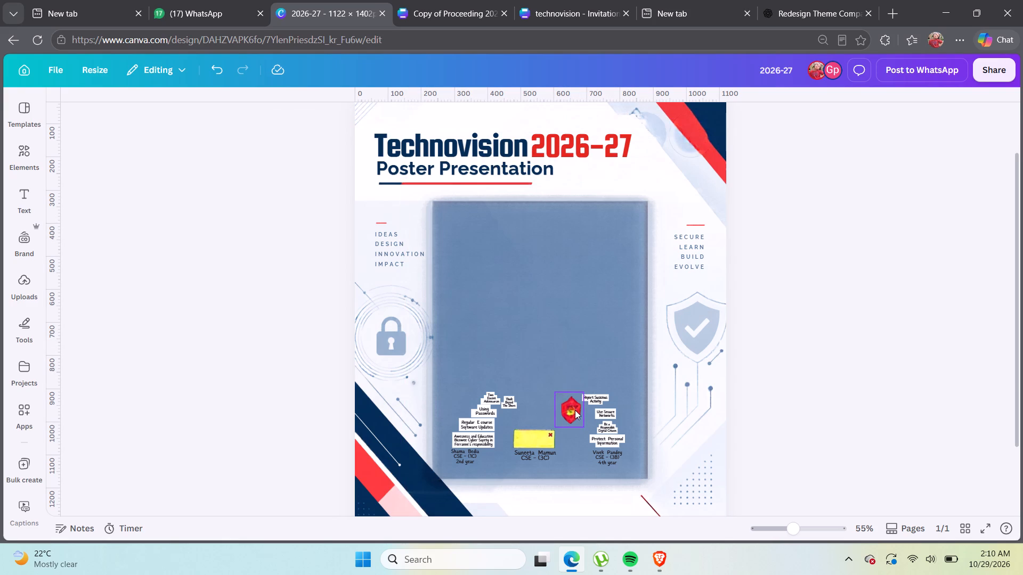
Delete the small red shield and the large blue panel behind the remaining text.
click(575, 410)
key(BackSpace)
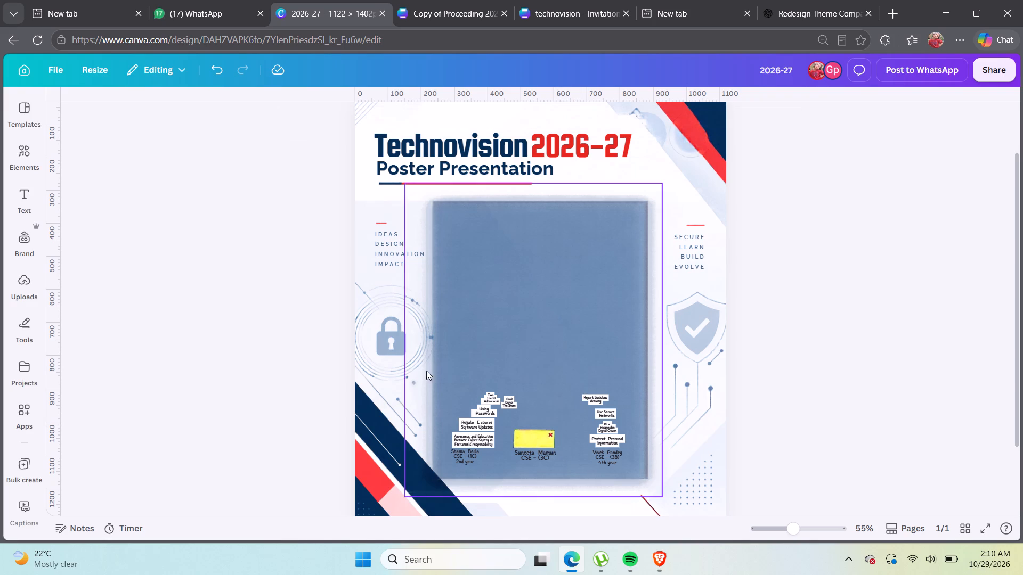
click(521, 324)
key(BackSpace)
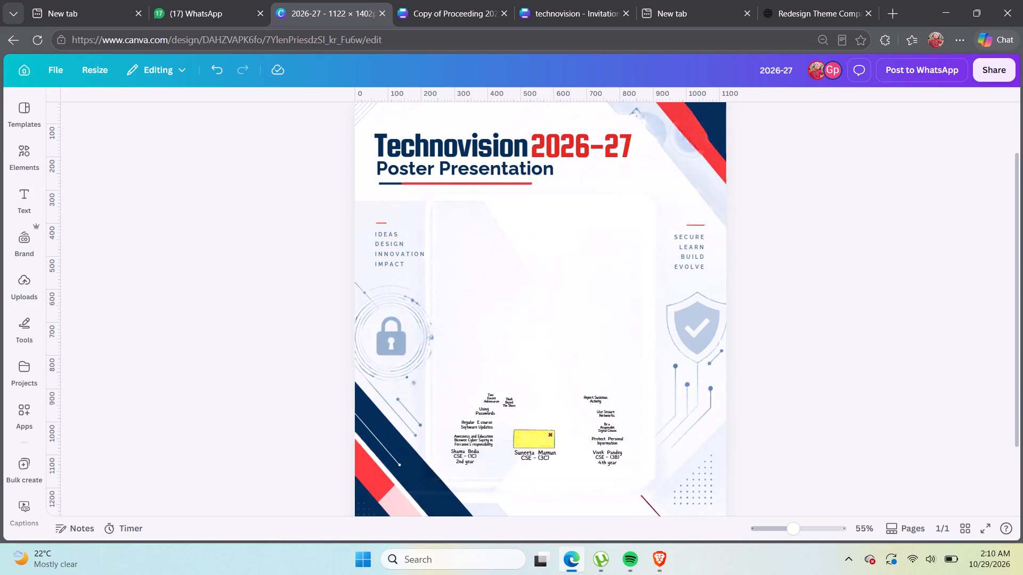
Delete the yellow note and the centre CSE - (3C) student caption beneath it.
drag(486, 351, 571, 481)
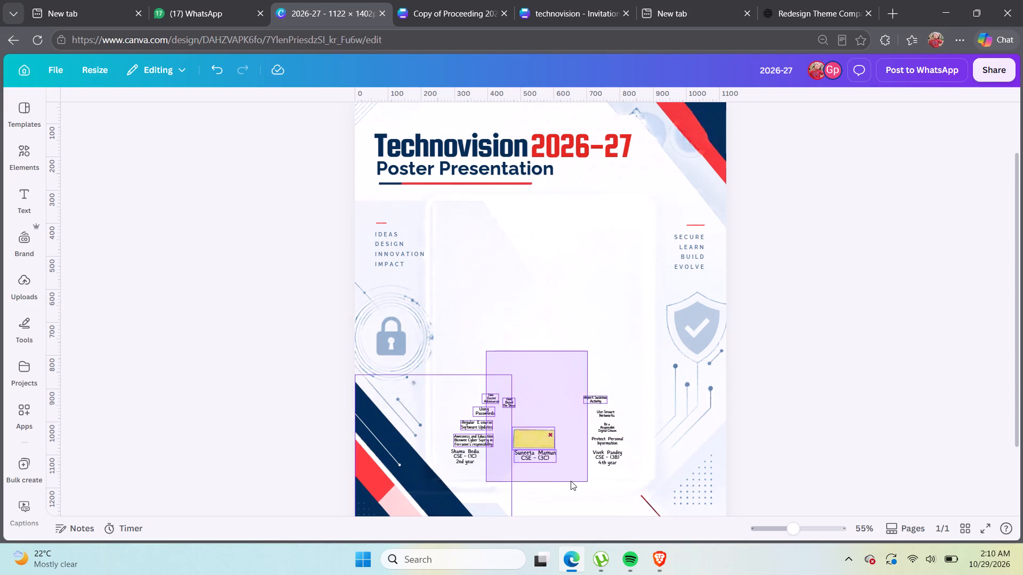
drag(571, 481, 492, 355)
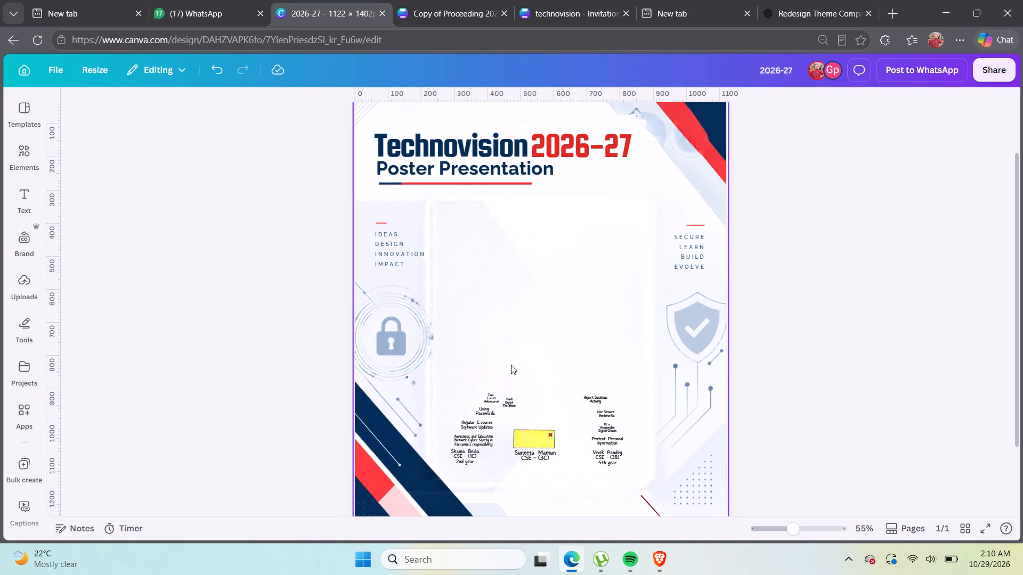
drag(524, 383, 549, 471)
key(BackSpace)
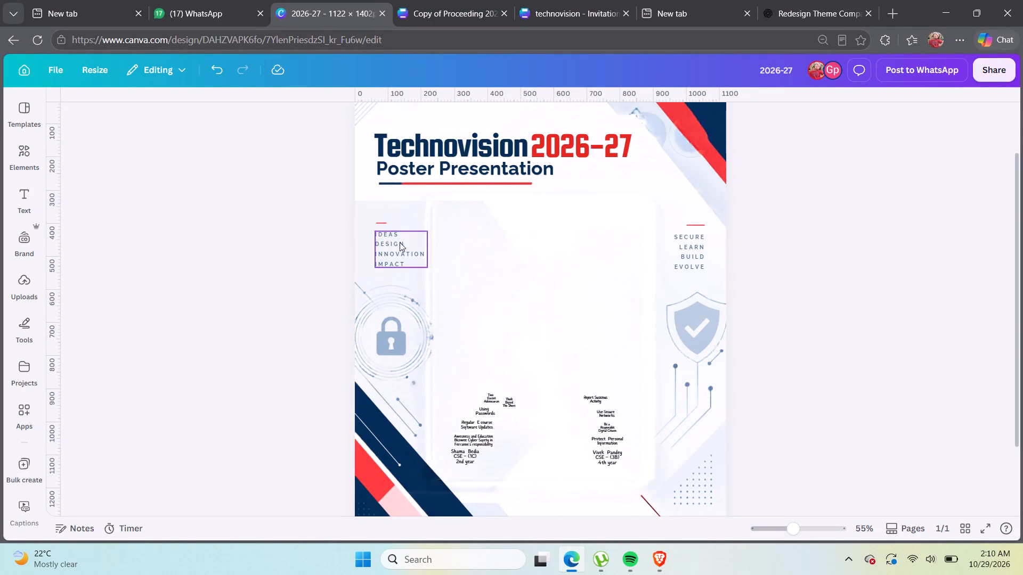
Examine the cleared page from the Technovision heading down to the bottom decorations for leftover artwork.
scroll(413, 226, up, 4)
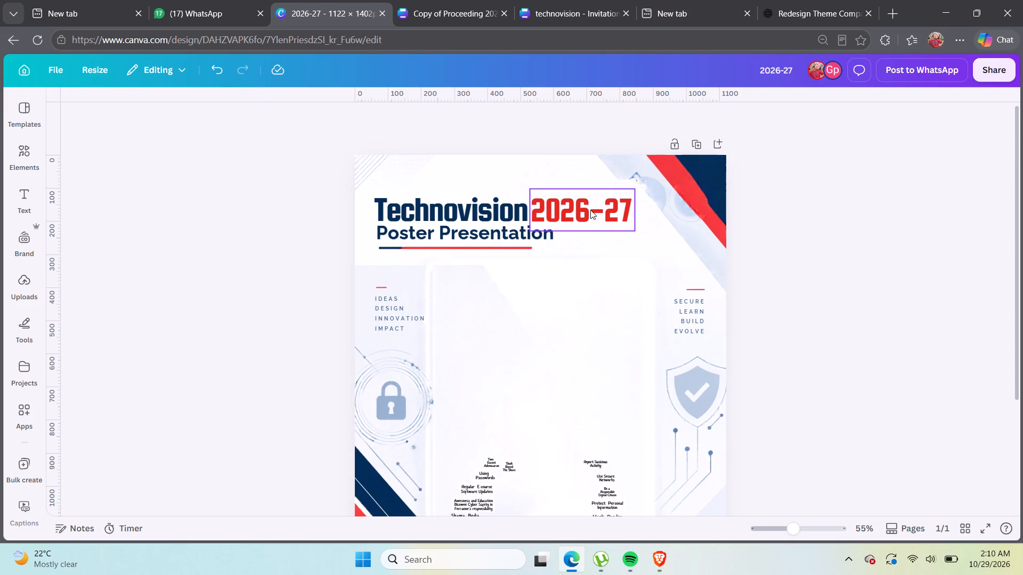
scroll(526, 209, down, 4)
scroll(377, 210, down, 3)
scroll(603, 257, up, 2)
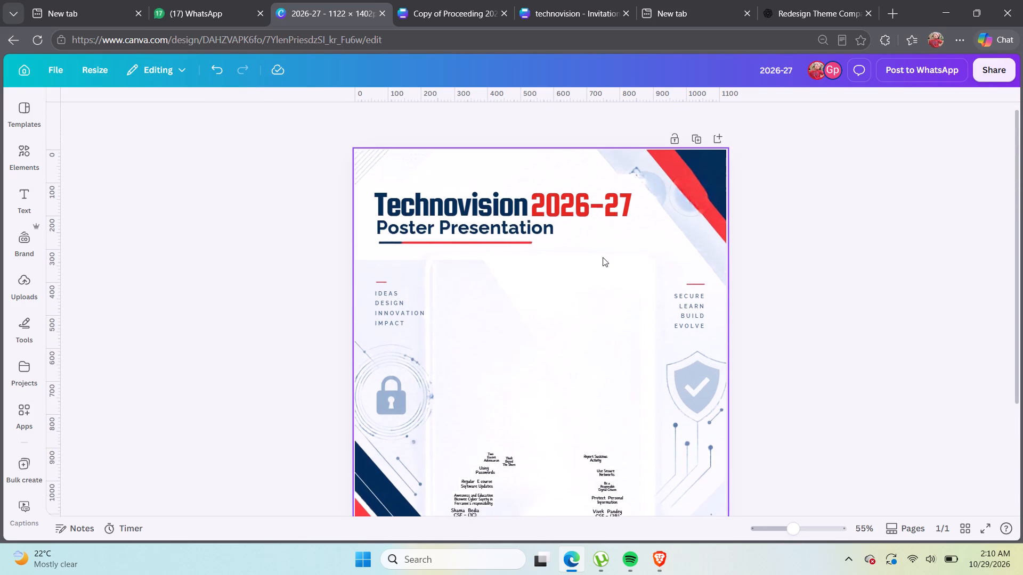
scroll(603, 257, up, 2)
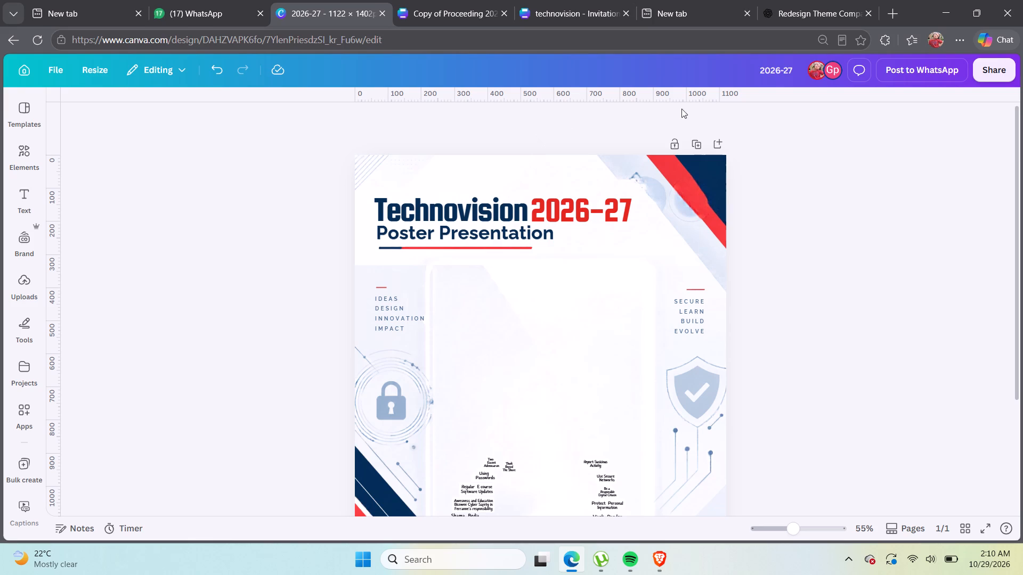
scroll(595, 135, down, 3)
scroll(597, 142, up, 2)
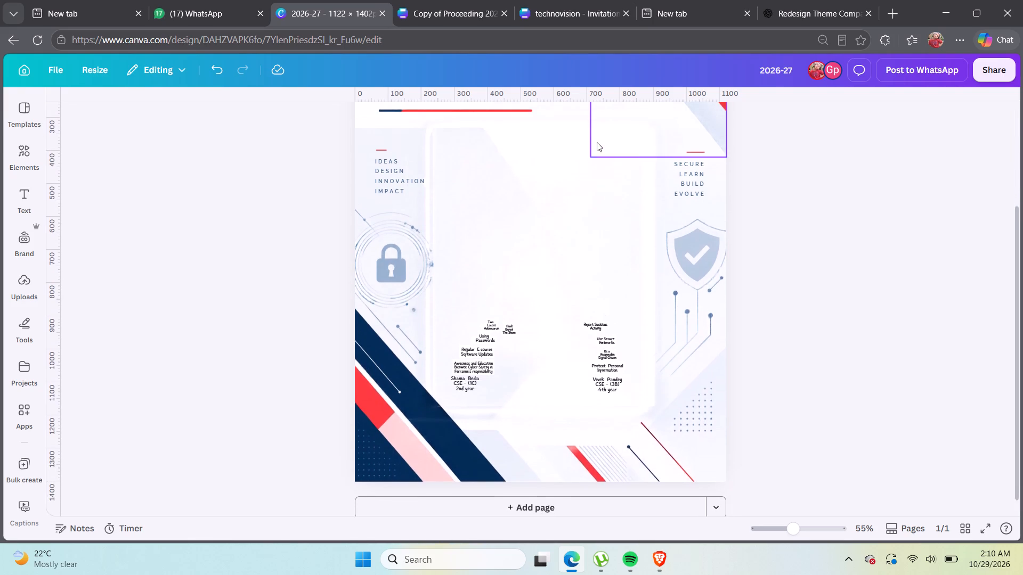
scroll(597, 142, up, 1)
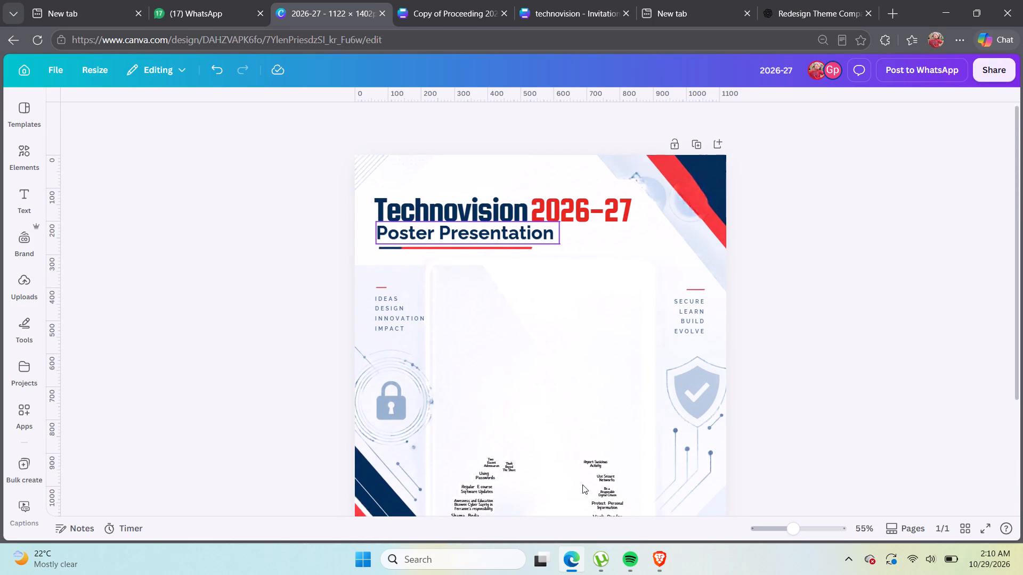
scroll(547, 394, down, 3)
Shrink the navy-and-red graphic in the page's lower-left corner so its box clears the column of safety tips.
ctrl+scroll(548, 343, up, 5)
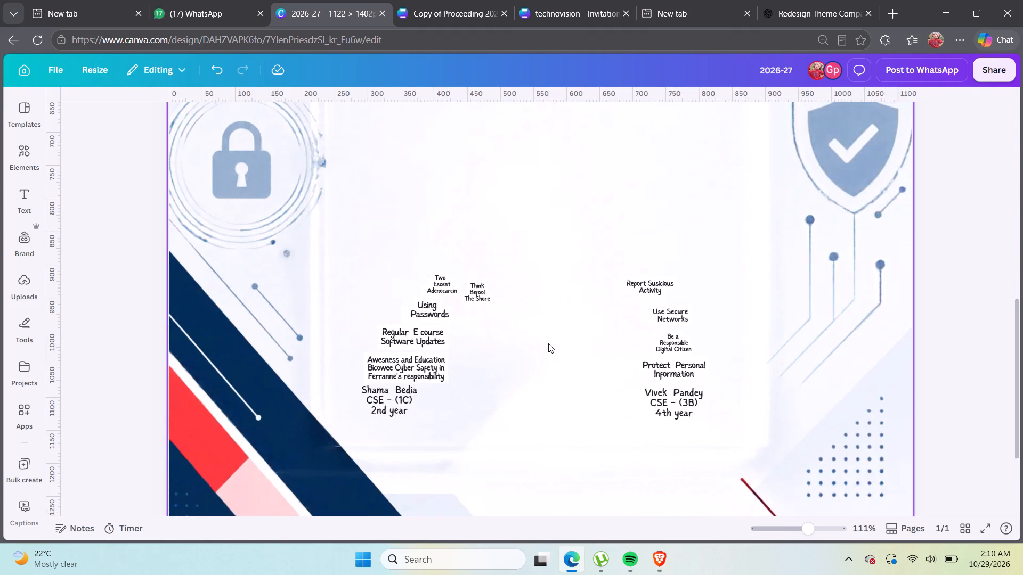
drag(531, 265, 444, 331)
click(444, 331)
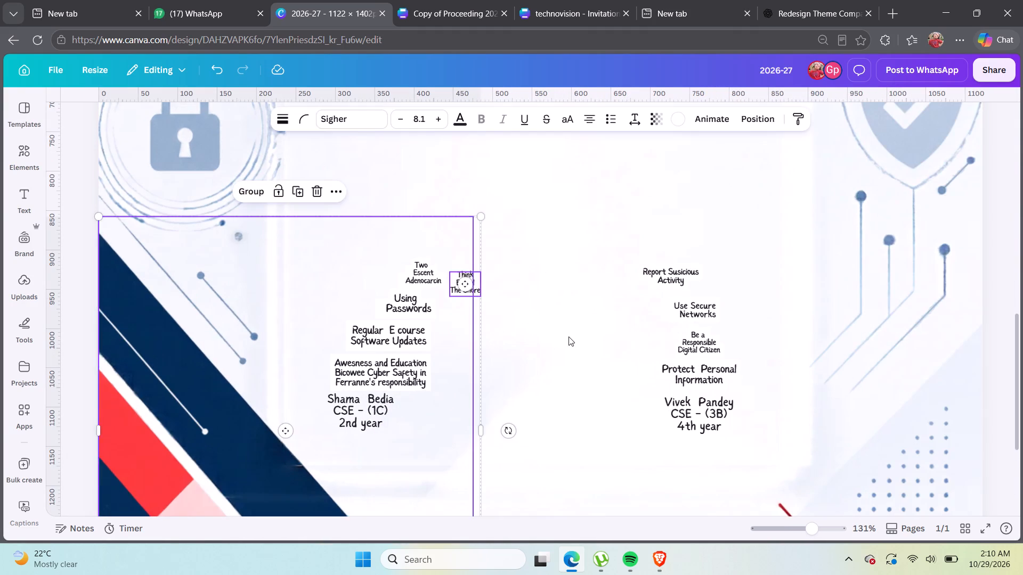
click(569, 336)
click(323, 369)
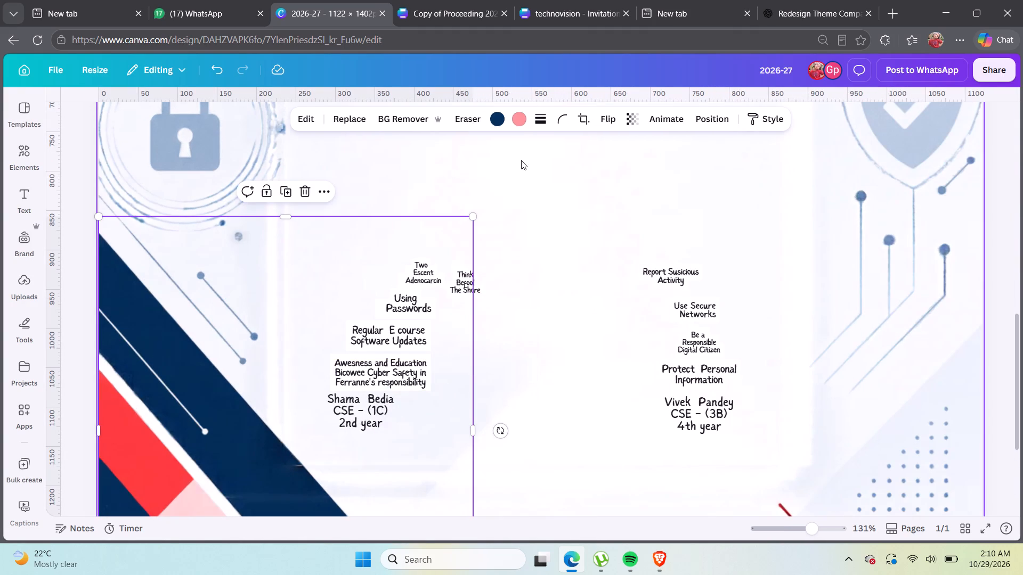
drag(470, 212, 334, 292)
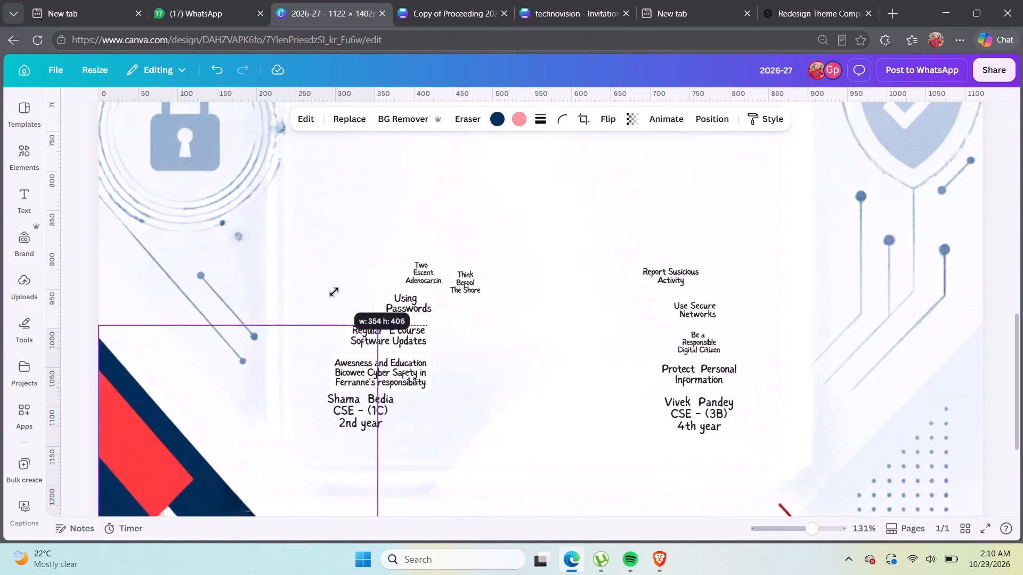
drag(334, 292, 229, 344)
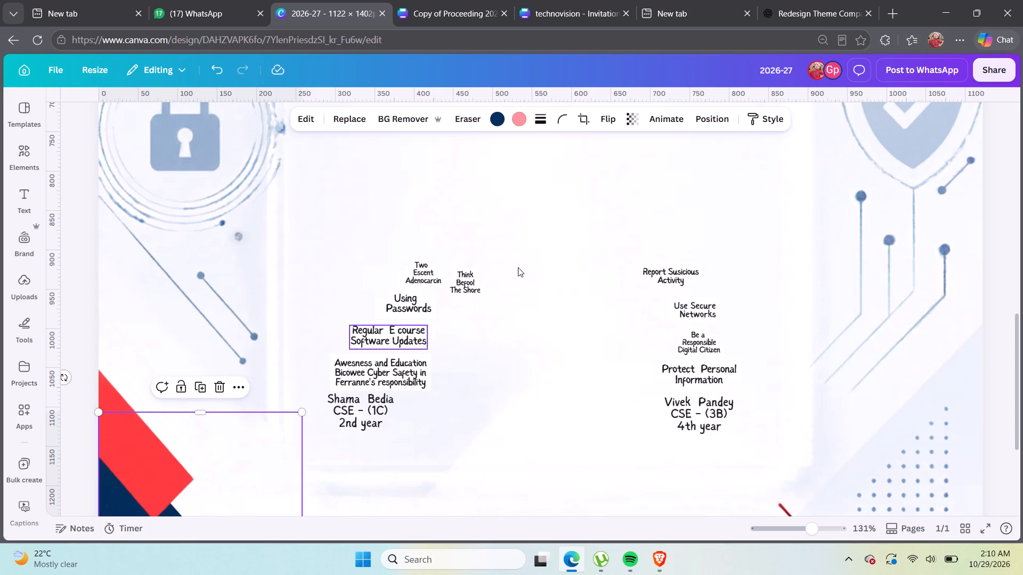
Delete the first-column safety tips, the CSE - (1C) student caption and the neighbouring Think tip text.
drag(441, 209, 346, 436)
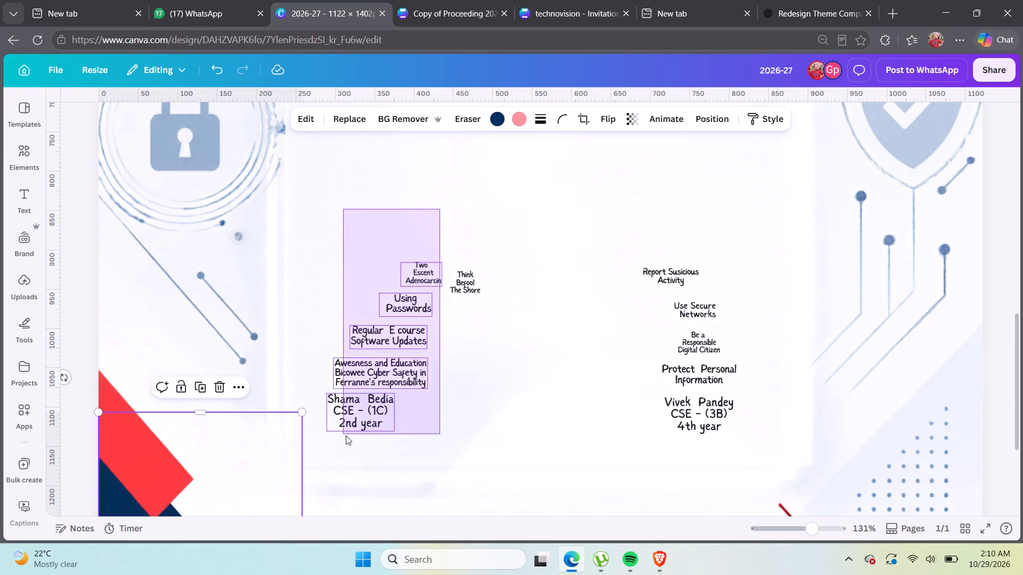
drag(346, 436, 337, 442)
key(BackSpace)
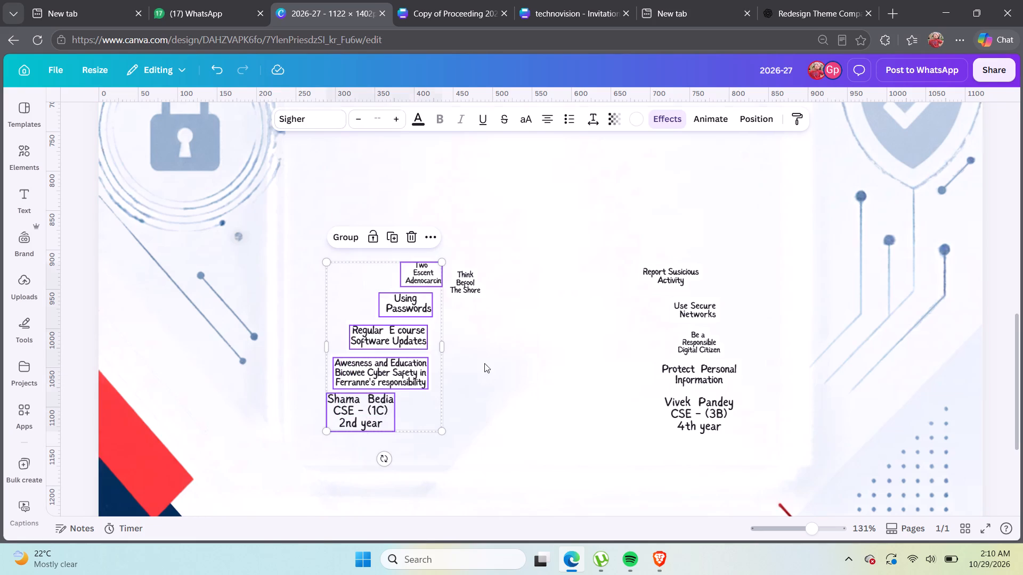
click(474, 283)
key(BackSpace)
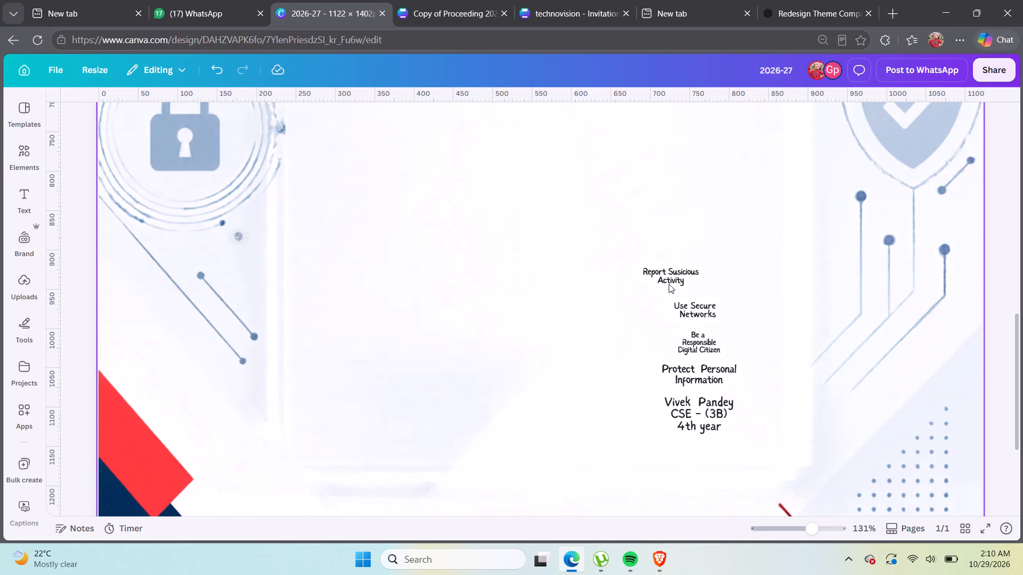
Delete the other column of tips, from Report Susicious Activity to Protect Personal Information, and the CSE - (3B) student caption.
click(670, 281)
key(BackSpace)
click(703, 317)
key(BackSpace)
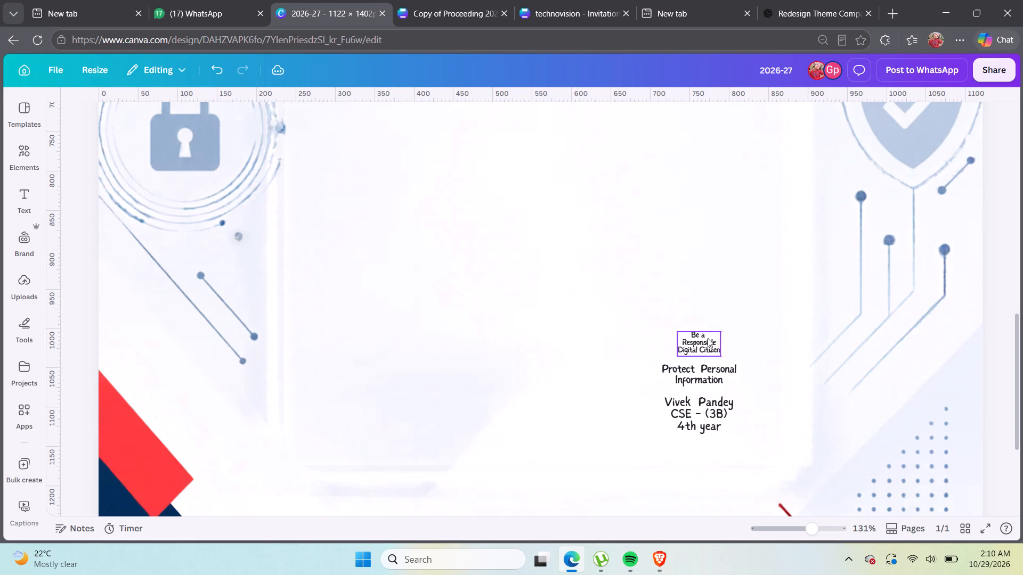
click(711, 350)
key(BackSpace)
click(729, 371)
key(BackSpace)
click(718, 392)
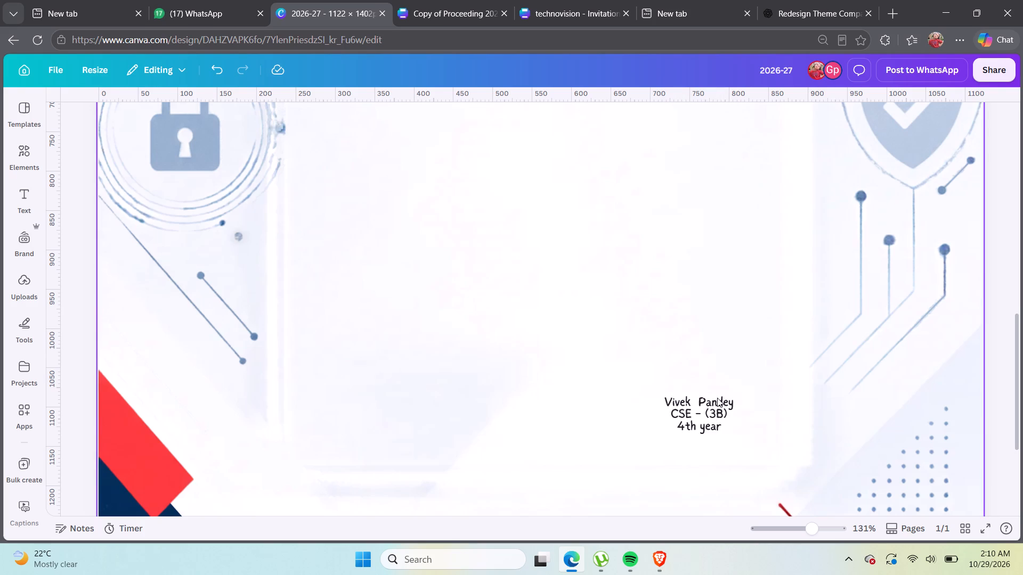
click(707, 423)
key(BackSpace)
Resize the navy dotted triangle in the page's lower-left corner to about 207 wide by 236 high.
scroll(331, 421, down, 2)
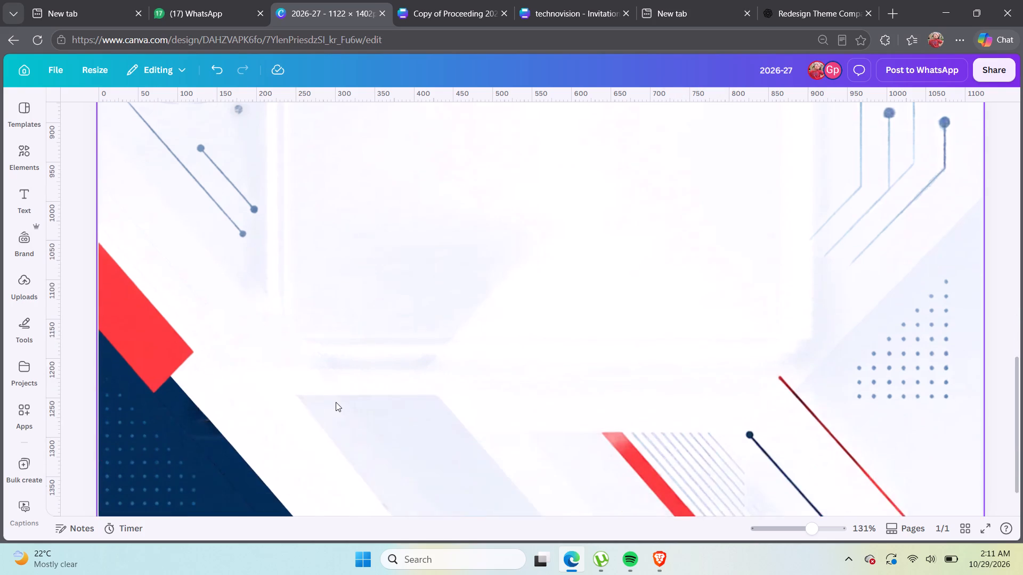
scroll(336, 402, down, 2)
ctrl+scroll(347, 372, down, 2)
ctrl+scroll(347, 372, up, 5)
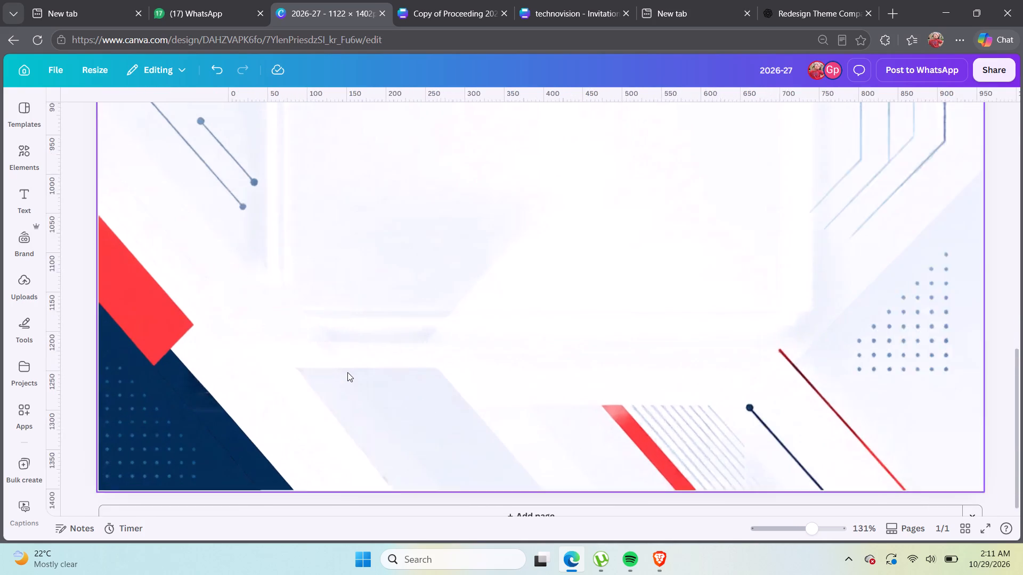
ctrl+scroll(347, 372, down, 5)
click(301, 397)
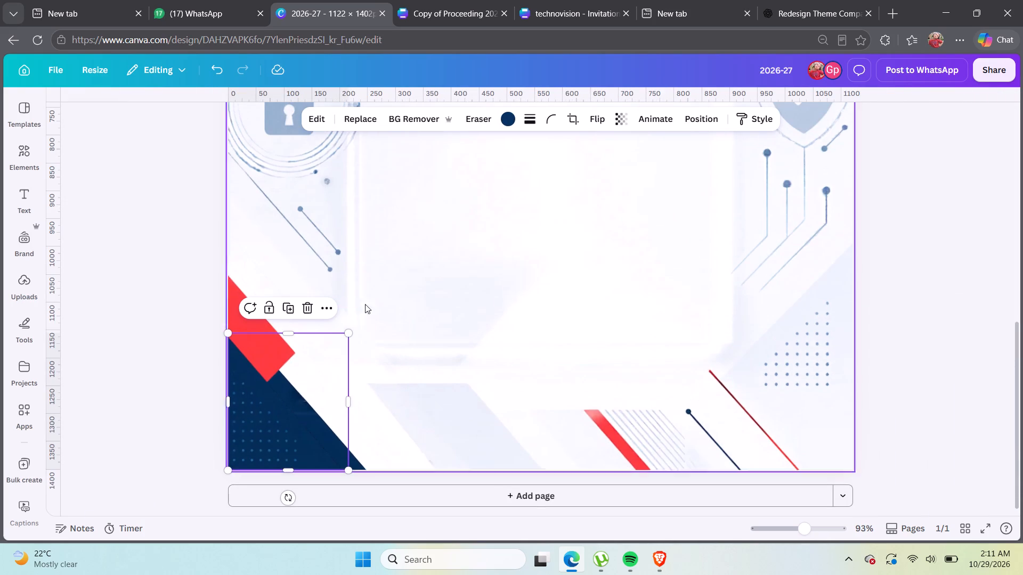
drag(351, 334, 473, 284)
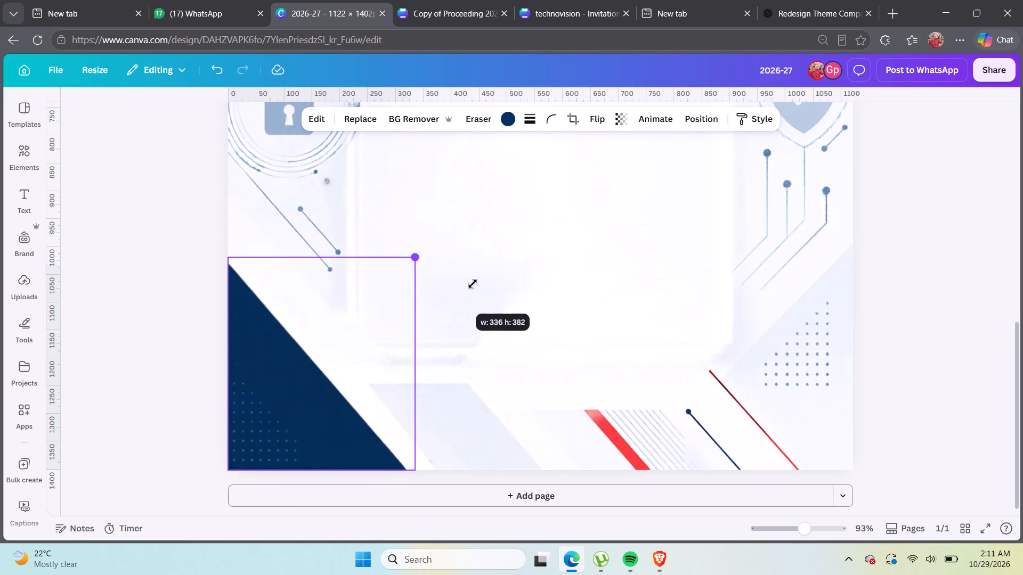
drag(473, 284, 354, 350)
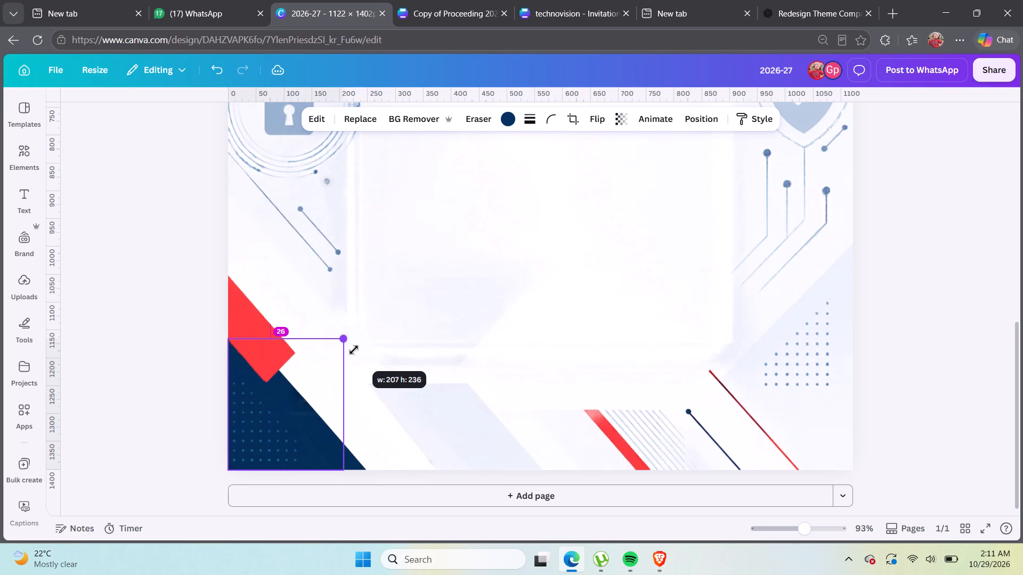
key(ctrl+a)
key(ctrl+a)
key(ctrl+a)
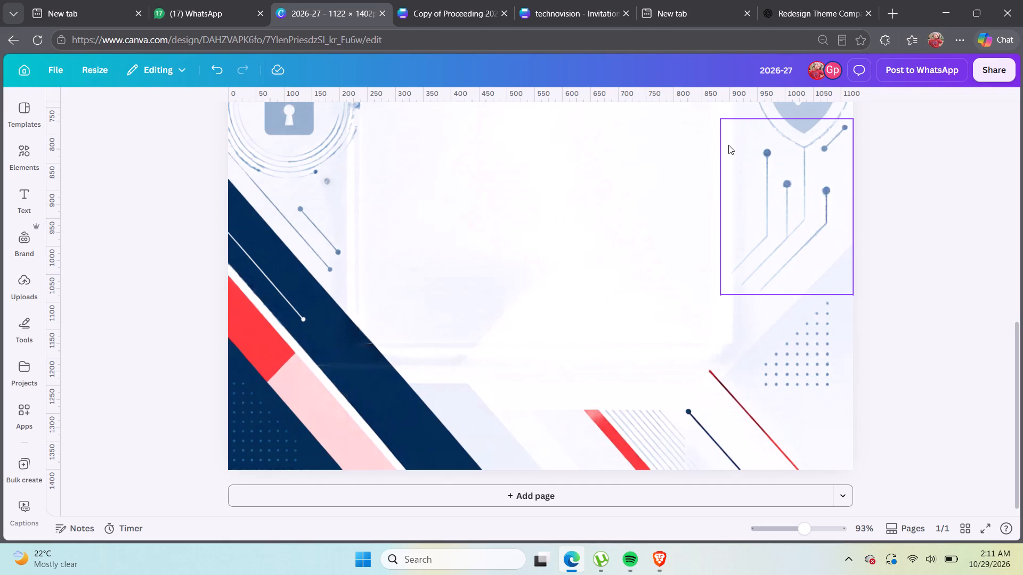
Open the design's PNG download settings and try to raise the export size to its maximum.
click(990, 77)
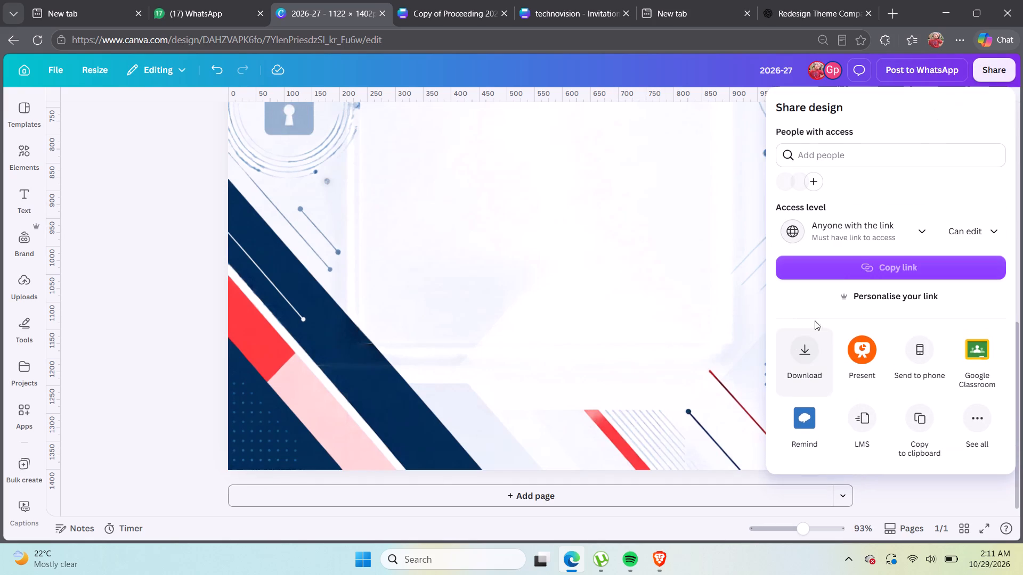
click(803, 350)
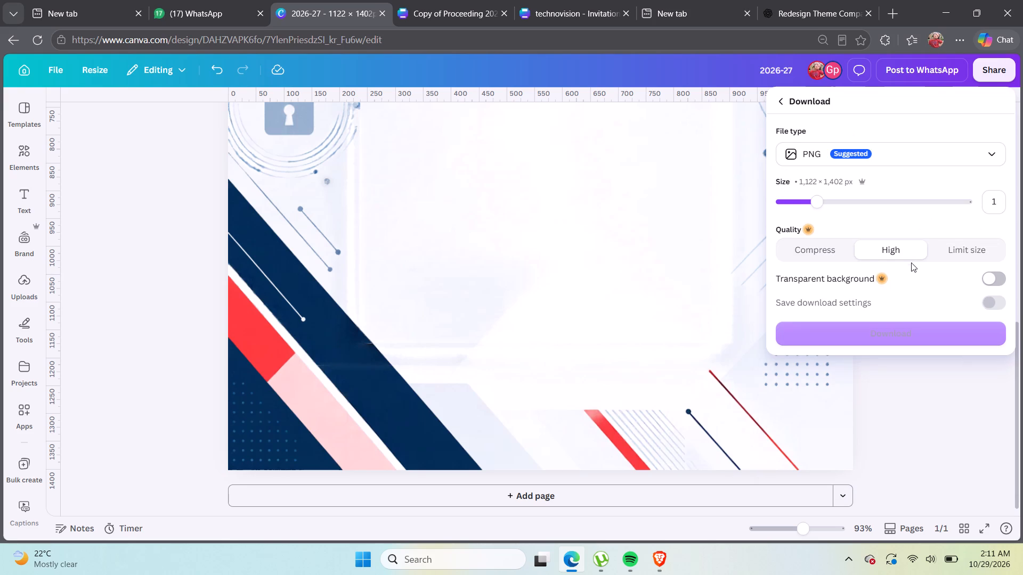
drag(815, 199, 991, 204)
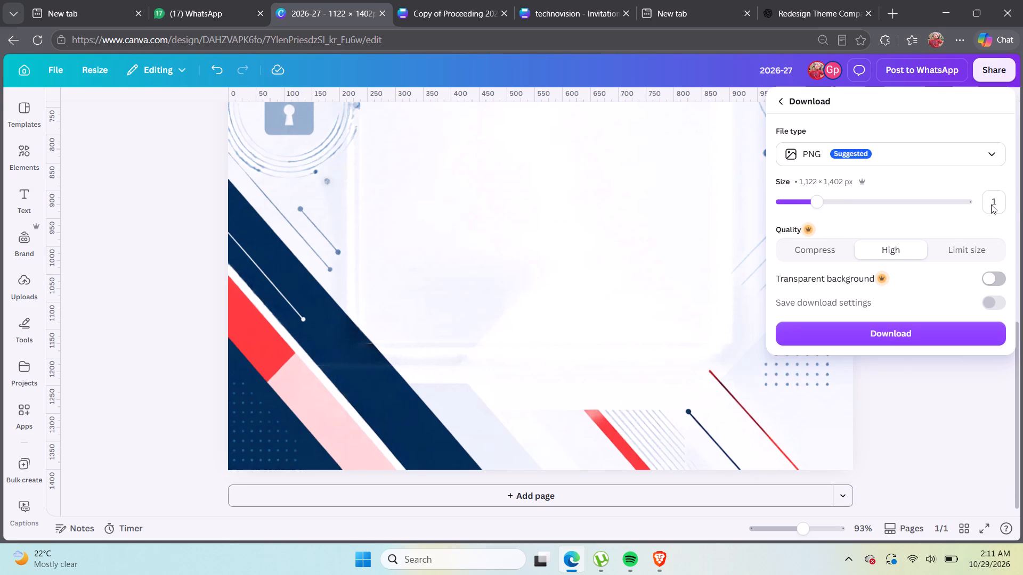
drag(991, 204, 1022, 205)
click(970, 203)
drag(818, 202, 952, 196)
triple_click(971, 202)
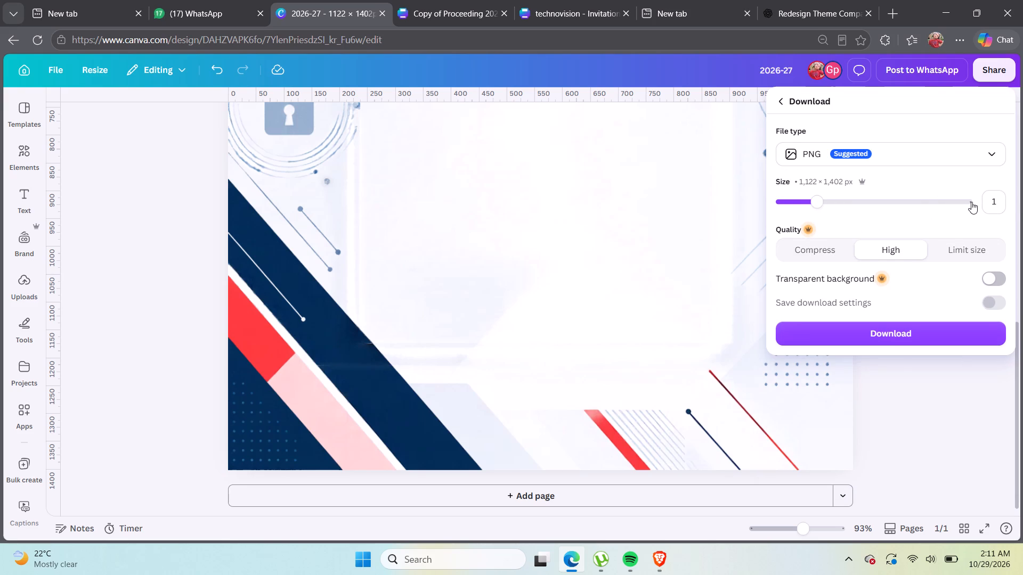
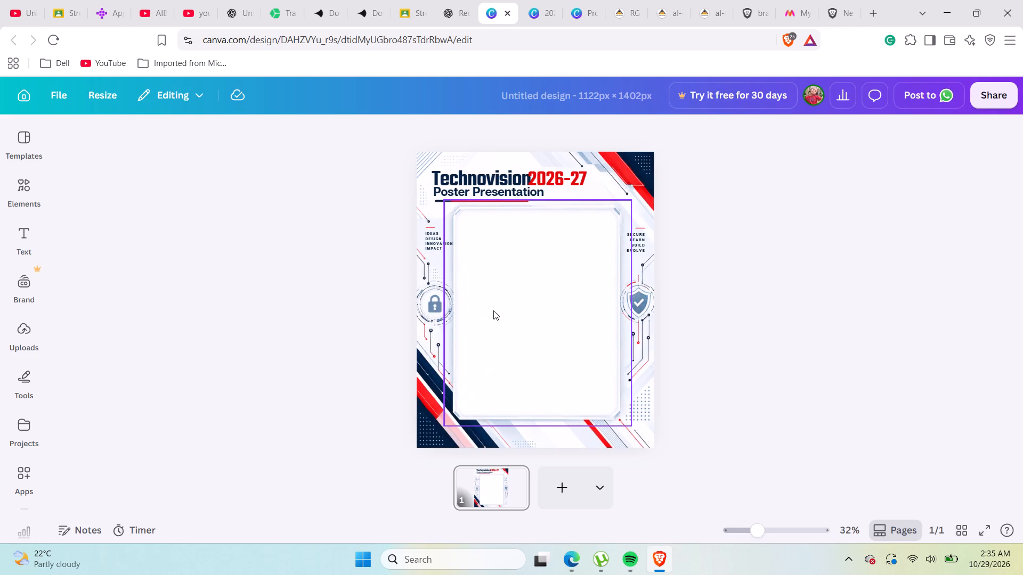
Delete the pale textured background image behind the poster's elements.
ctrl+scroll(493, 310, down, 1)
ctrl+scroll(493, 310, up, 4)
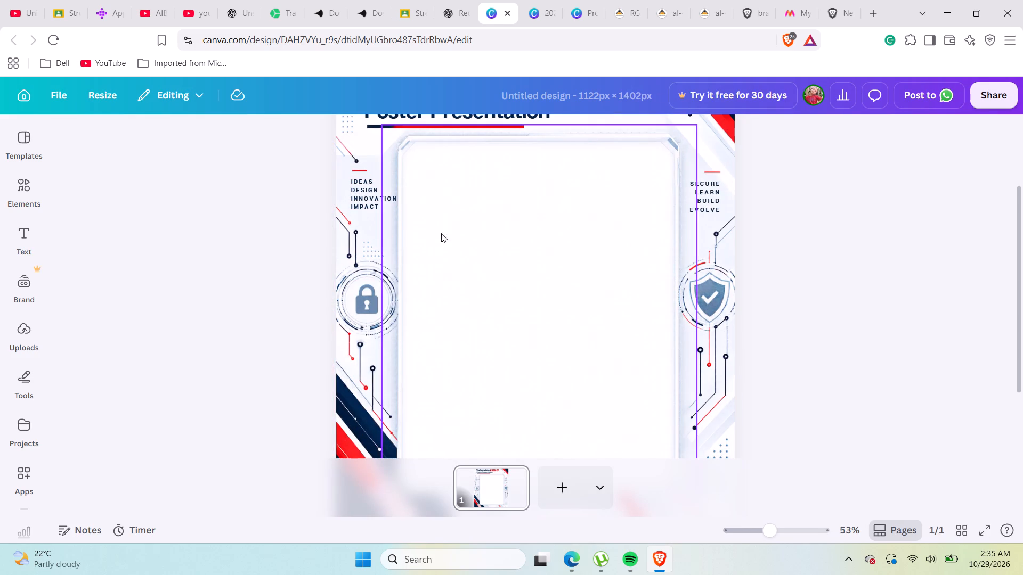
ctrl+scroll(628, 216, up, 1)
scroll(628, 216, down, 2)
scroll(627, 219, up, 2)
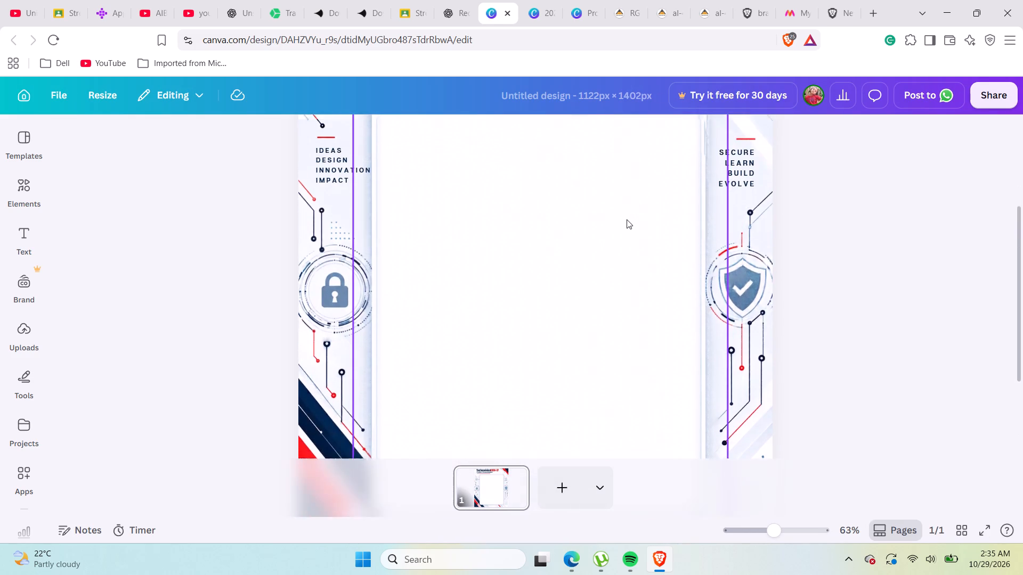
scroll(627, 219, up, 1)
click(659, 144)
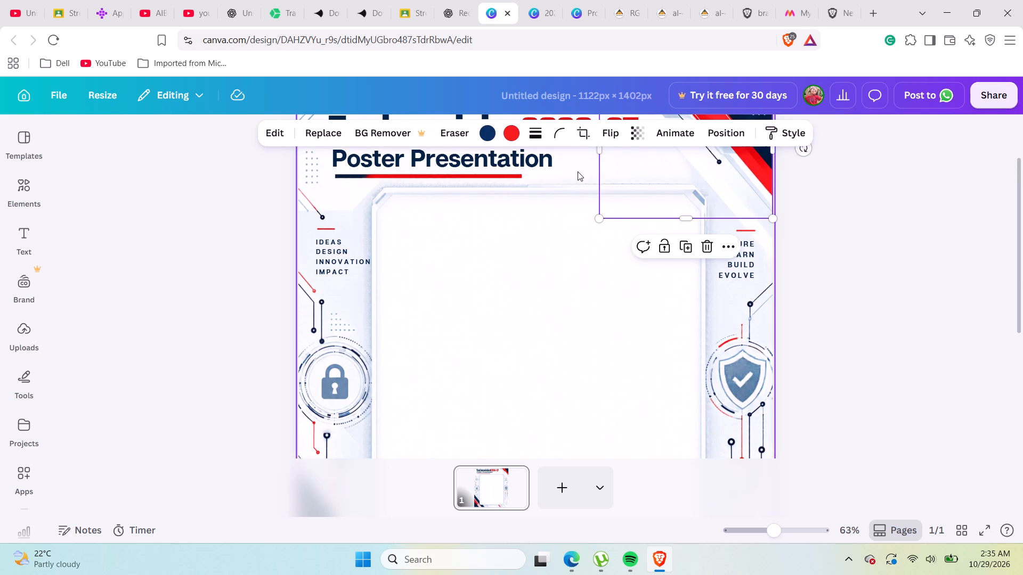
double_click(578, 171)
ctrl+scroll(575, 193, down, 1)
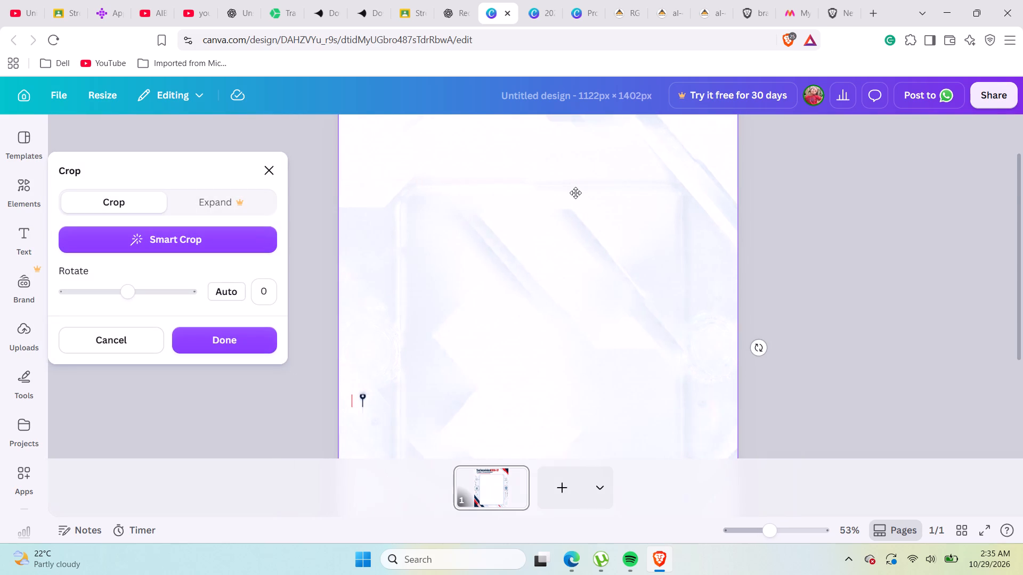
scroll(575, 193, down, 1)
scroll(575, 193, up, 3)
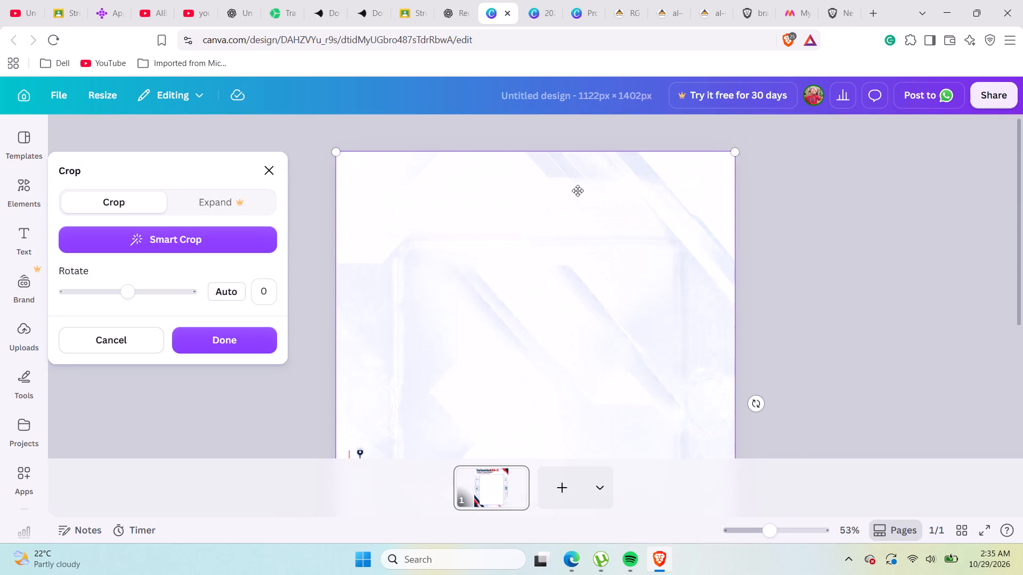
key(BackSpace)
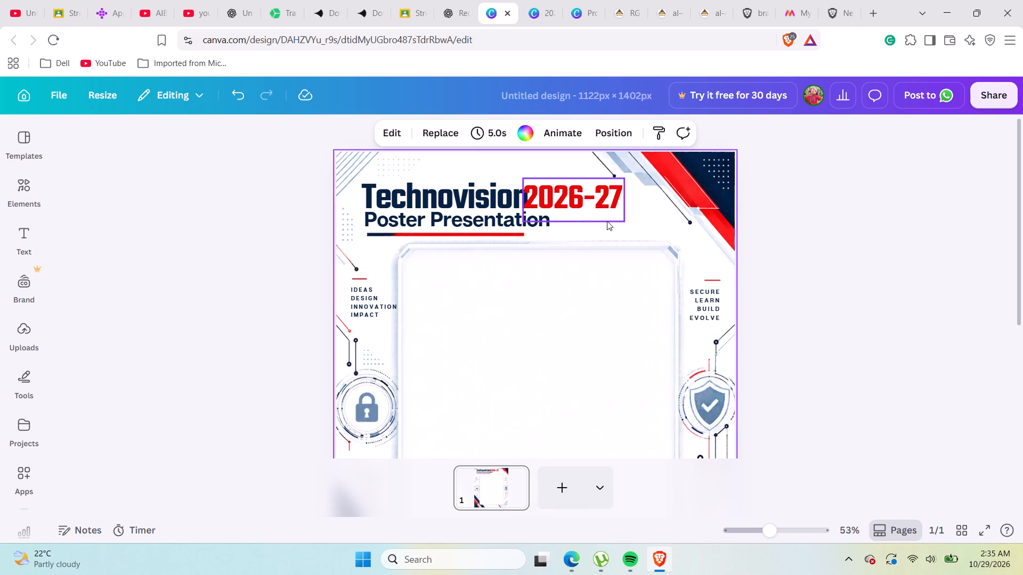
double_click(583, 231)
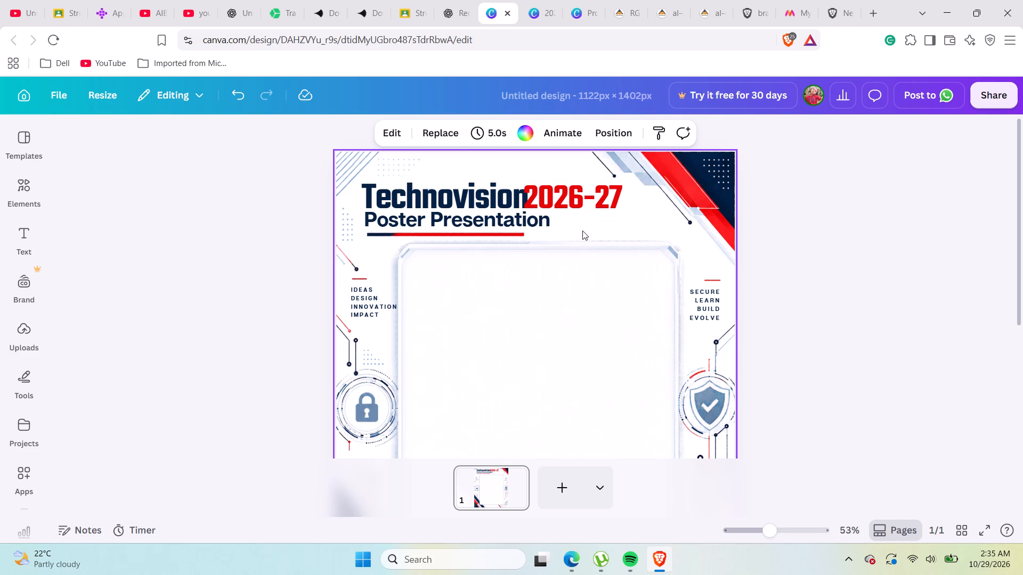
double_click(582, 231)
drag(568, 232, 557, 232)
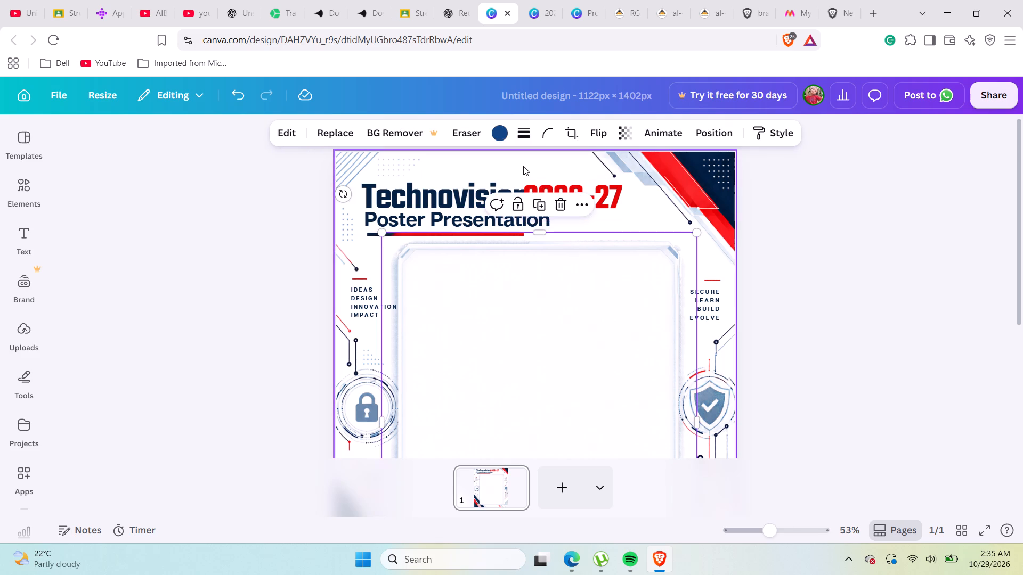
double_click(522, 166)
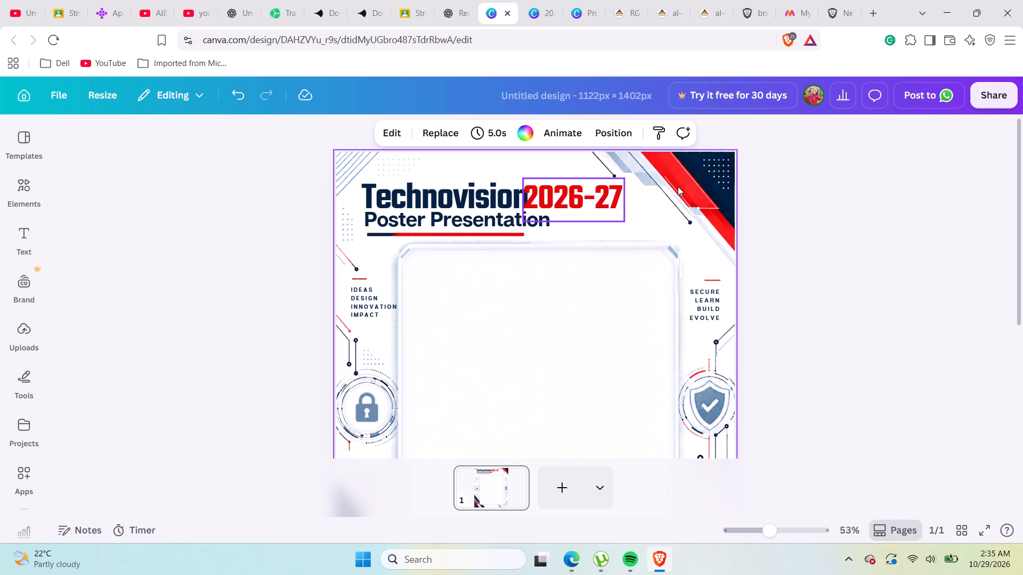
Shrink the red and navy graphic in the poster's upper-right corner, keeping it anchored to that corner.
click(678, 186)
drag(591, 267, 591, 267)
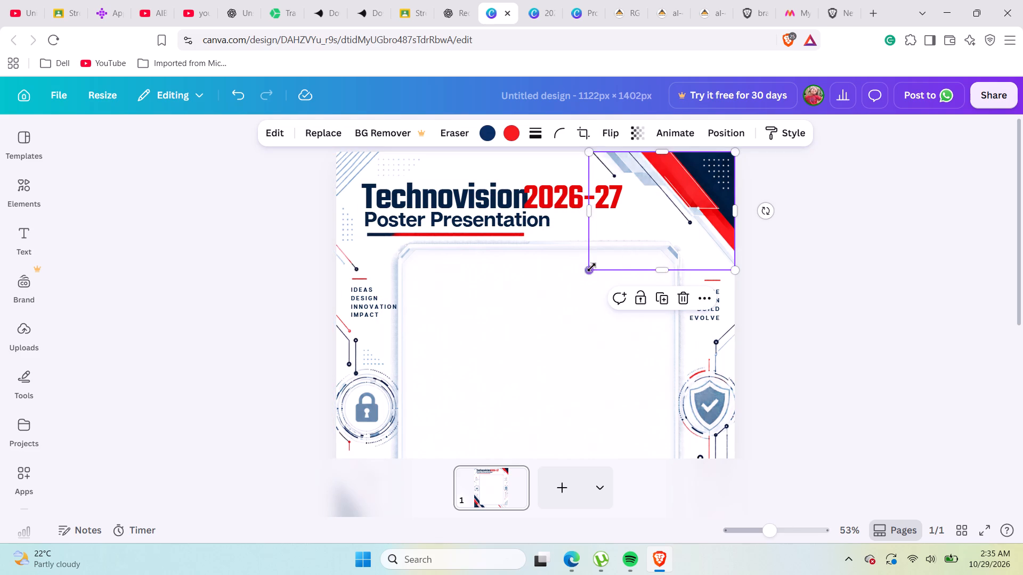
drag(591, 267, 651, 245)
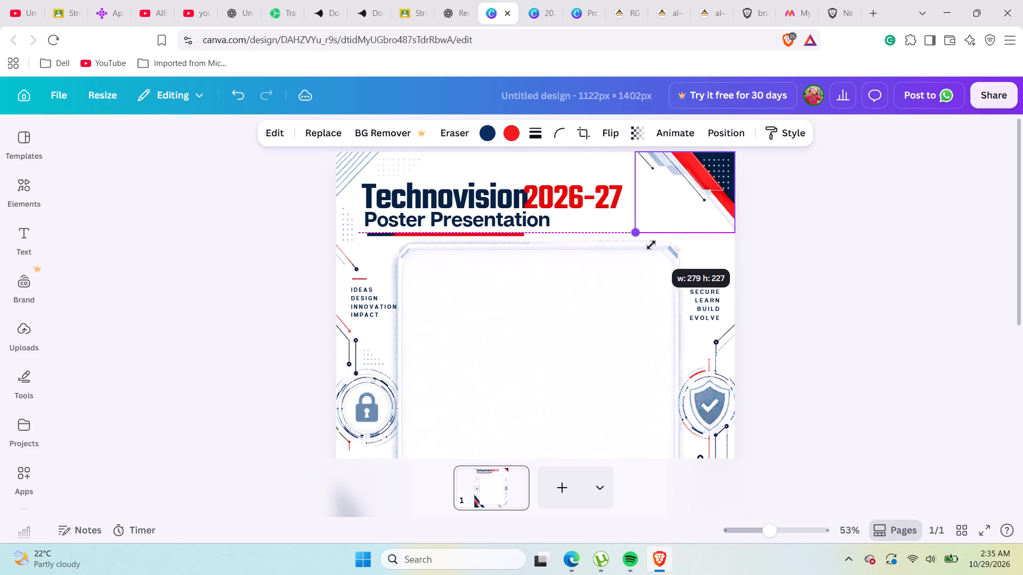
drag(651, 245, 672, 232)
Delete the white dot pattern lying over the poster's upper-right corner graphic.
click(724, 182)
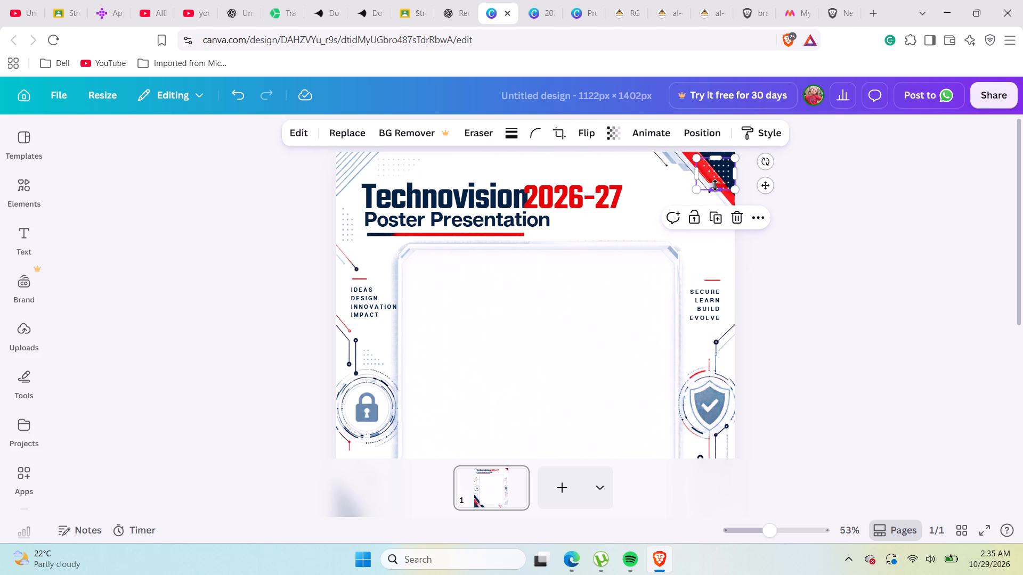
key(BackSpace)
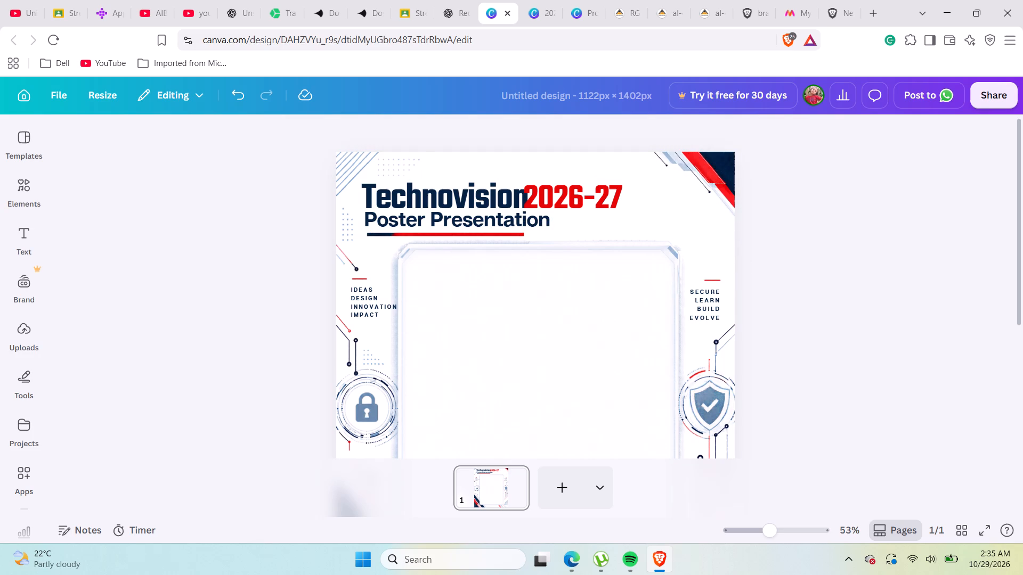
key(ctrl+z)
right_drag(715, 185, 682, 146)
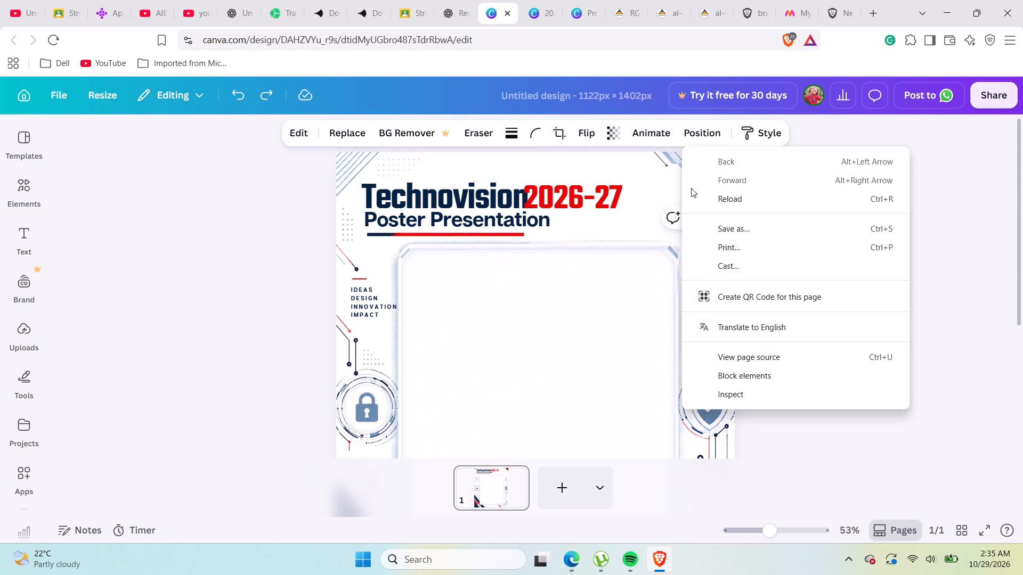
click(653, 204)
drag(715, 168, 704, 240)
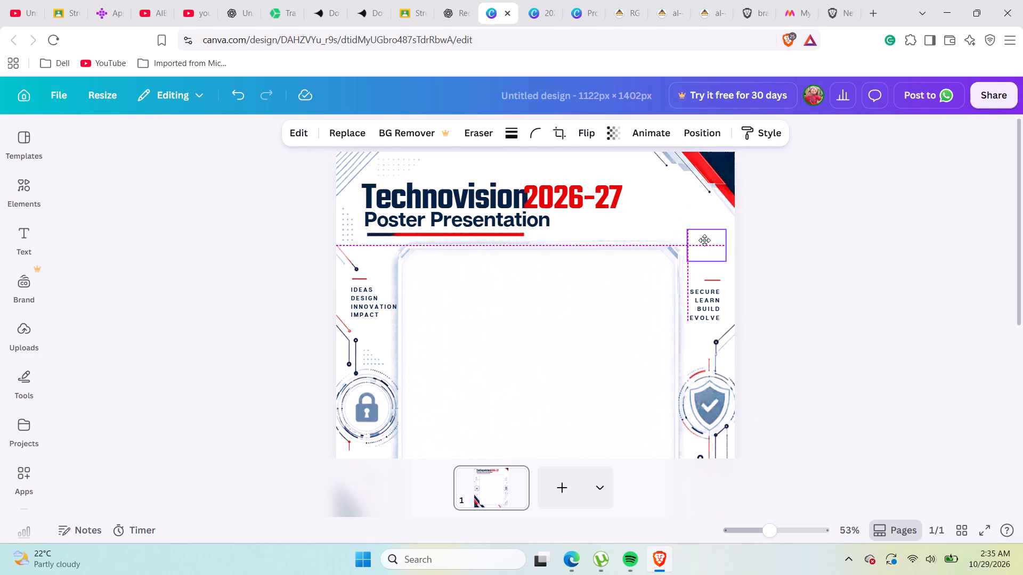
drag(704, 240, 714, 240)
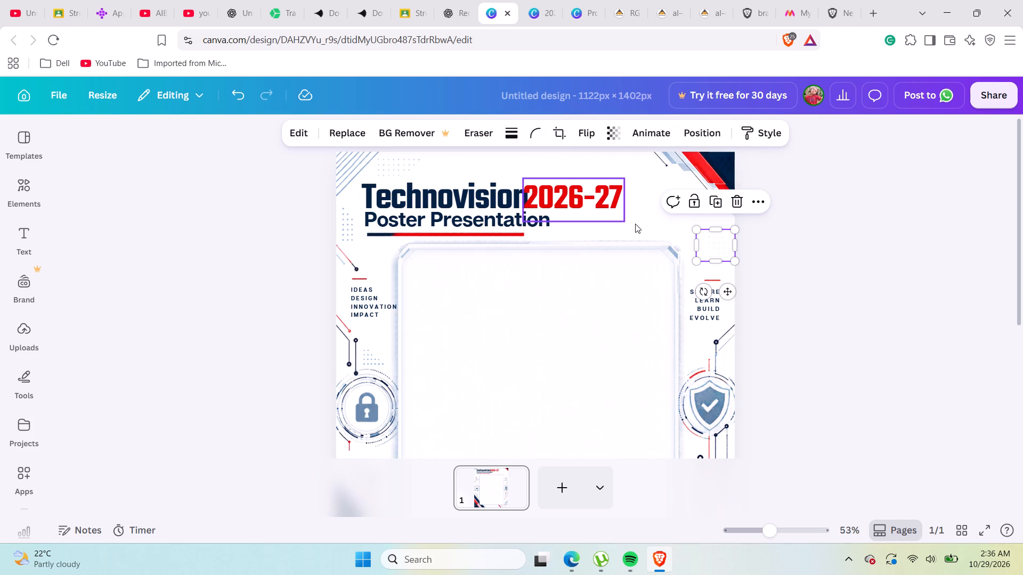
click(741, 202)
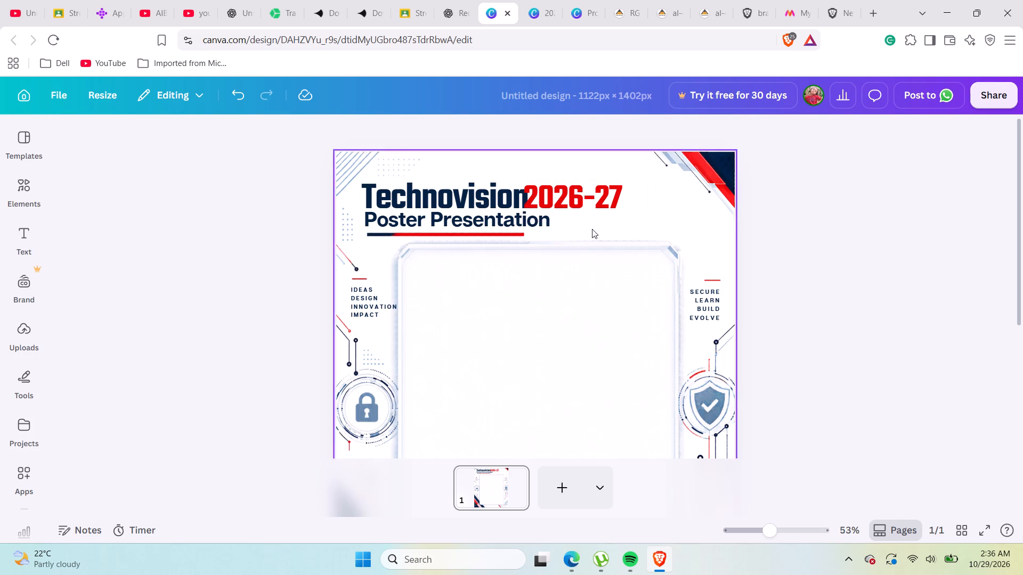
Shrink the red and navy upper-right corner graphic slightly more, keeping it anchored to the corner.
click(639, 209)
click(691, 159)
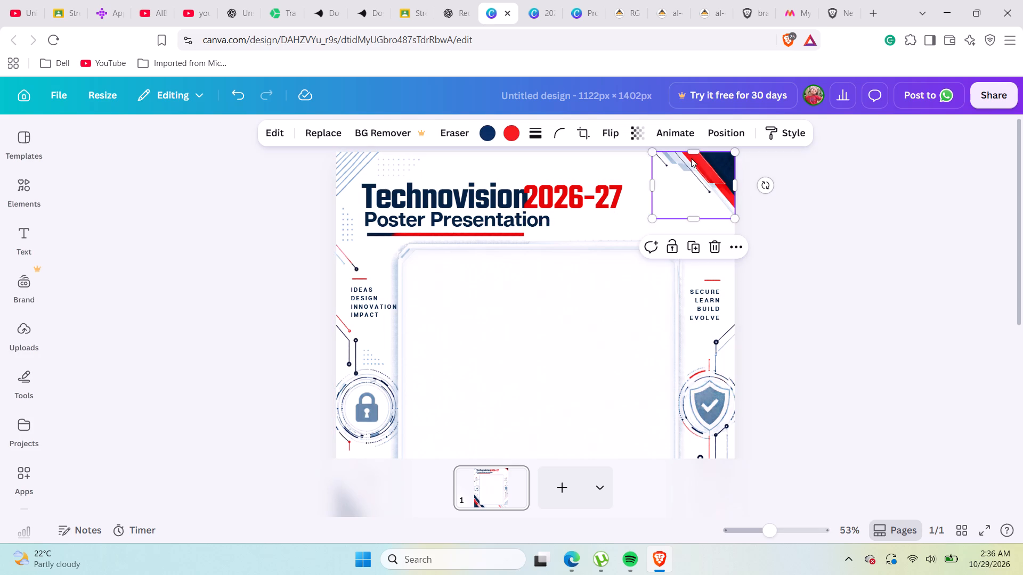
drag(655, 218, 667, 209)
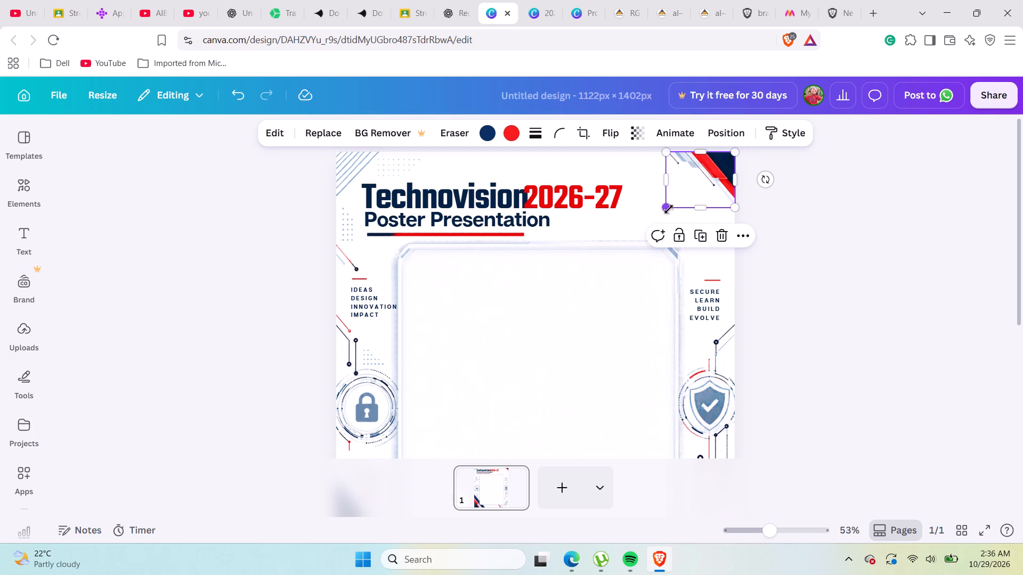
click(770, 216)
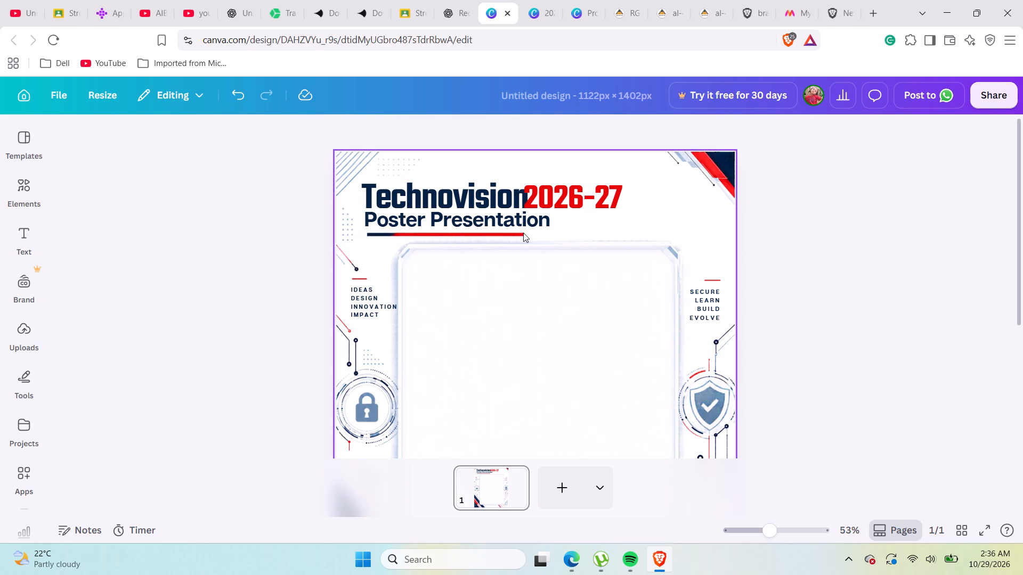
Shrink the blue diagonal-line graphic in the poster's upper-left corner so it clears the Technovision title.
click(354, 179)
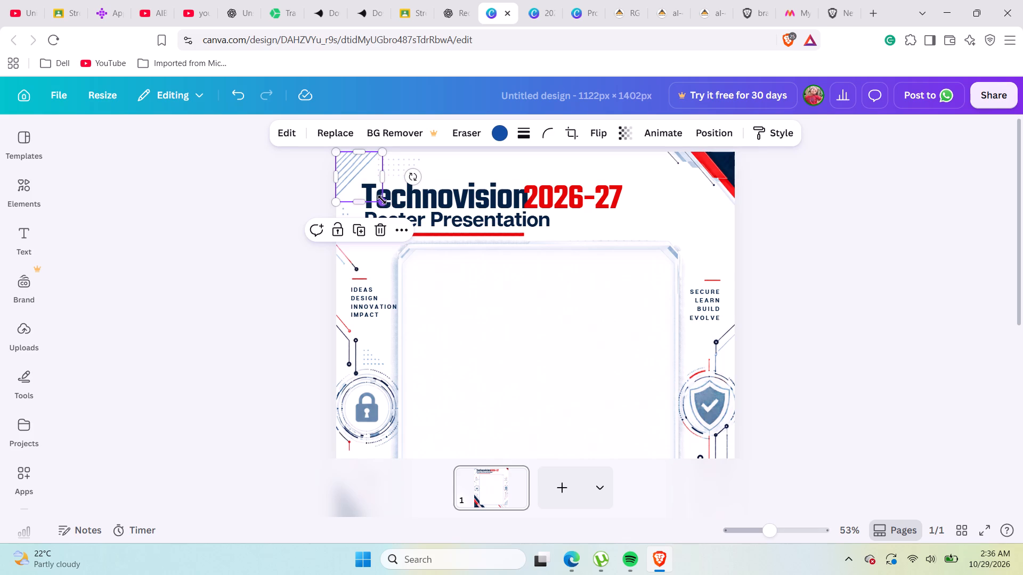
drag(383, 200, 360, 188)
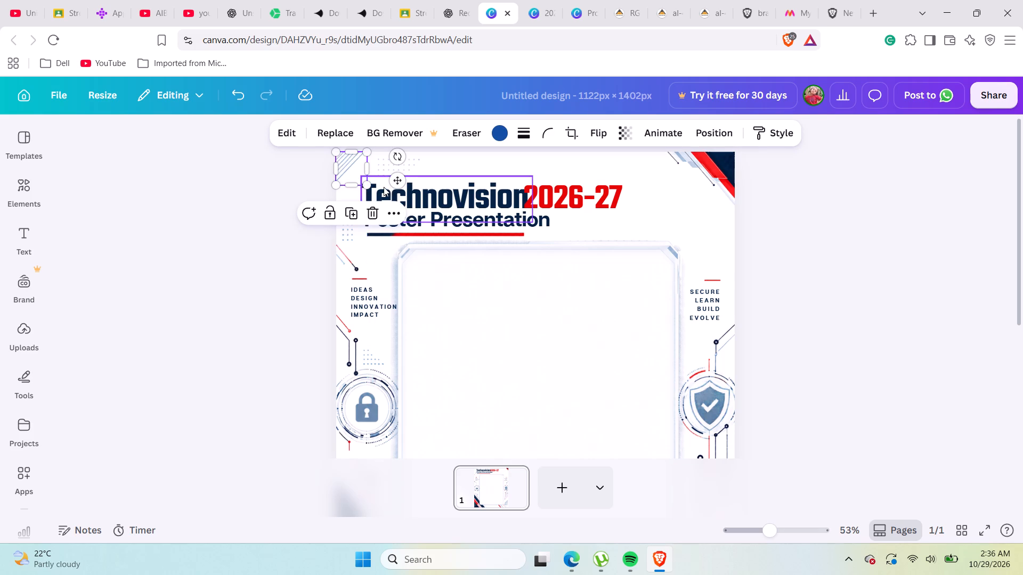
Delete the blue diagonal-line graphic in the poster's upper-left corner.
click(373, 216)
Duplicate the red and navy upper-right corner graphic, flip the copy horizontally, and fit it into the poster's upper-left corner.
click(679, 168)
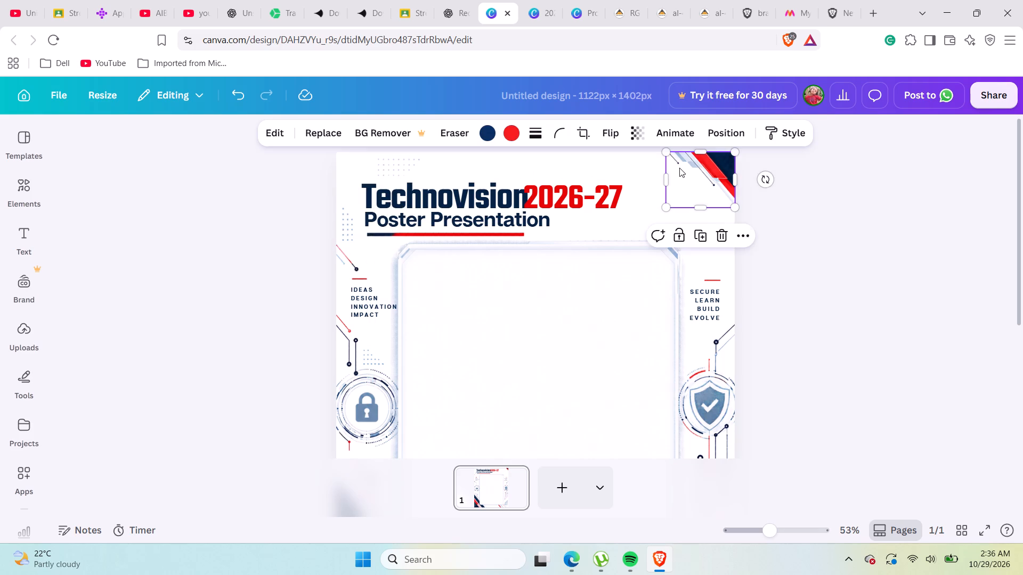
click(696, 233)
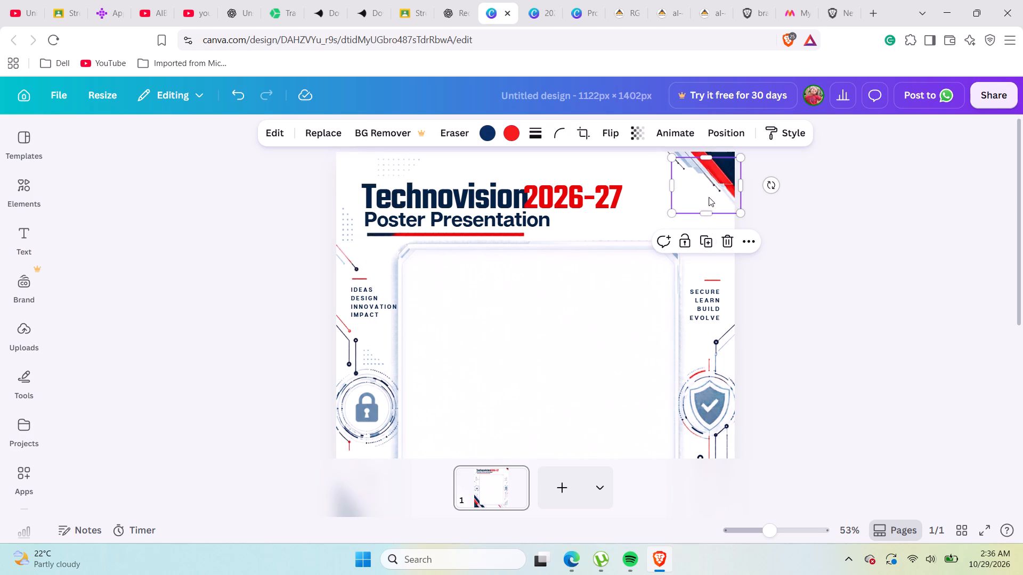
click(609, 134)
click(632, 162)
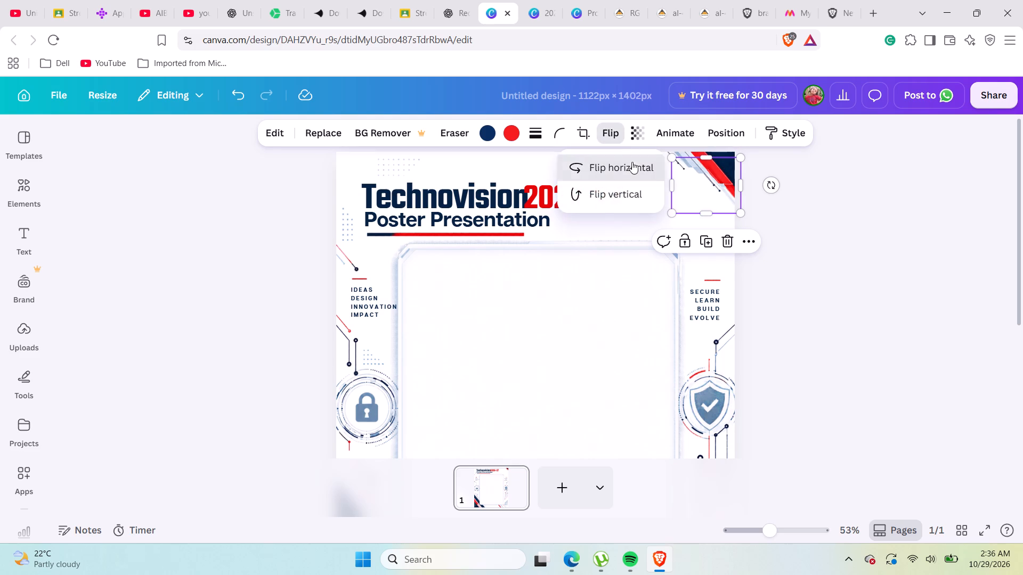
drag(688, 174, 362, 171)
click(362, 171)
drag(357, 168, 350, 164)
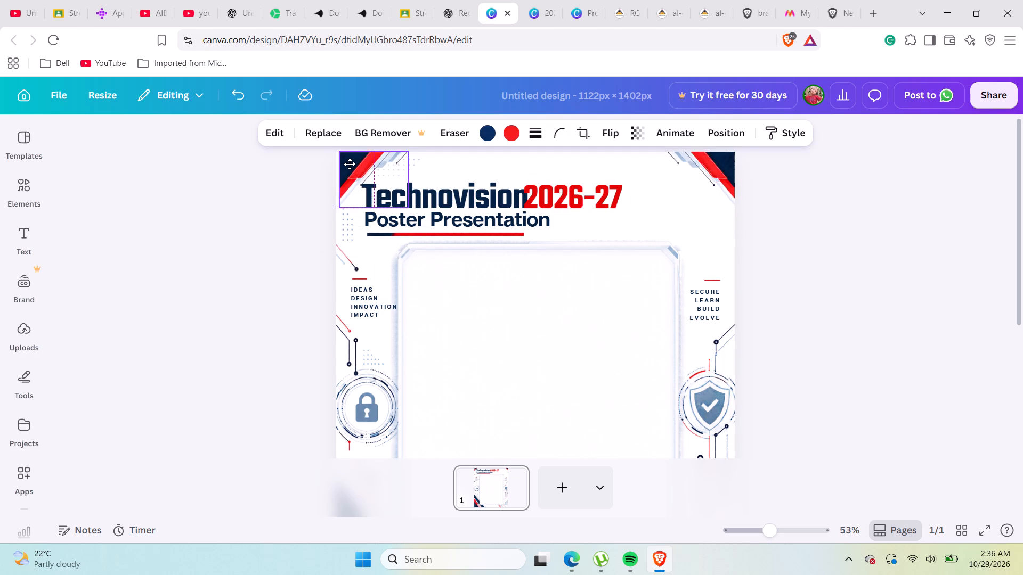
drag(350, 164, 348, 165)
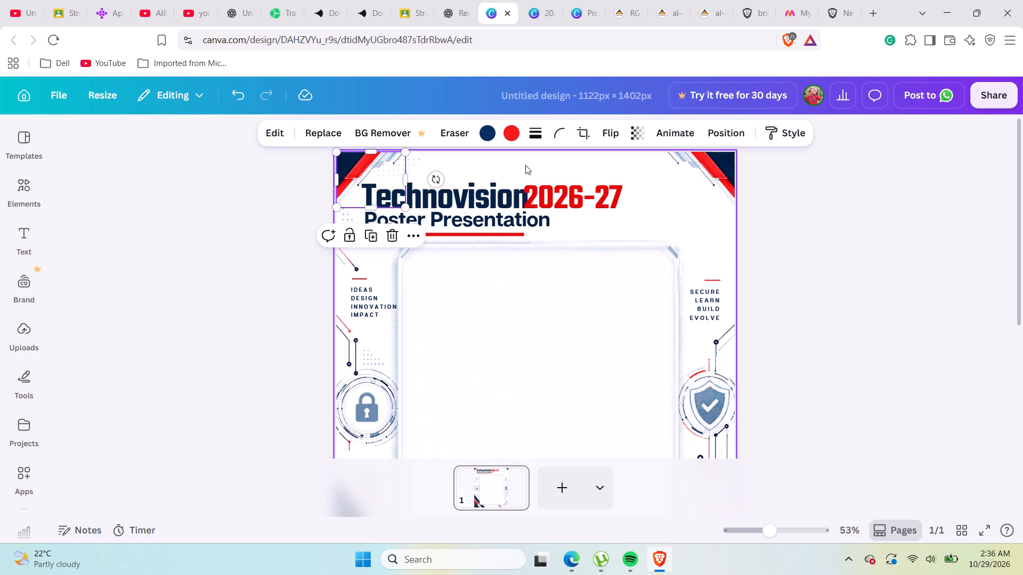
click(516, 161)
click(452, 167)
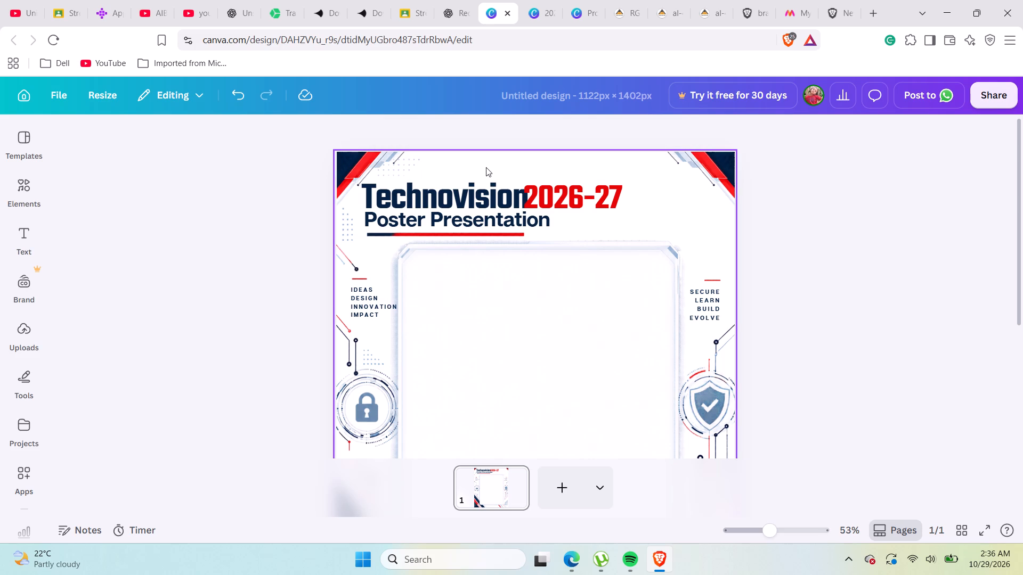
click(486, 167)
click(916, 176)
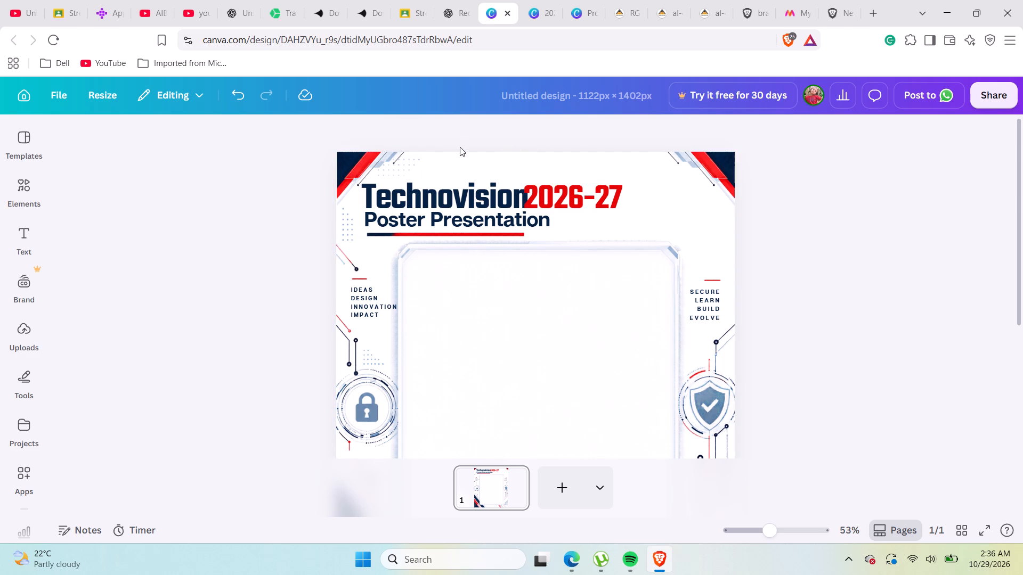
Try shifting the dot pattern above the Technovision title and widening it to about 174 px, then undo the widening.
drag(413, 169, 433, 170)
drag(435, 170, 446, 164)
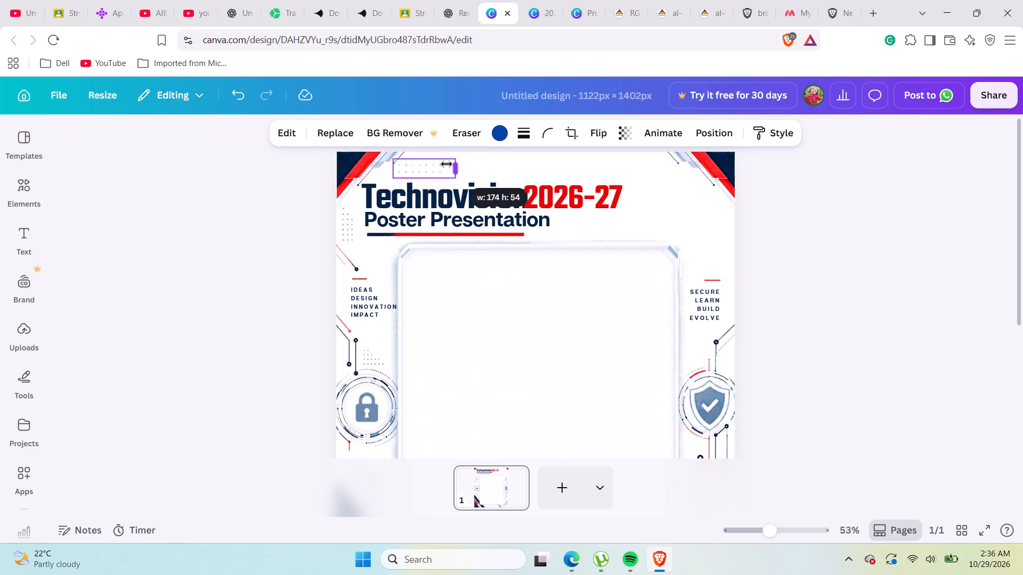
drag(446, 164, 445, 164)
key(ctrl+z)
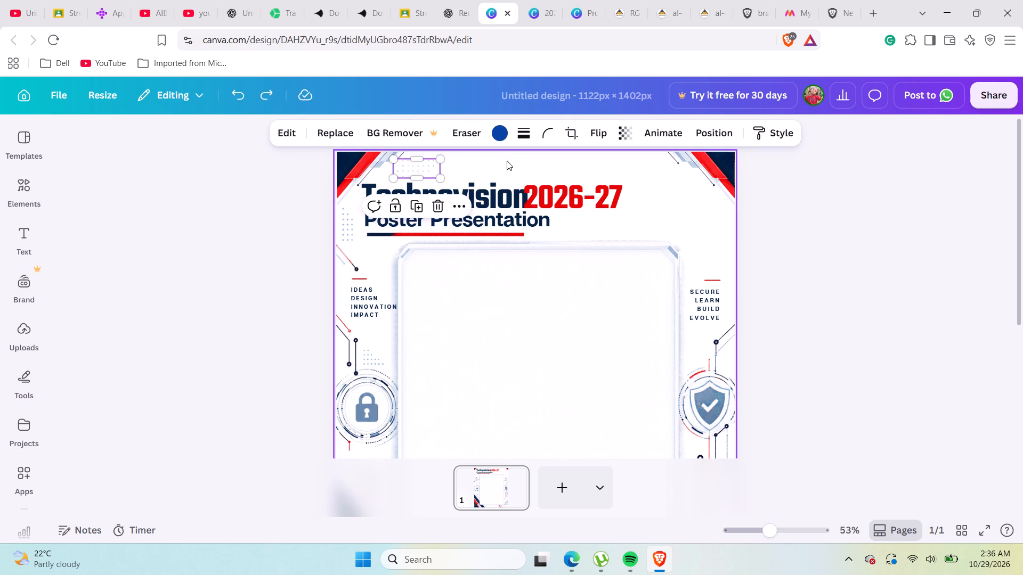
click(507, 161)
Delete the dot pattern above the Technovision title.
drag(423, 165, 452, 162)
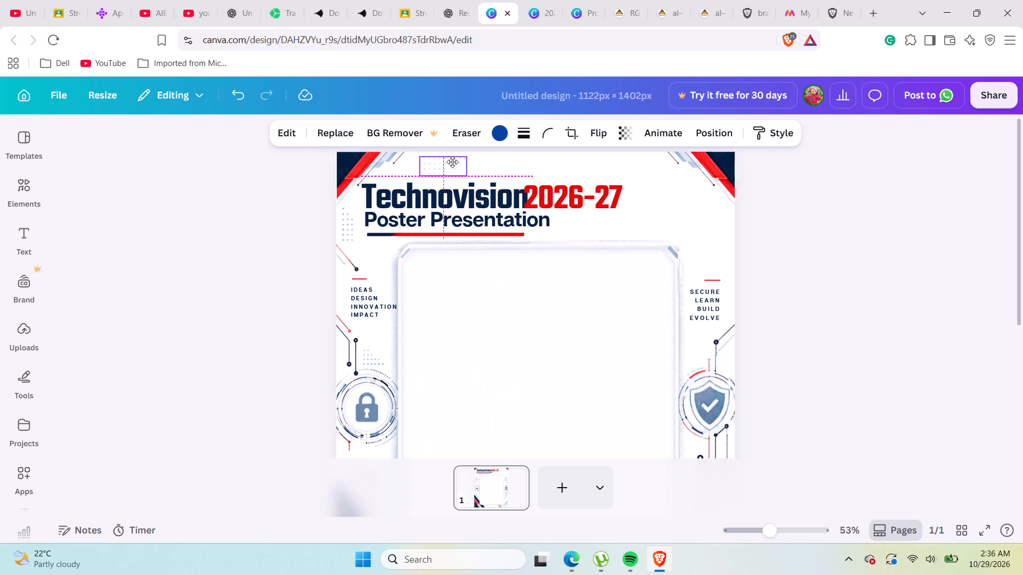
drag(452, 162, 446, 157)
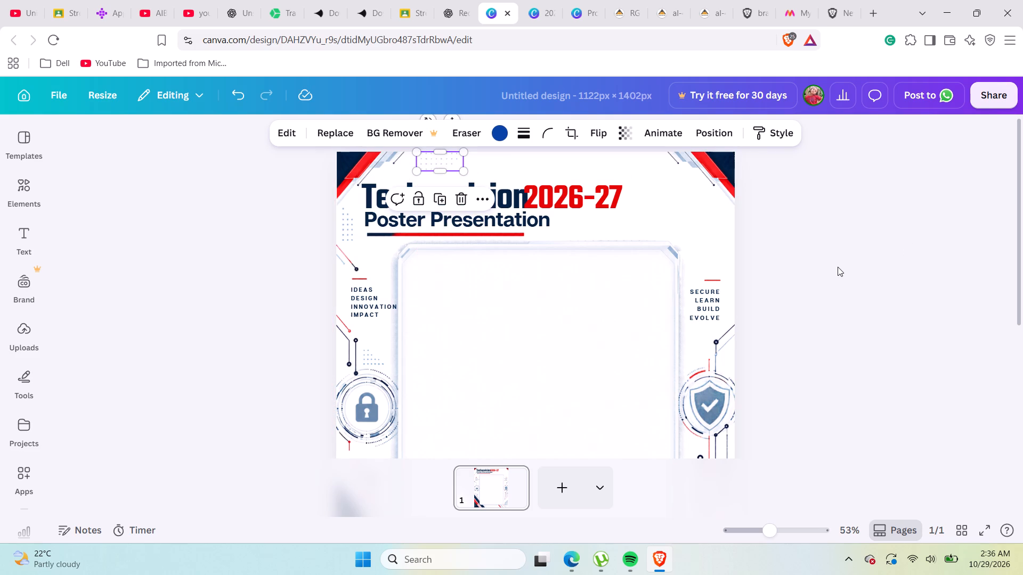
key(BackSpace)
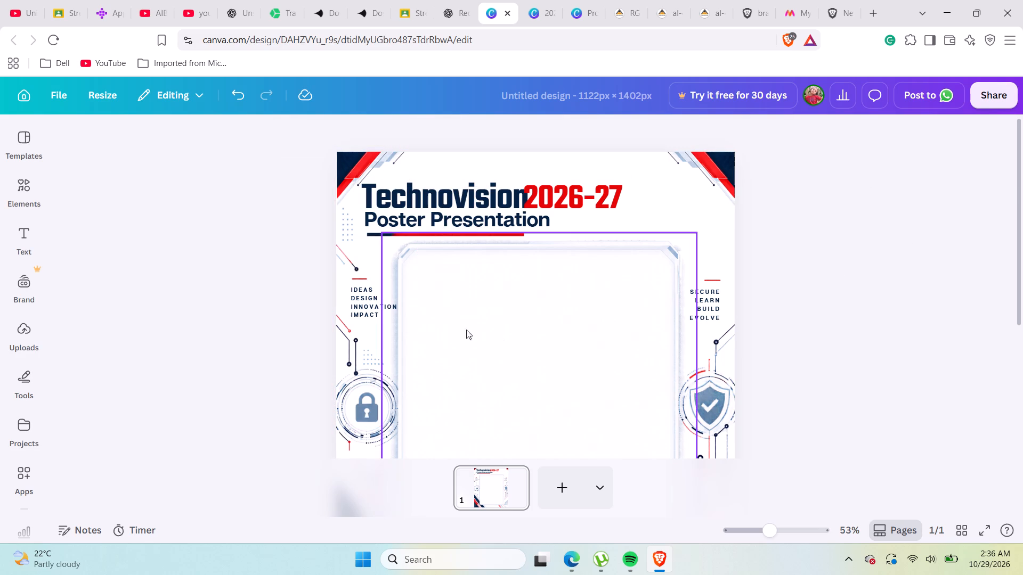
Move the Technovision and 2026-27 texts to the top of the poster, side by side between the two corner graphics.
drag(558, 201, 573, 203)
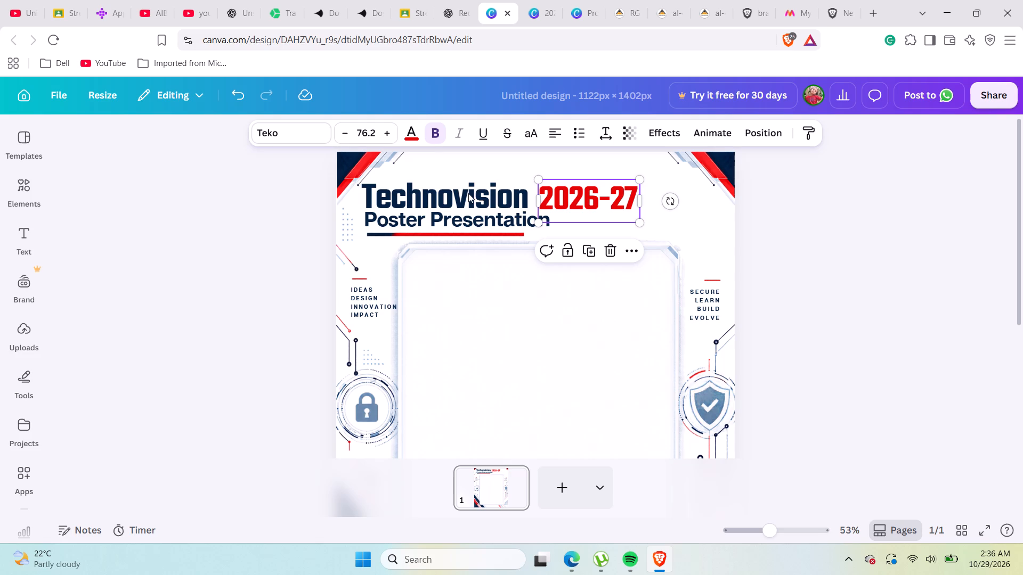
drag(443, 193, 487, 169)
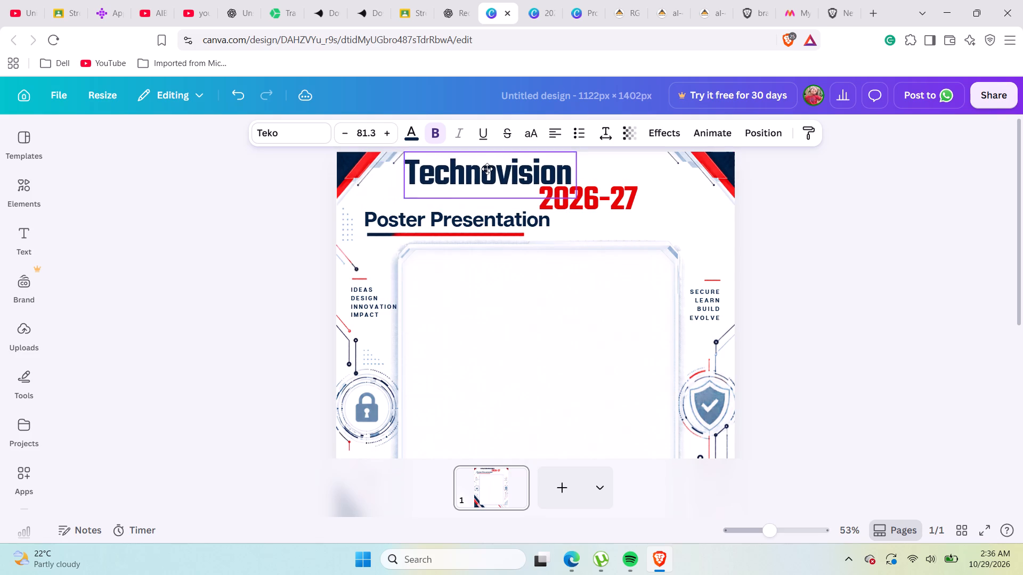
drag(487, 169, 491, 166)
drag(534, 173, 524, 173)
drag(604, 194, 621, 182)
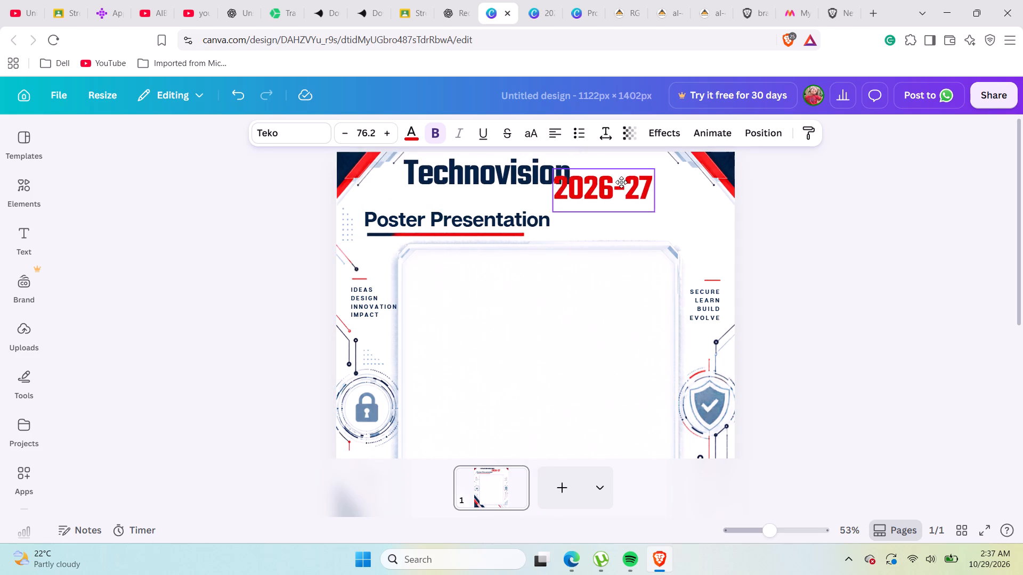
drag(621, 182, 638, 169)
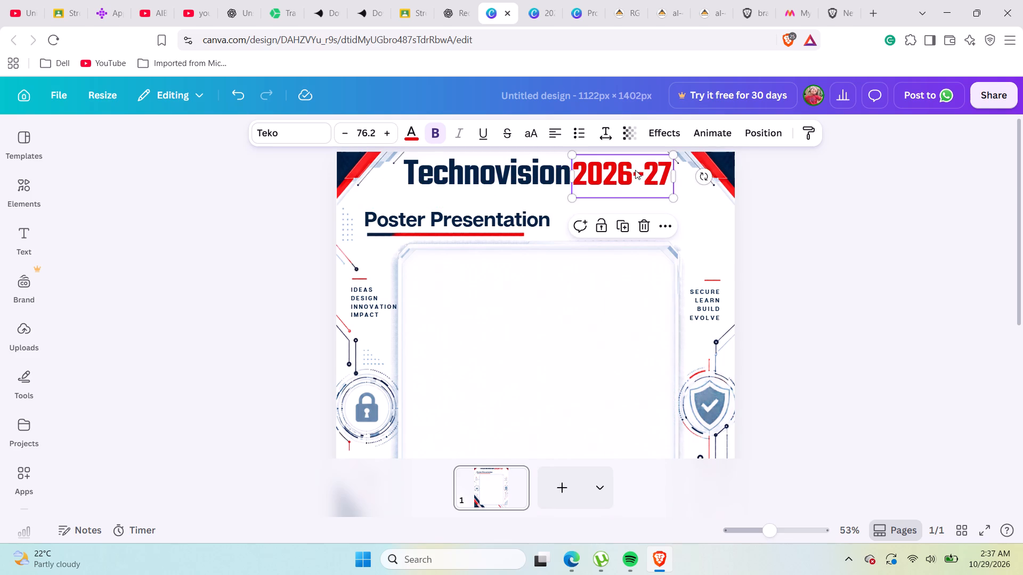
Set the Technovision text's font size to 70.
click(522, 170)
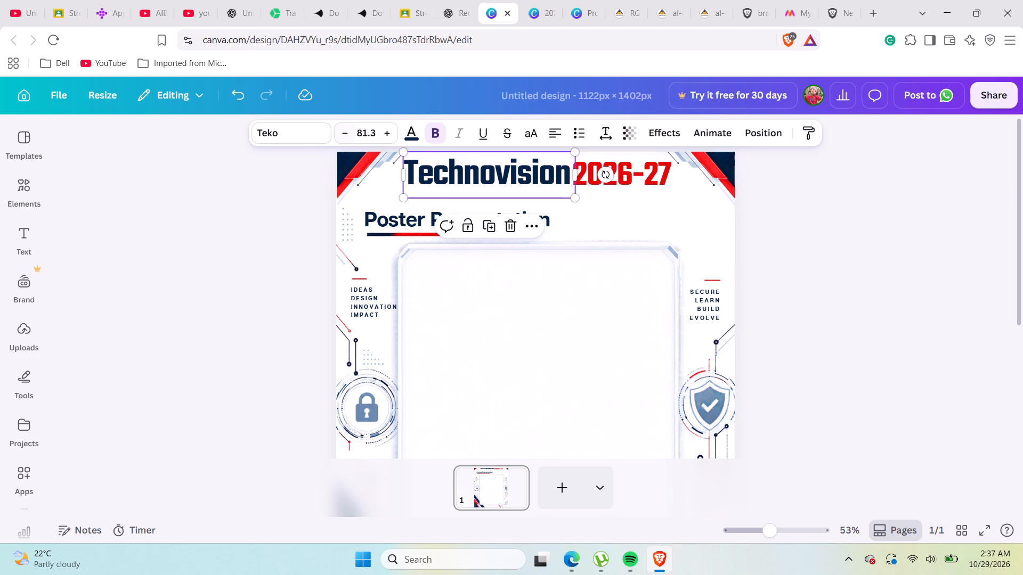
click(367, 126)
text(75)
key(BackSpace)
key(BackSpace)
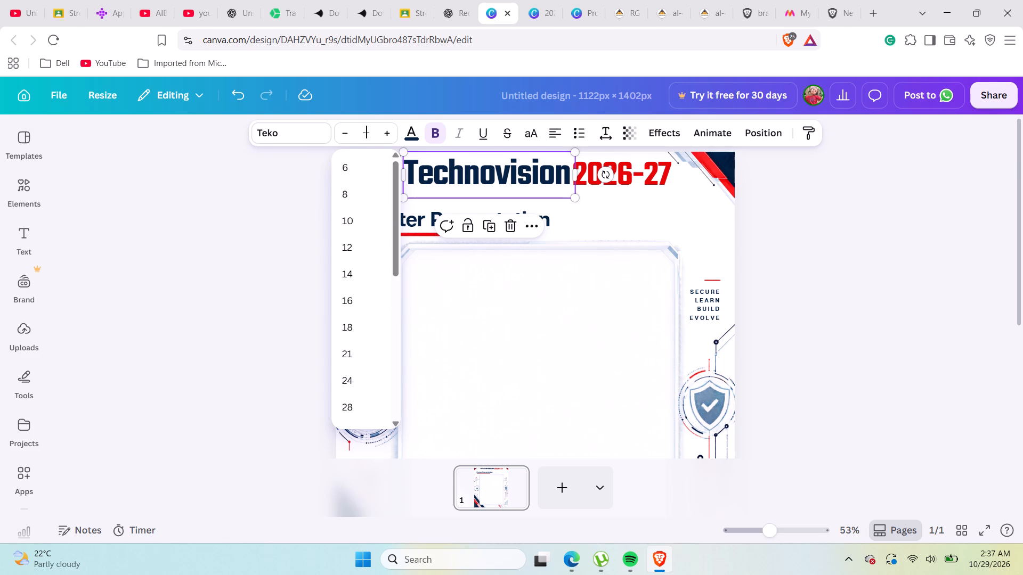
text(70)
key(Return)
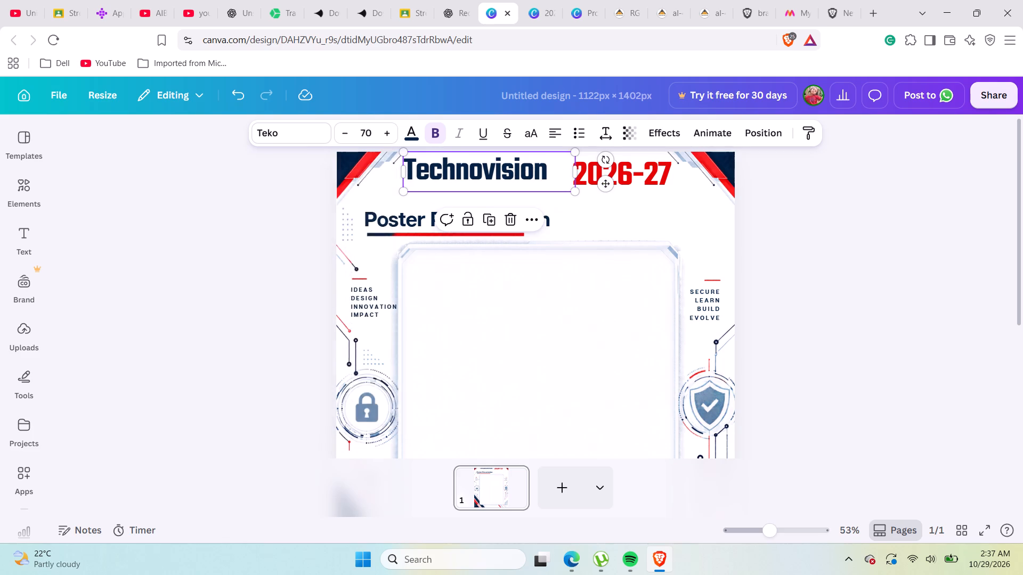
Set the red 2026-27 text's font size to 70.
click(655, 175)
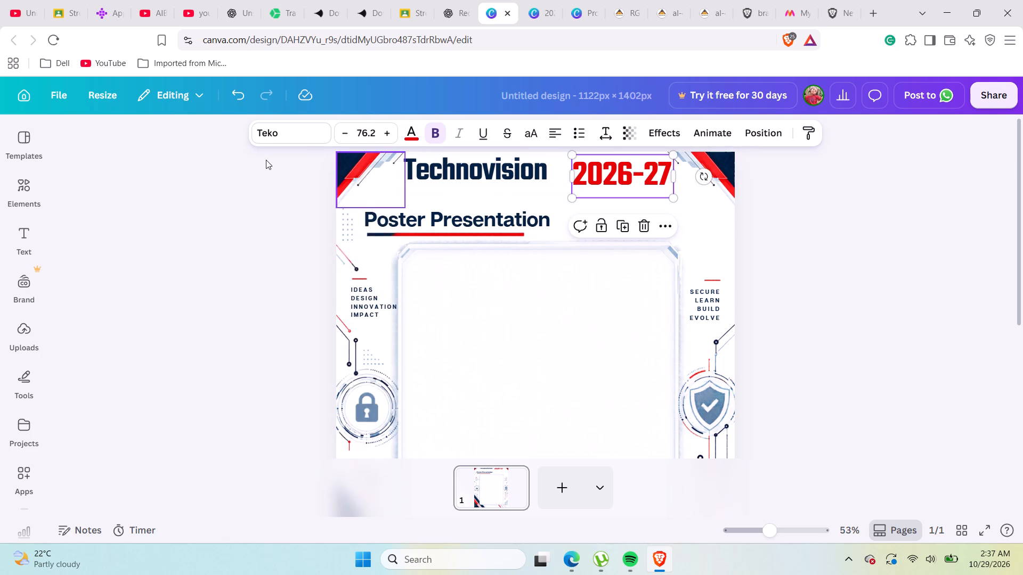
click(364, 133)
text(70)
key(Return)
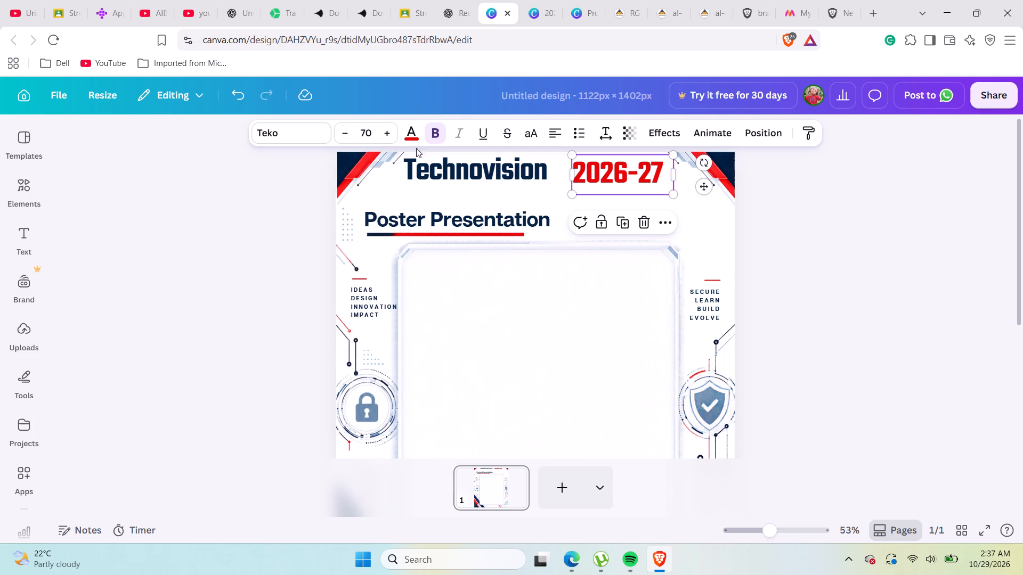
Set the Technovision text's font size to 75.
click(433, 168)
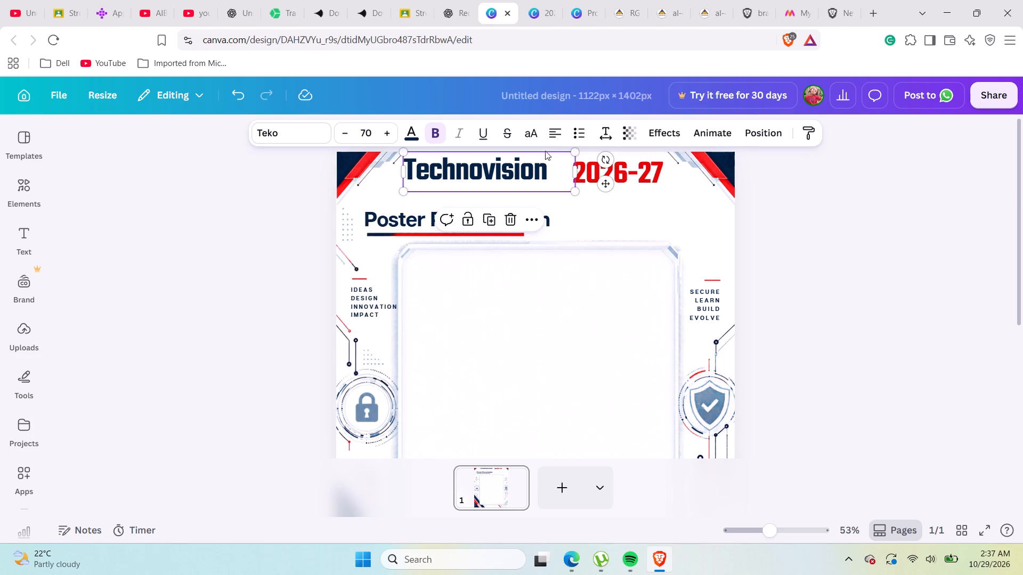
click(635, 172)
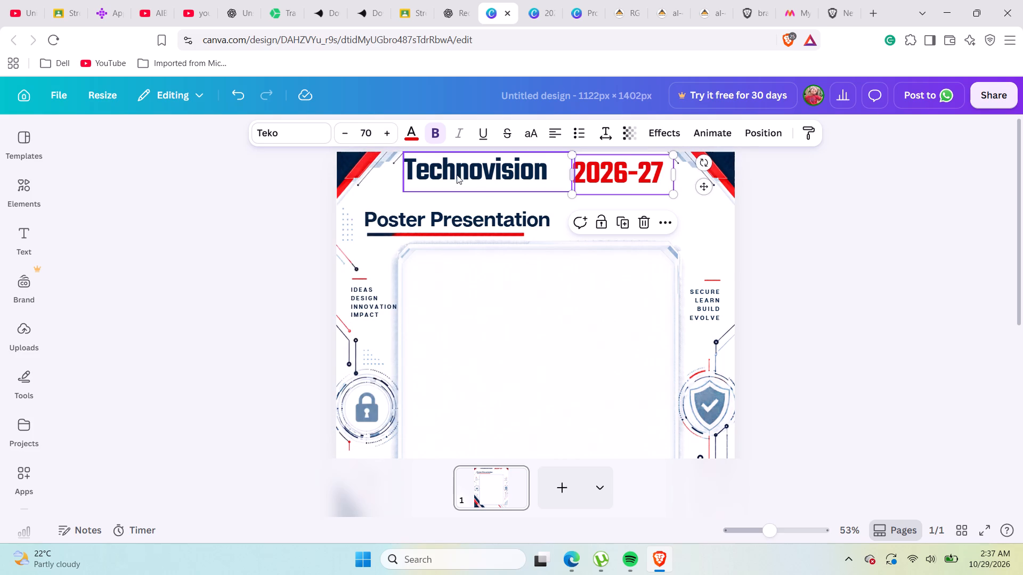
click(465, 166)
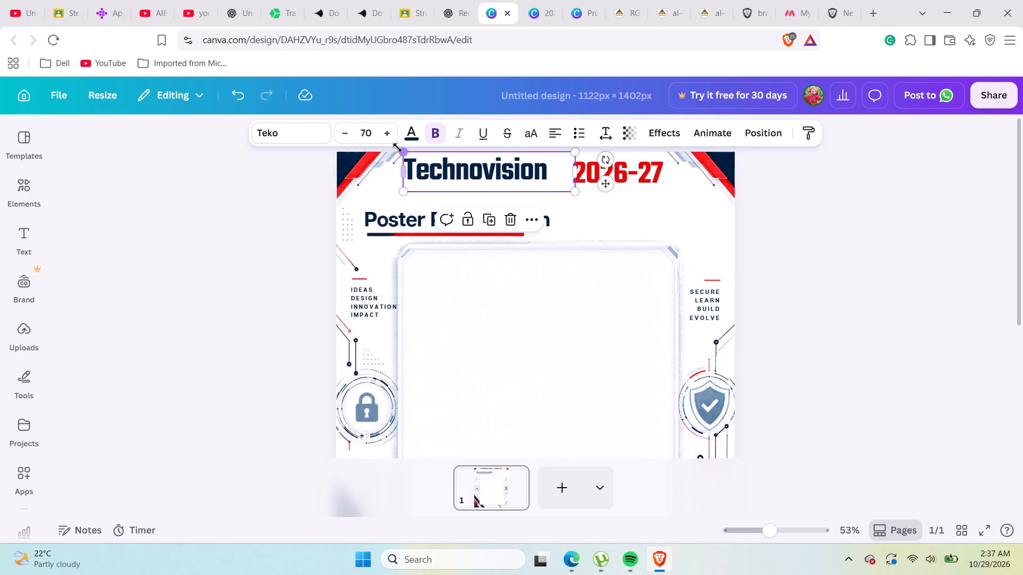
triple_click(393, 131)
click(393, 131)
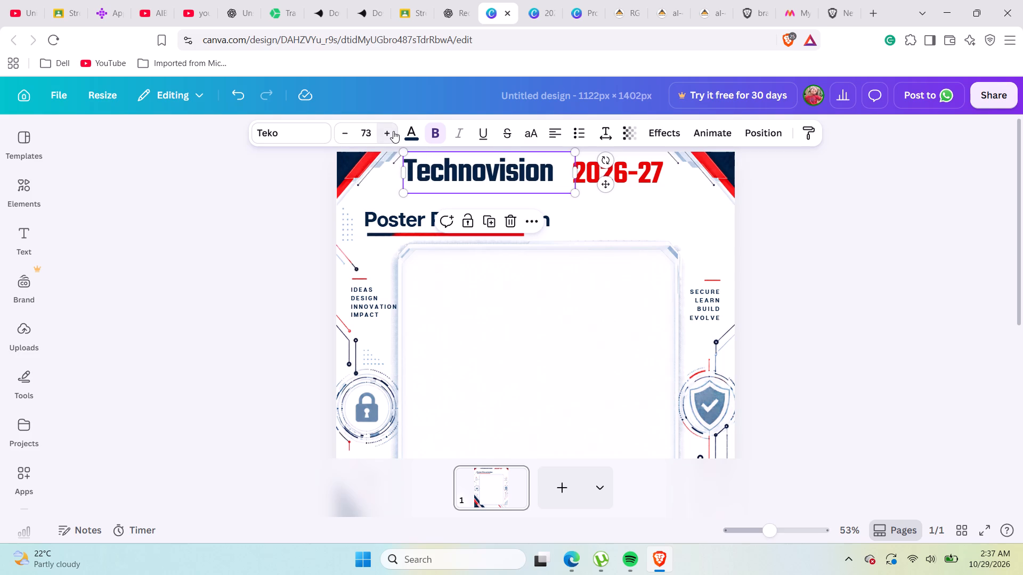
click(393, 131)
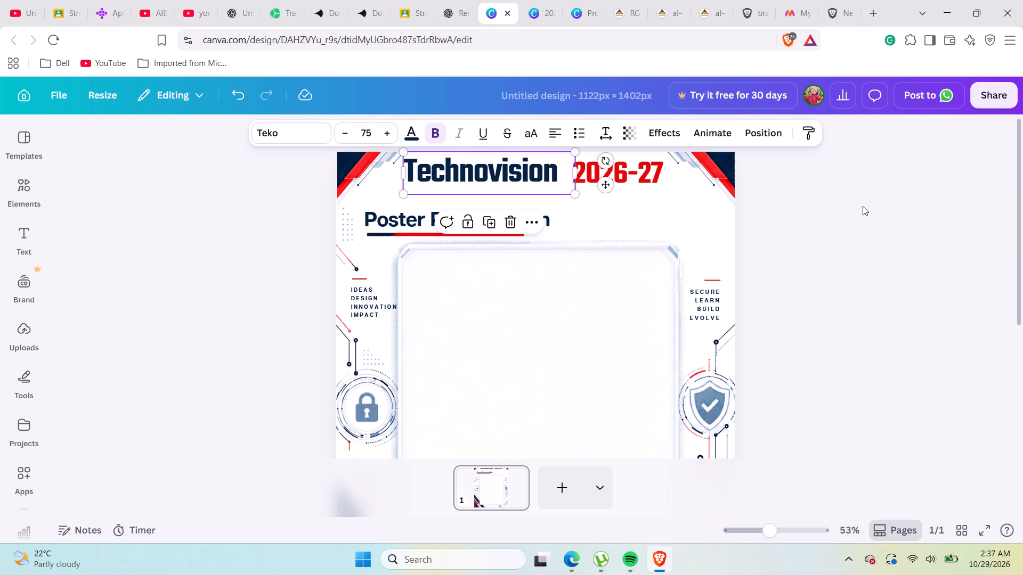
click(879, 213)
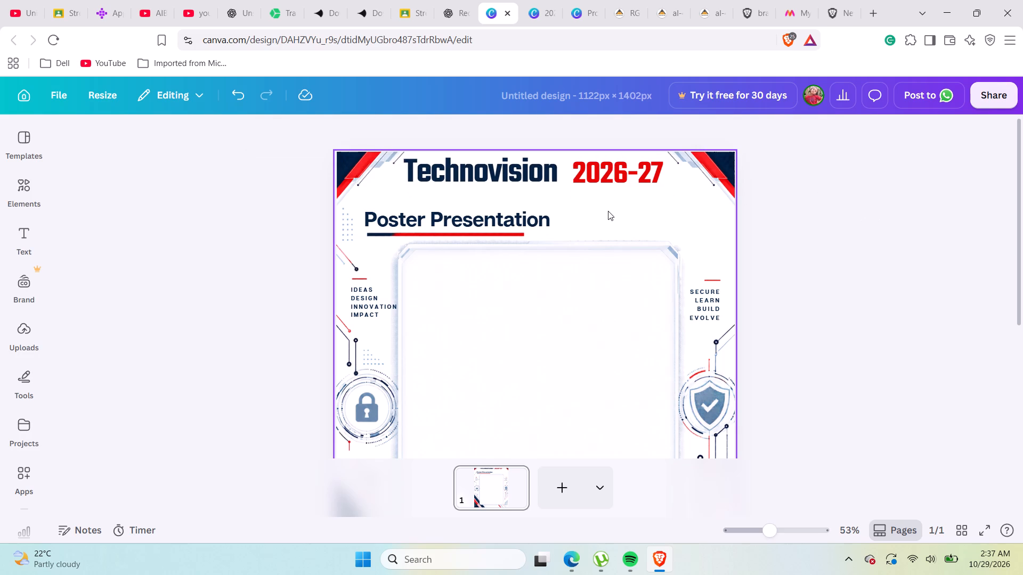
Nudge Technovision and 2026-27 closer together so they read as one title line between the corner graphics.
ctrl+scroll(598, 201, up, 1)
drag(503, 171, 509, 170)
click(675, 168)
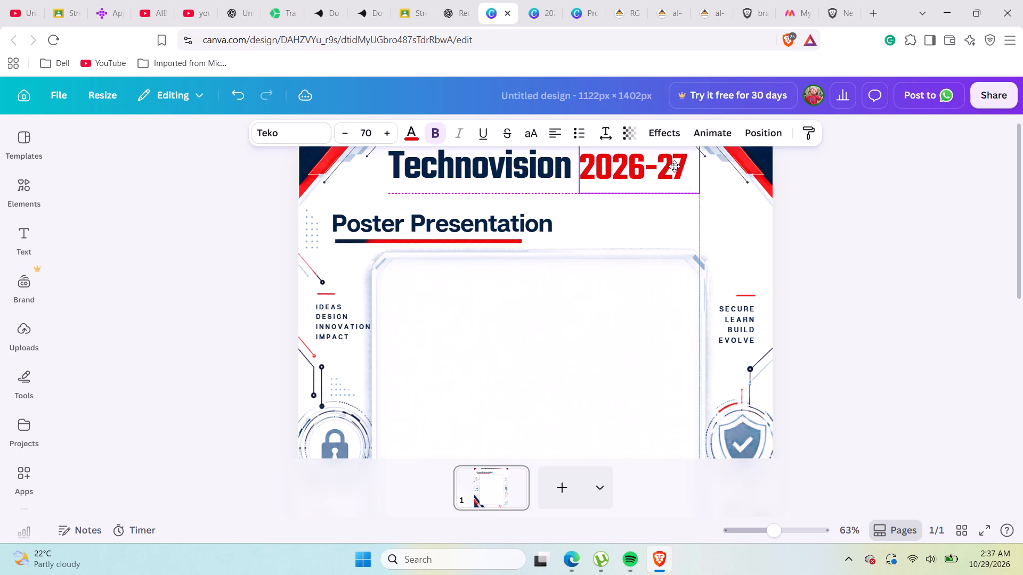
Group the Technovision and 2026-27 texts into one title.
click(502, 195)
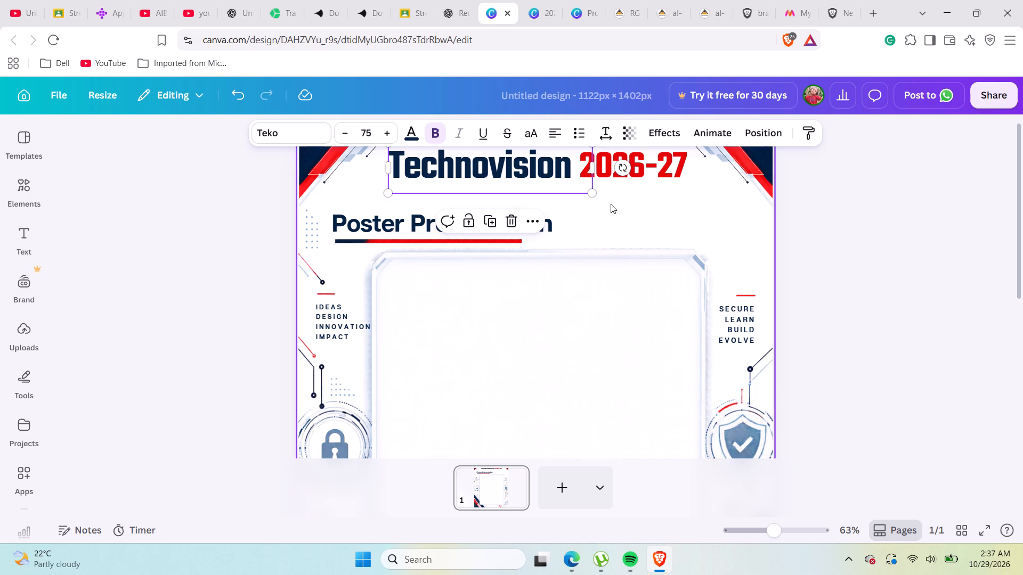
drag(652, 221, 651, 227)
ctrl+drag(621, 202, 581, 203)
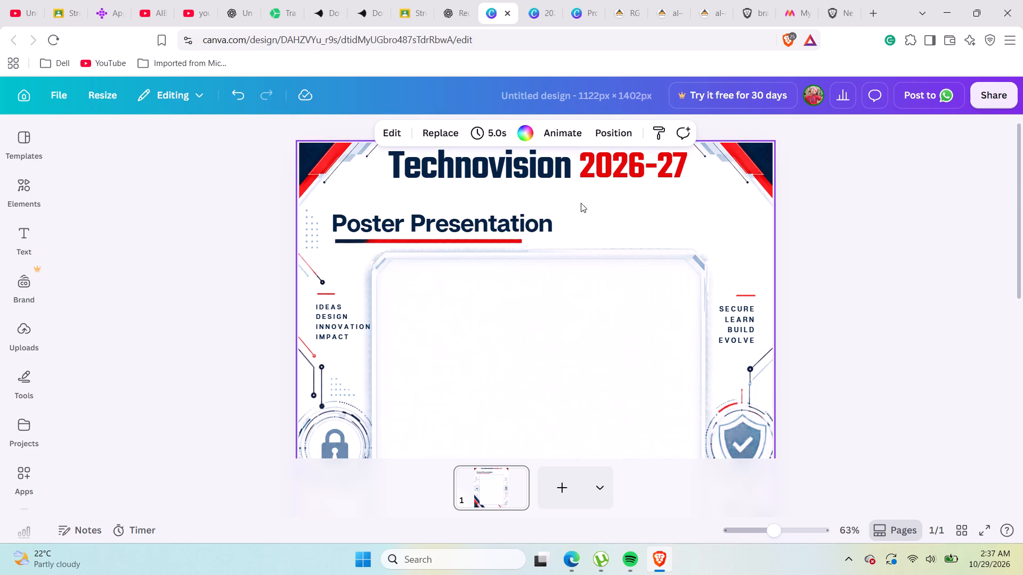
ctrl+drag(581, 203, 565, 200)
drag(402, 200, 628, 160)
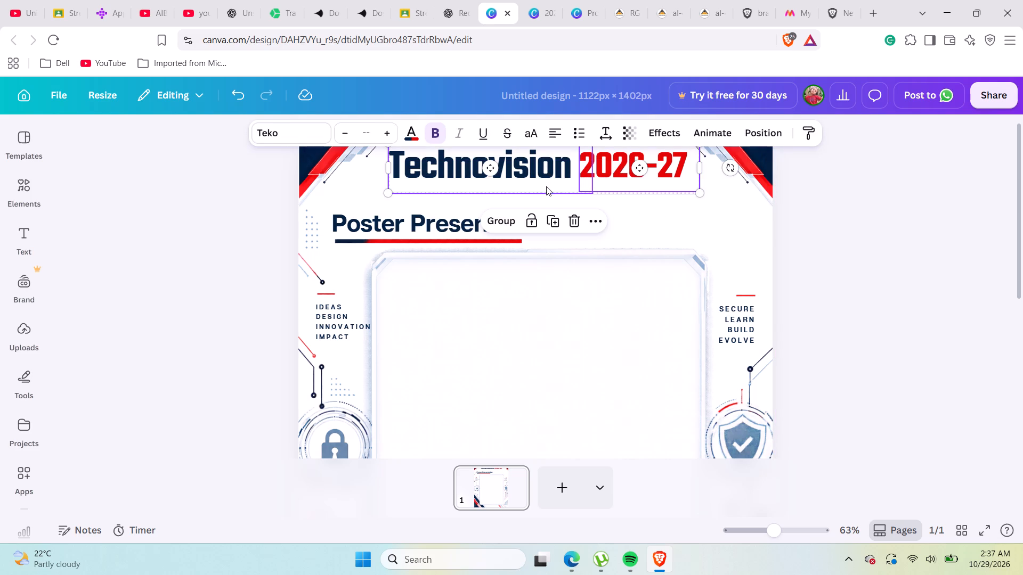
key(ctrl+g)
click(859, 192)
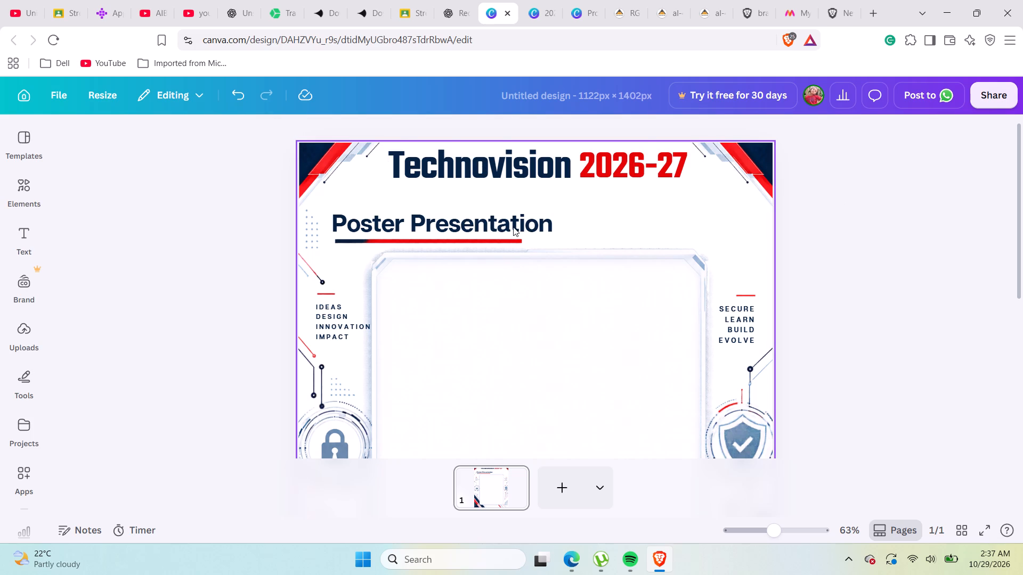
Move the Poster Presentation subtitle up so it sits centred directly beneath the Technovision 2026-27 title.
drag(513, 227, 608, 196)
Move the navy and red underline bar directly beneath the Poster Presentation subtitle, leaving the large central frame in place.
drag(457, 242, 486, 221)
key(ctrl+z)
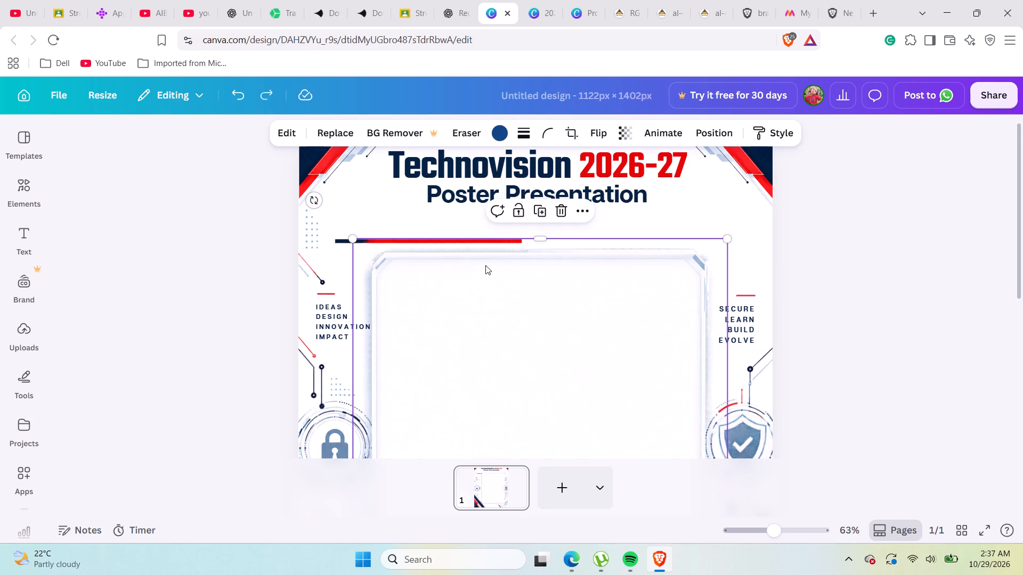
click(339, 258)
drag(350, 238, 451, 207)
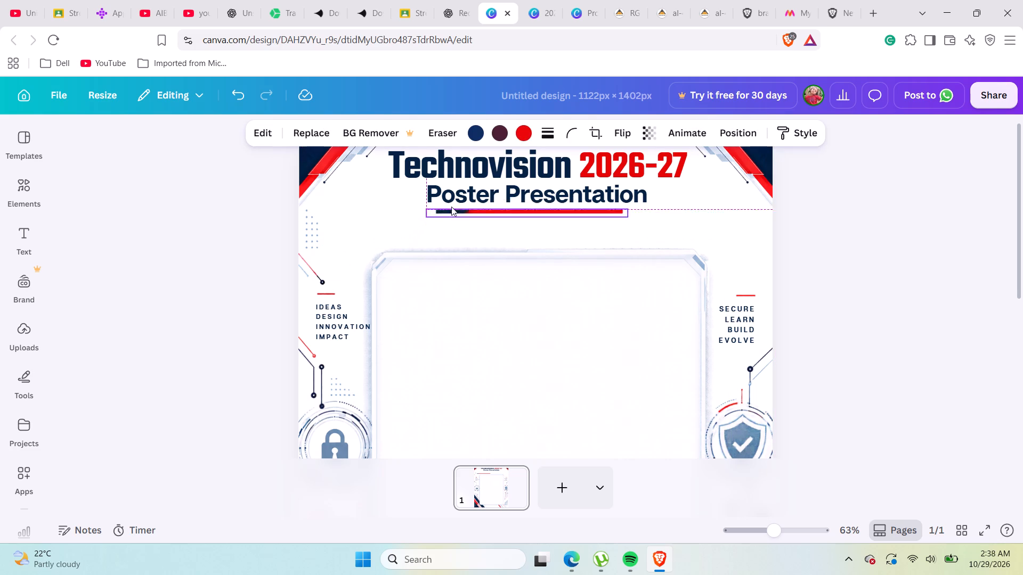
Move the navy and red underline bar between the title and Poster Presentation, shifting the subtitle down to make room.
drag(451, 207, 458, 179)
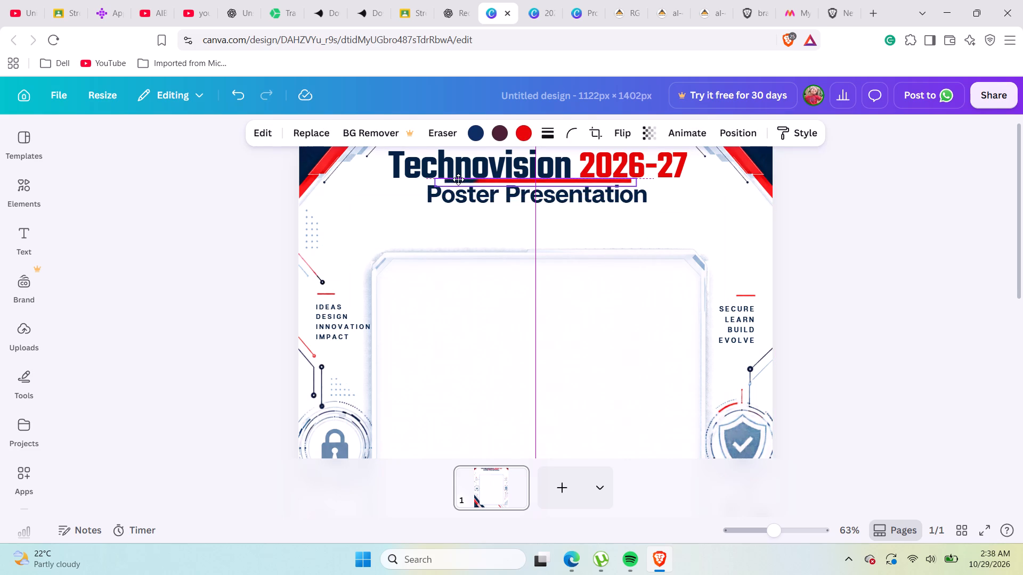
drag(458, 179, 461, 182)
drag(465, 202, 466, 210)
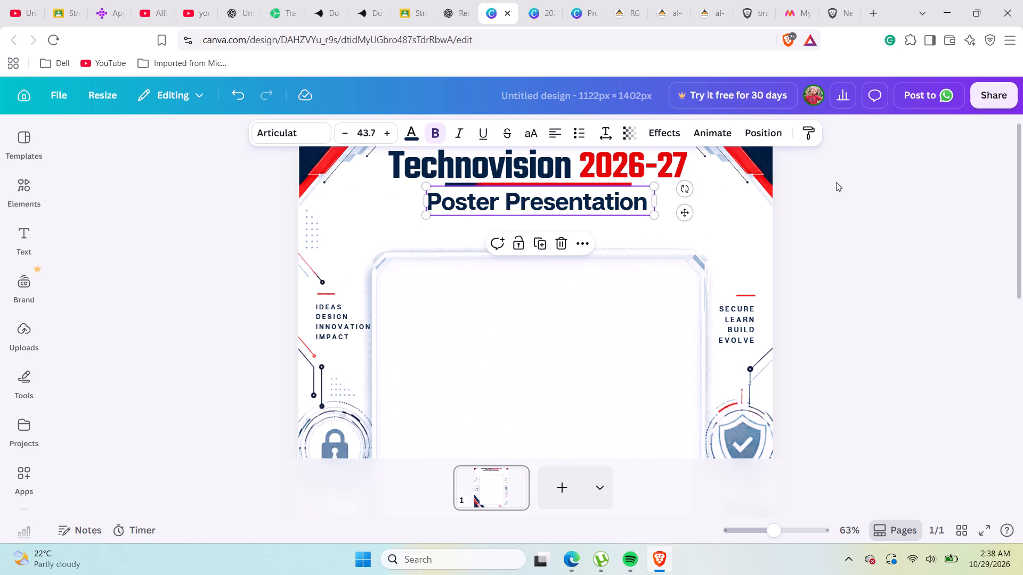
click(922, 191)
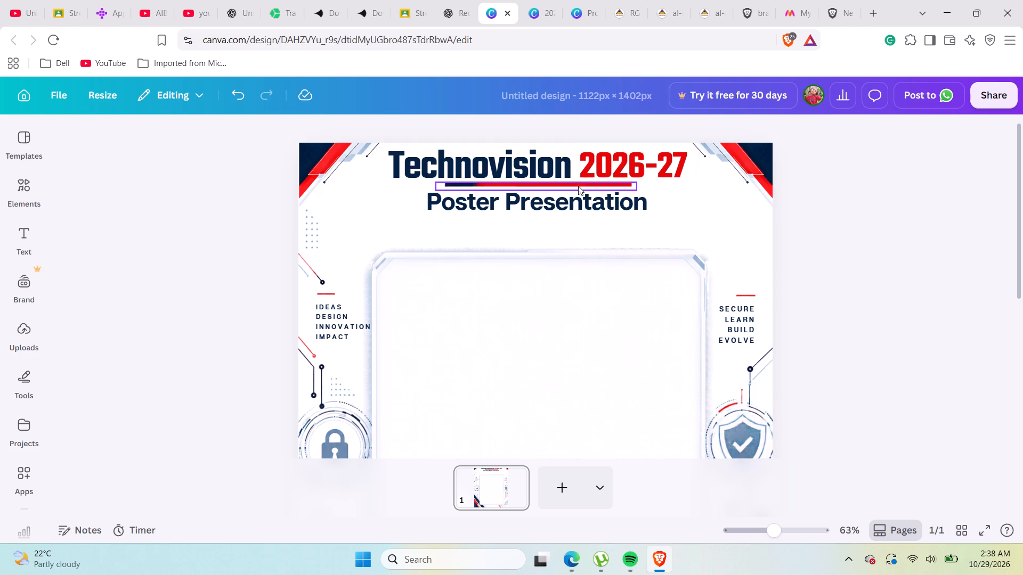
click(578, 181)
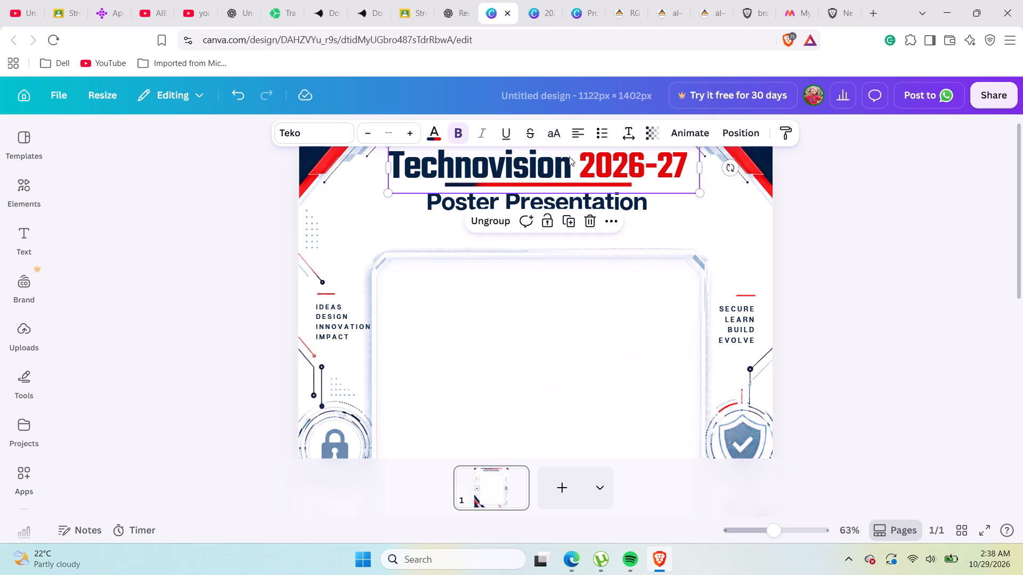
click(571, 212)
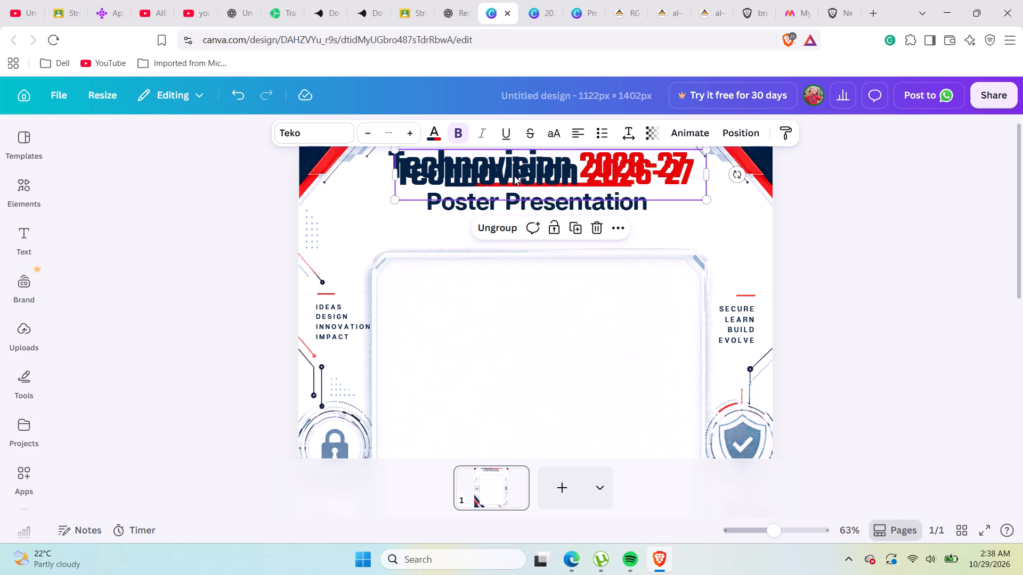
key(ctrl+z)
Duplicate the navy and red underline bar and flip the copy horizontally.
click(510, 188)
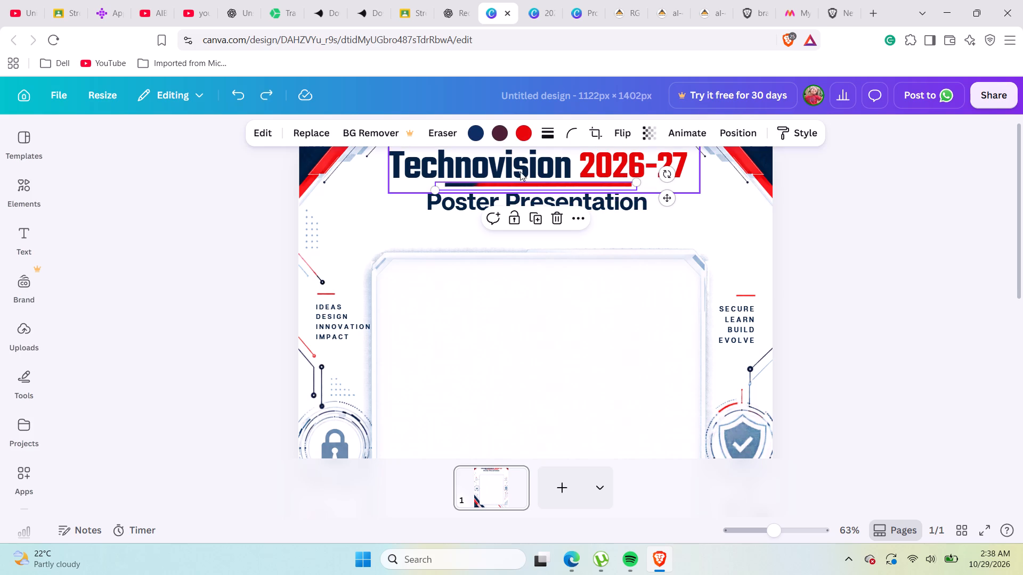
click(531, 223)
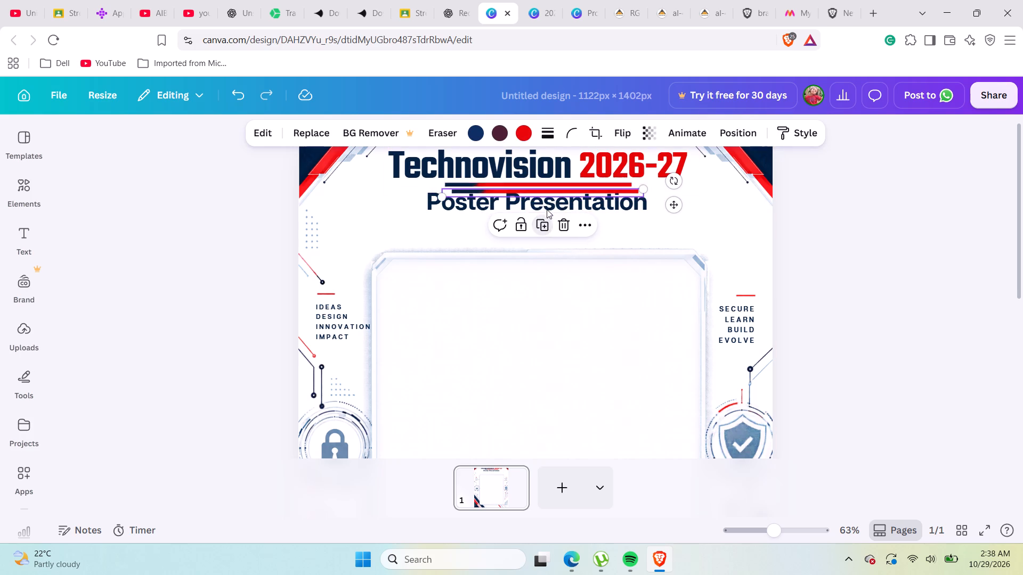
click(621, 134)
click(610, 166)
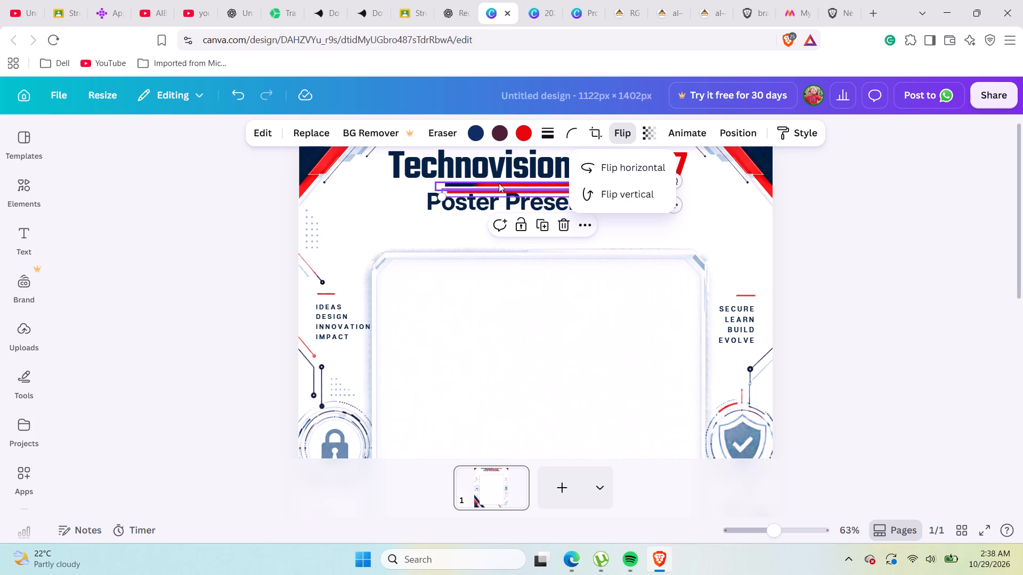
drag(499, 182, 453, 181)
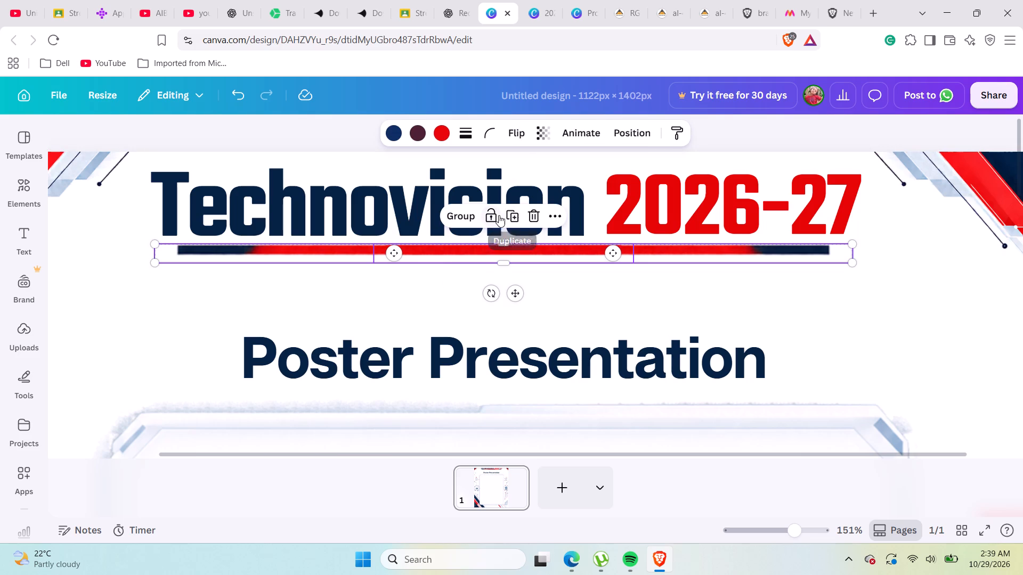
click(466, 214)
click(292, 307)
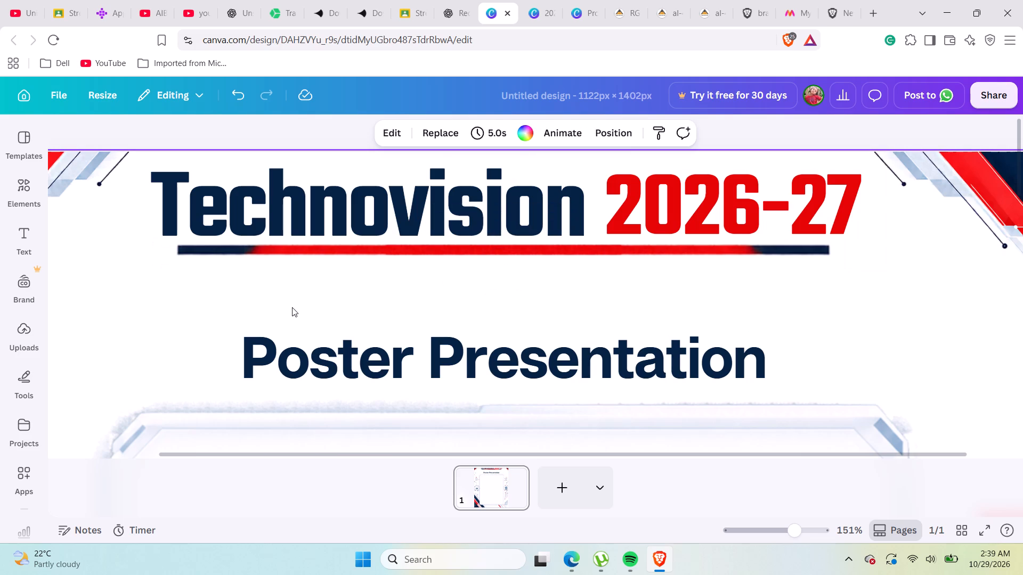
Move the Poster Presentation subtitle back up so it sits centred just below the underline, with a small gap.
drag(434, 363, 443, 344)
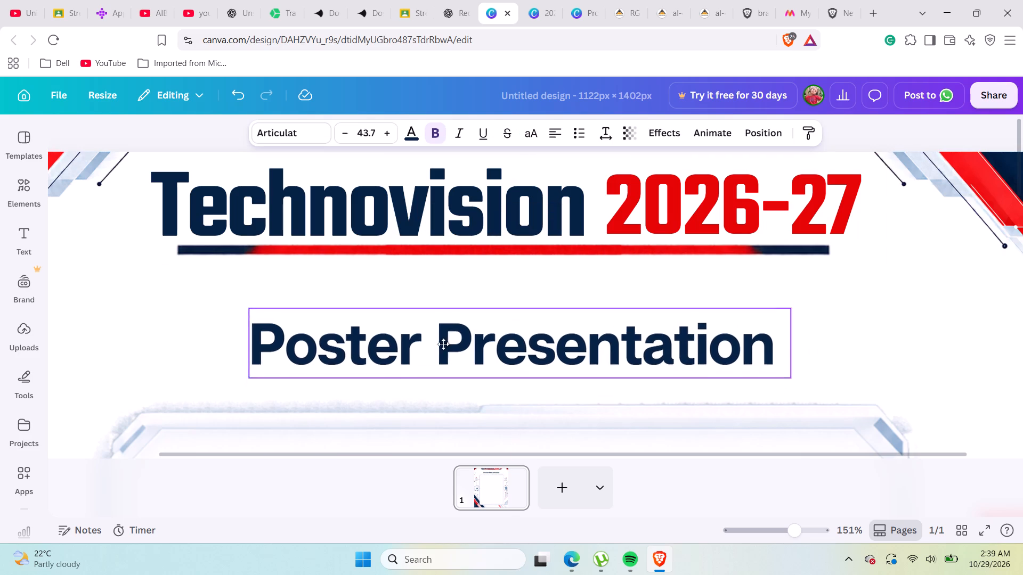
drag(443, 344, 446, 284)
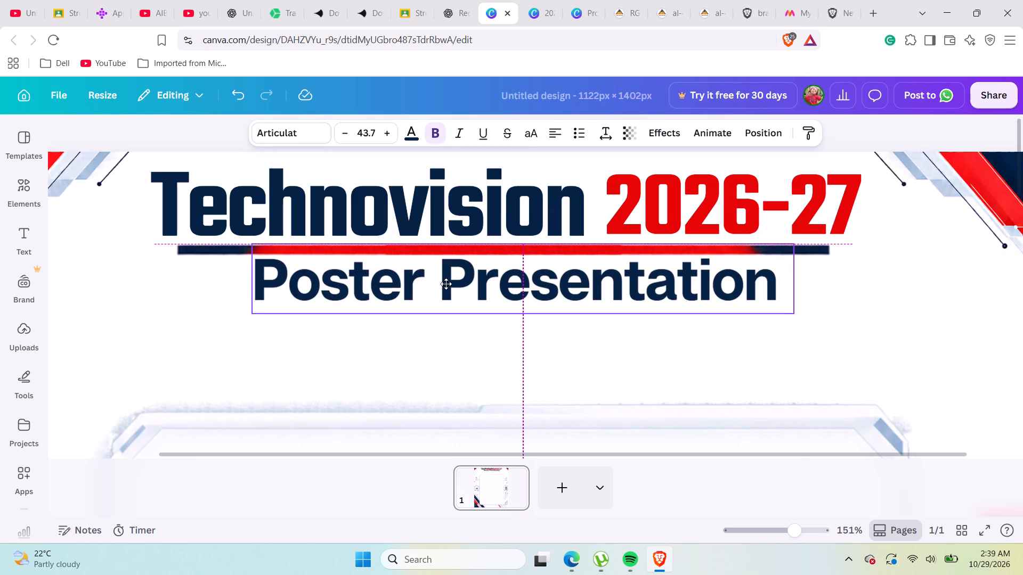
drag(446, 284, 441, 285)
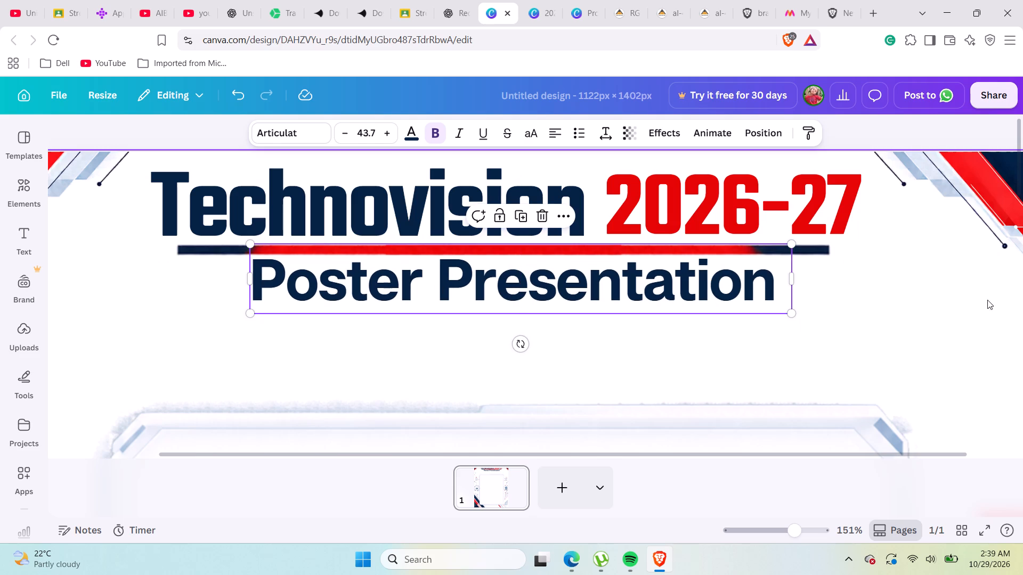
click(840, 338)
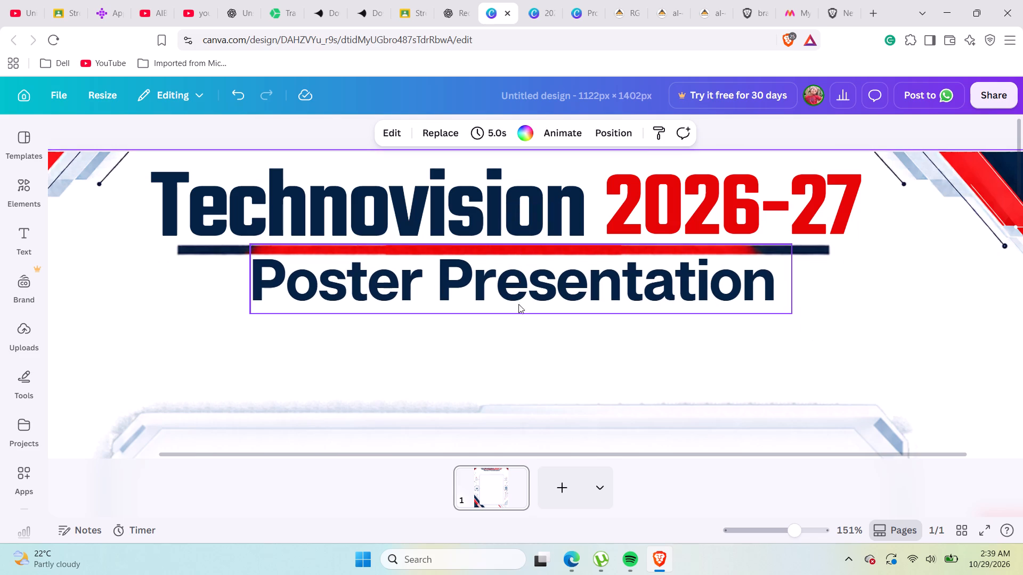
click(515, 283)
drag(516, 287, 513, 291)
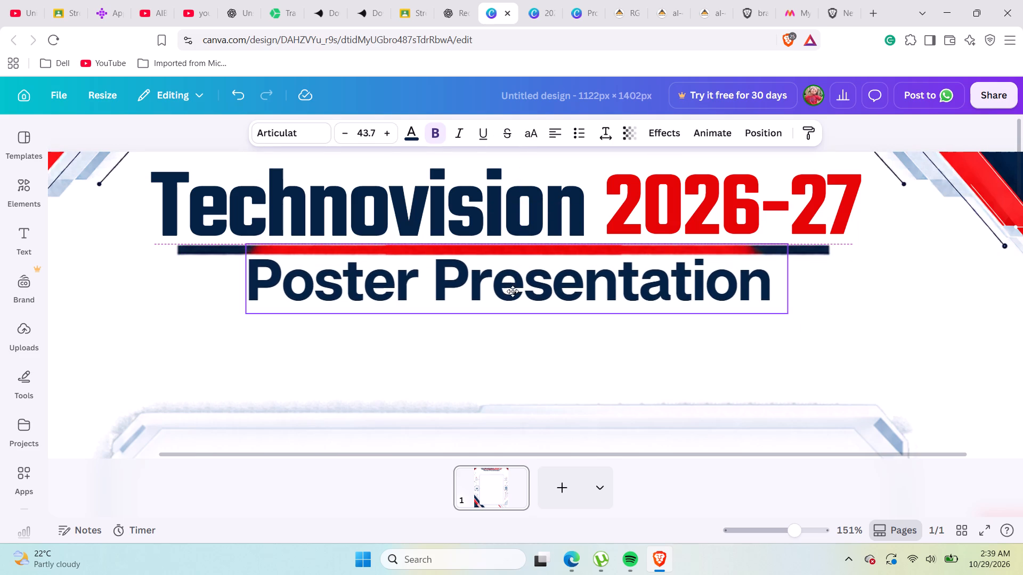
drag(513, 291, 513, 294)
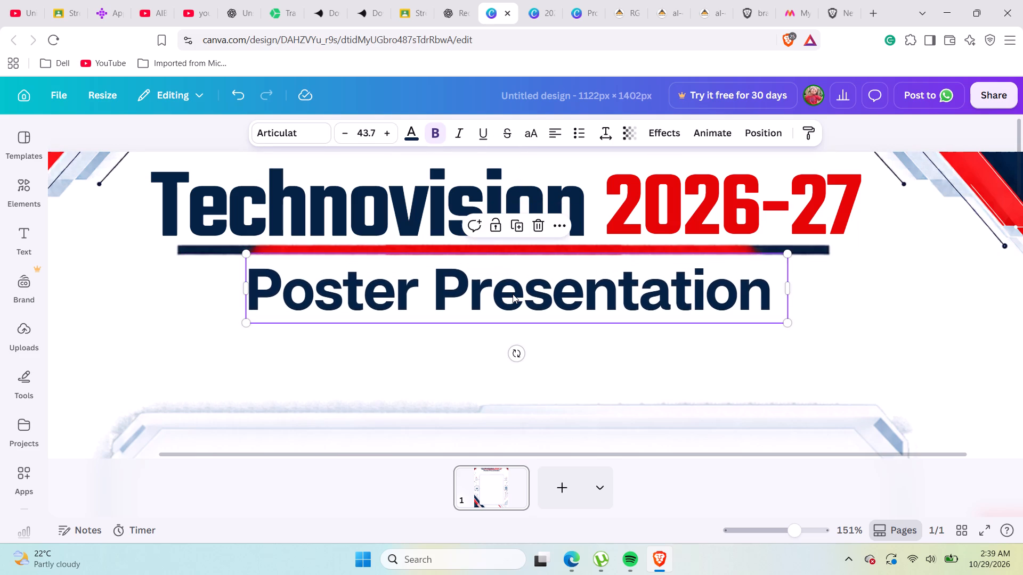
click(819, 318)
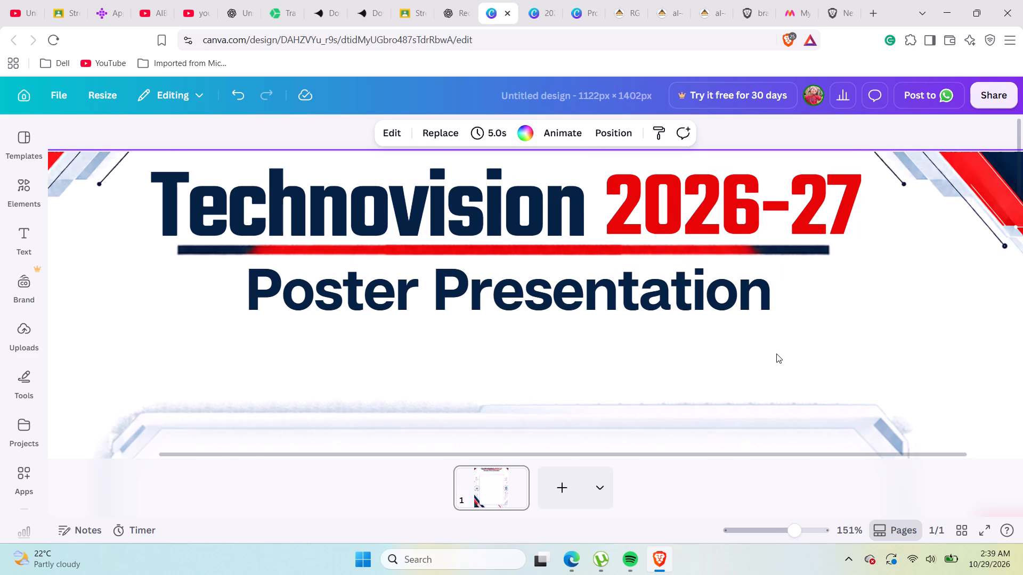
ctrl+scroll(776, 354, down, 2)
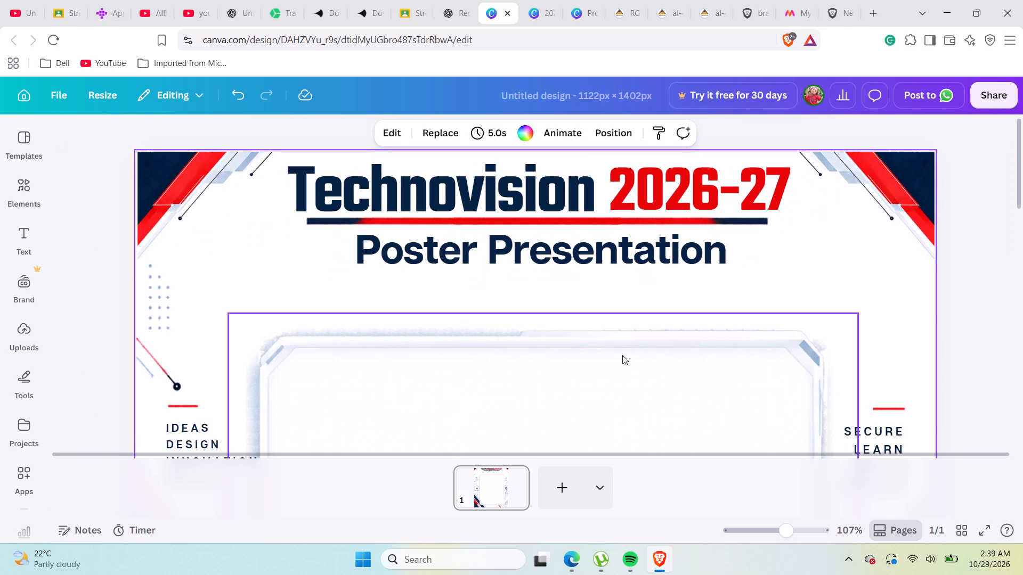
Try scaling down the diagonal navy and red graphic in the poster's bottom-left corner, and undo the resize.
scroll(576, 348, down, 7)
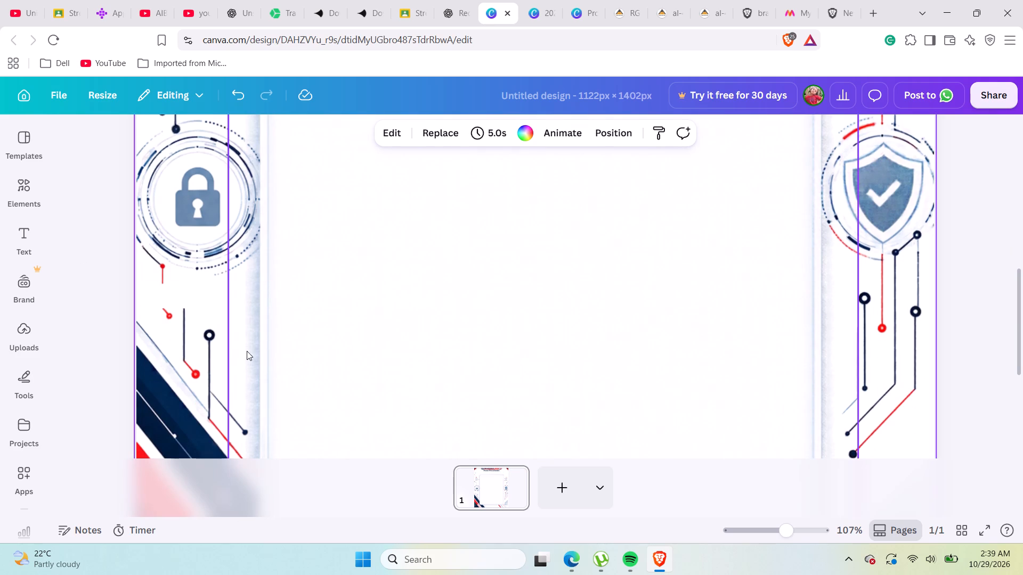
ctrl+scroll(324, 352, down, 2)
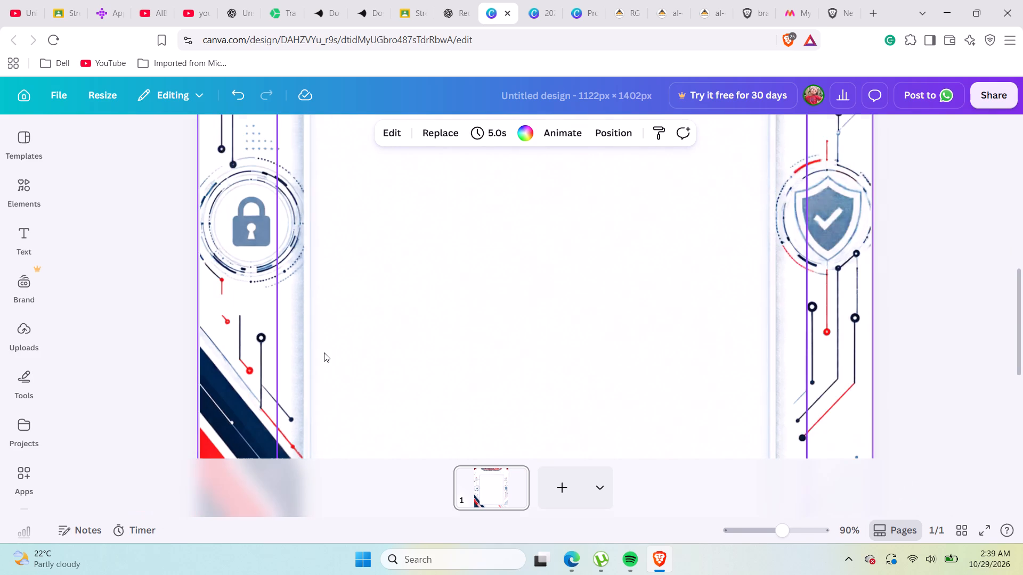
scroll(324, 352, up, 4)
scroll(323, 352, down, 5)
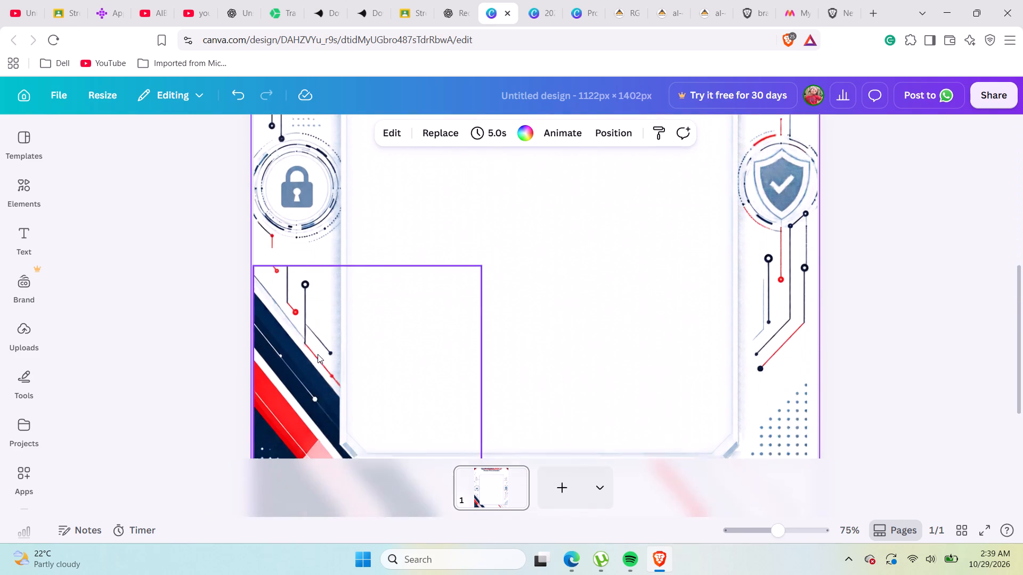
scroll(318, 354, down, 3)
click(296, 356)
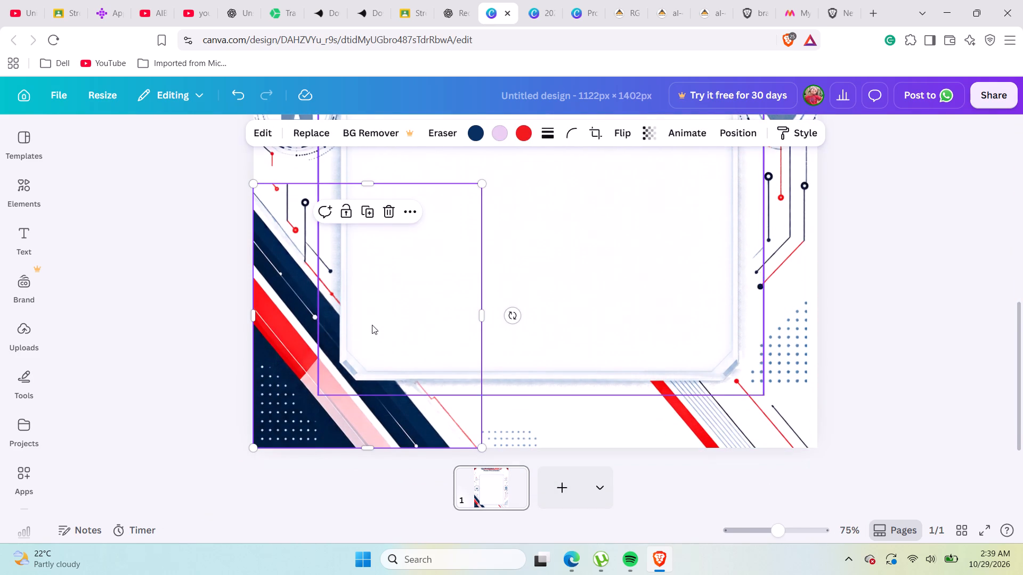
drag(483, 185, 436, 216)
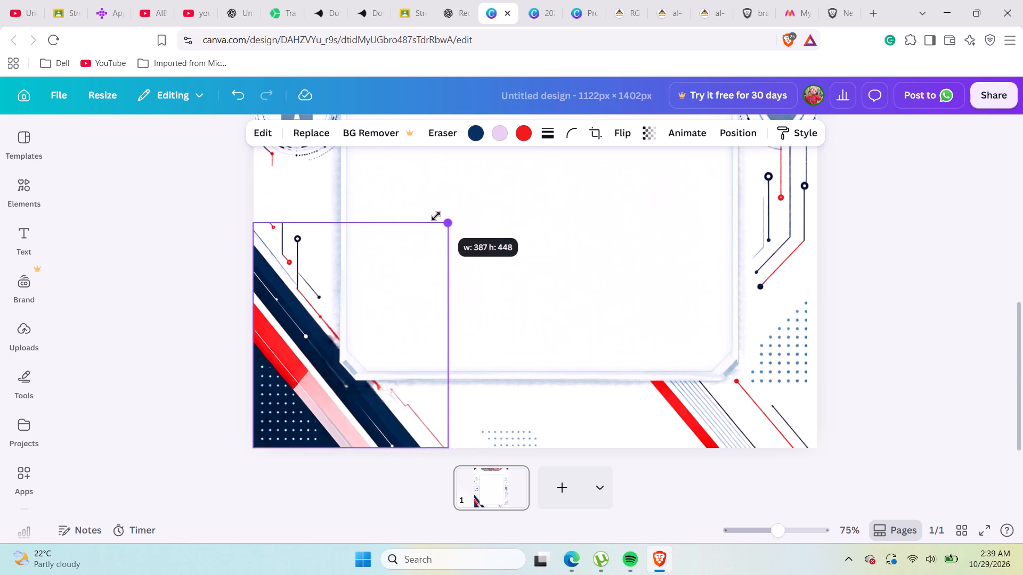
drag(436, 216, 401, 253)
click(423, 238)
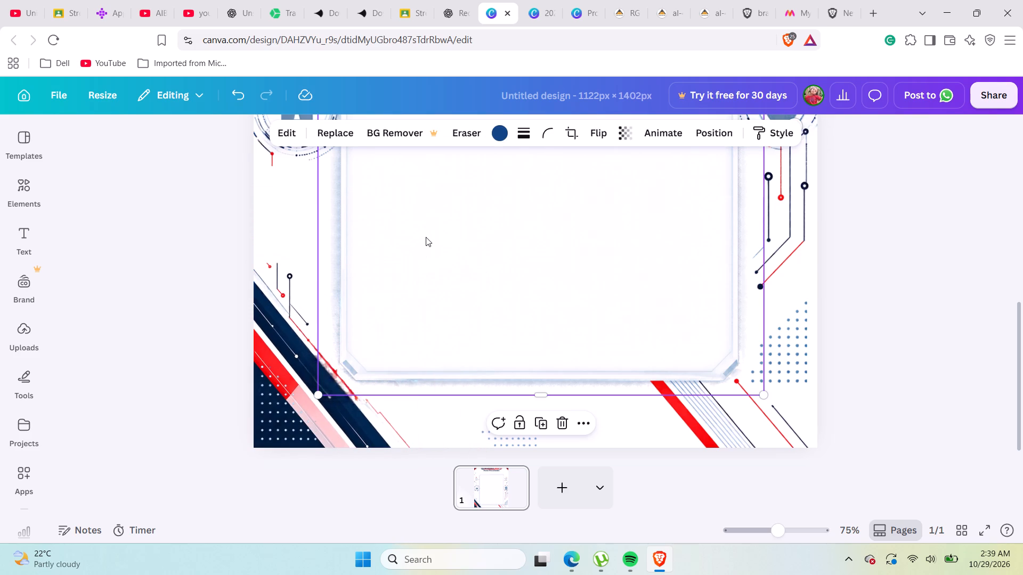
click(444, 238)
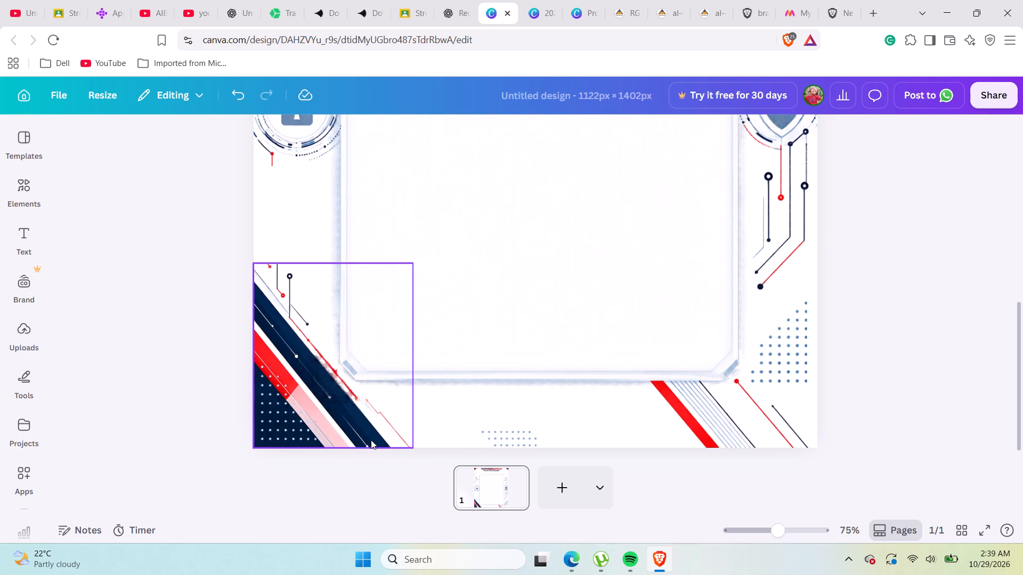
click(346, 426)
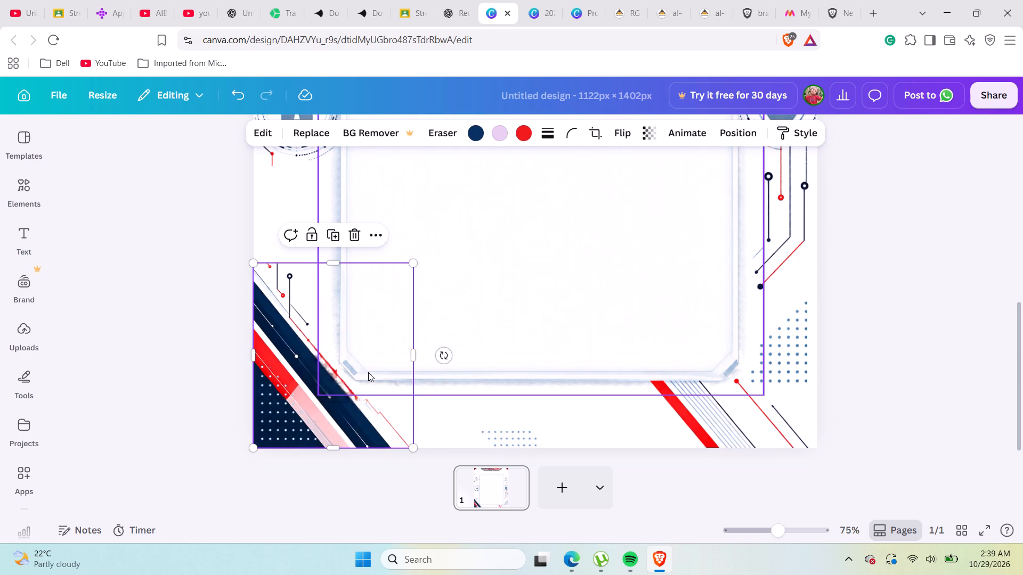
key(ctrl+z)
Nudge the Ideas Design Innovation Impact text block outward, toward the poster's left edge and clear of the central frame.
scroll(368, 372, up, 6)
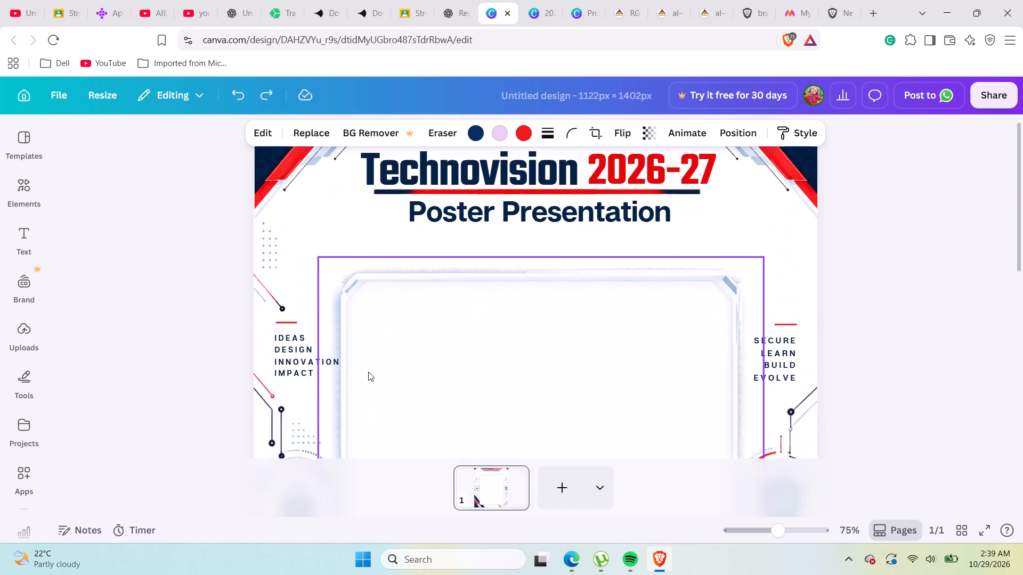
scroll(139, 250, up, 2)
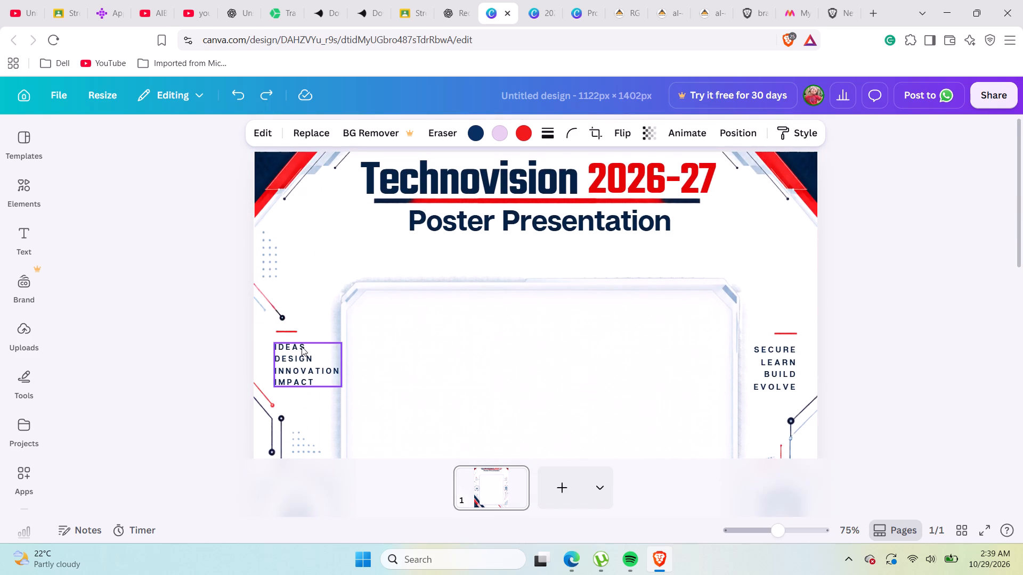
click(274, 373)
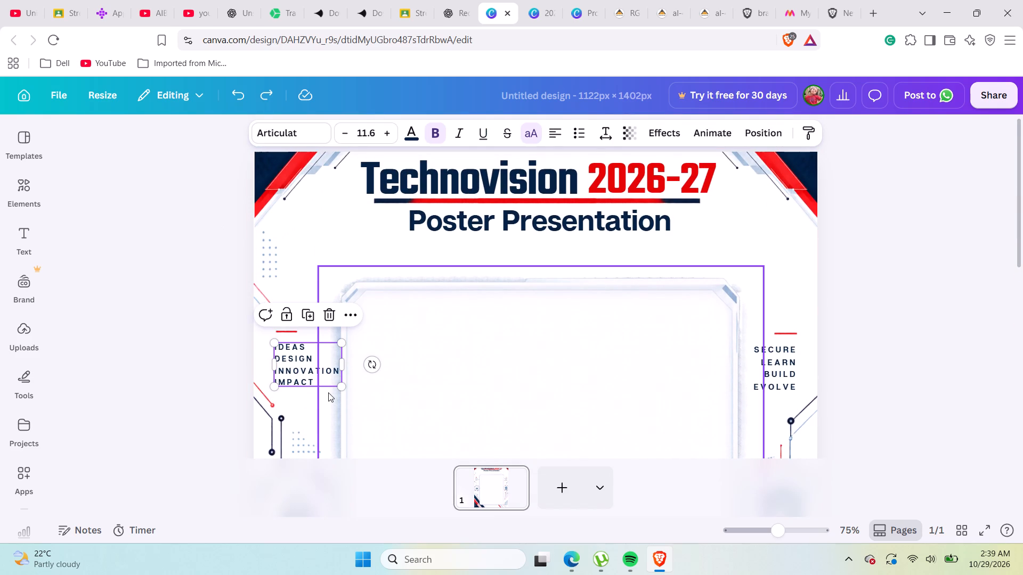
key(Left)
key(Left)
key(Left)
key(Left)
key(Left)
key(Left)
key(Left)
key(Left)
key(Left)
key(Left)
key(Left)
key(Left)
key(Left)
key(Left)
key(Left)
key(Left)
key(Left)
key(Left)
key(Left)
key(Left)
key(Left)
key(Left)
key(Left)
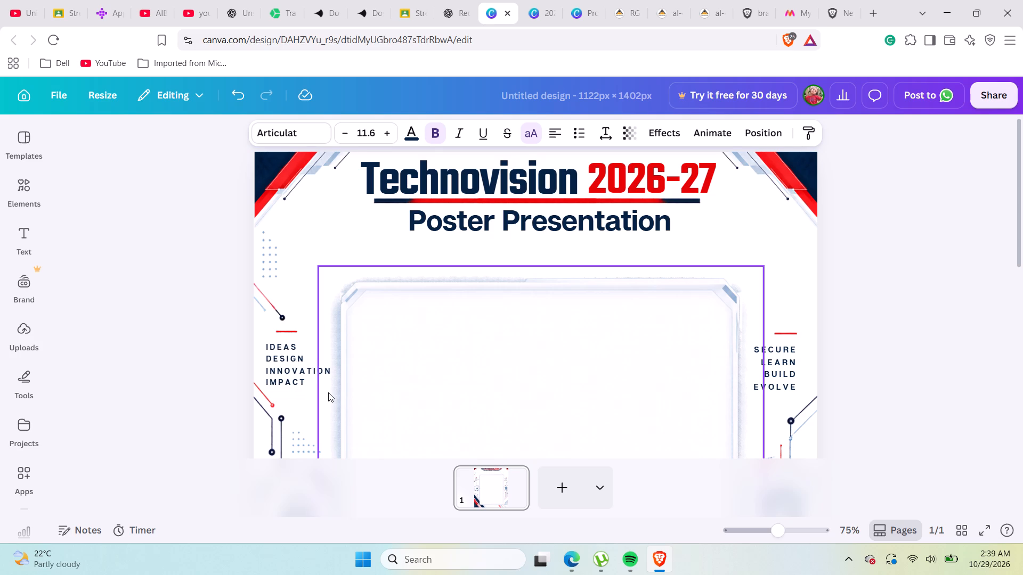
Nudge the Secure Learn Build Evolve text block outward until it sits close to the poster's right edge.
click(785, 361)
key(Right)
key(Right)
key(Right)
key(Right)
key(Right)
key(Right)
key(Right)
key(Right)
key(Right)
key(Right)
key(Right)
key(Right)
key(Right)
key(Right)
key(Right)
key(Right)
key(Right)
key(Right)
key(Right)
key(Right)
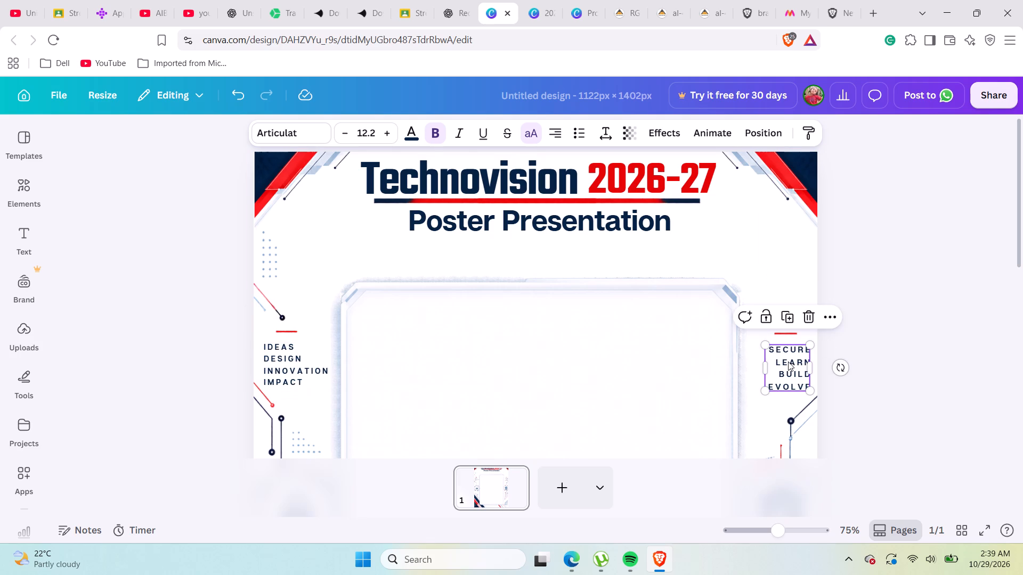
key(Right)
key(Right)
key(Right)
key(Right)
key(Right)
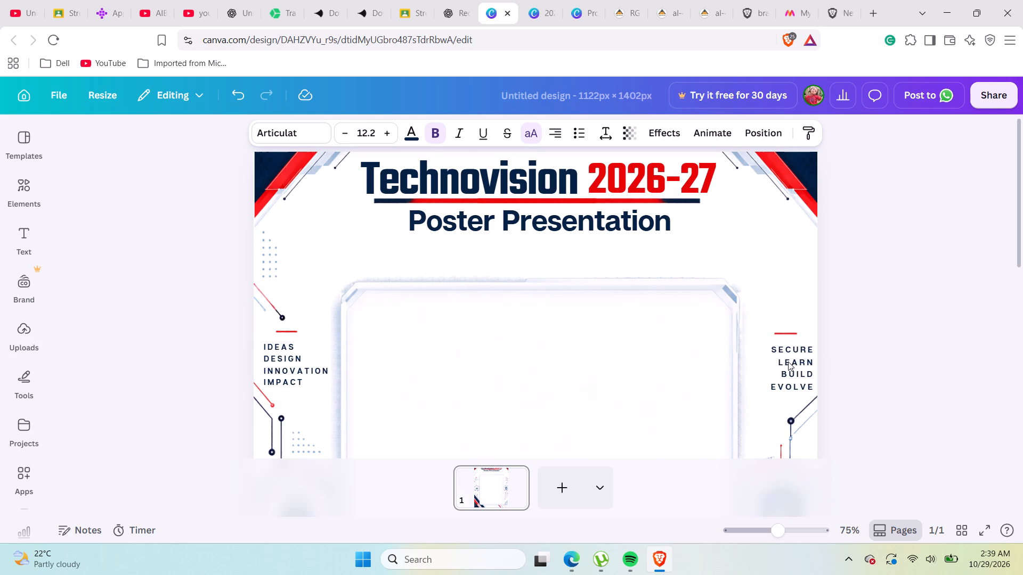
Delete the pale bordered frame graphic from the centre of the poster.
click(468, 408)
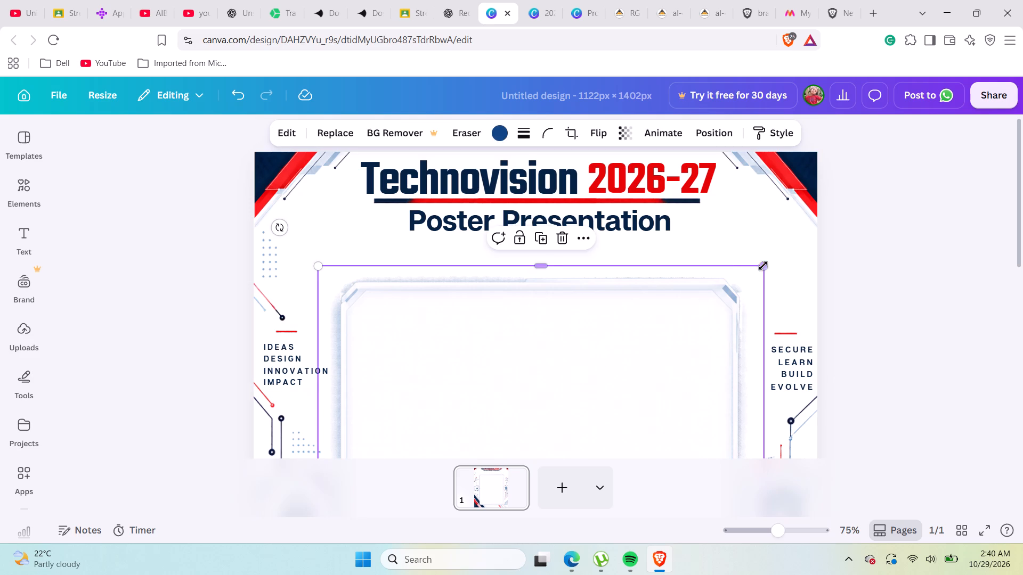
drag(766, 267, 777, 261)
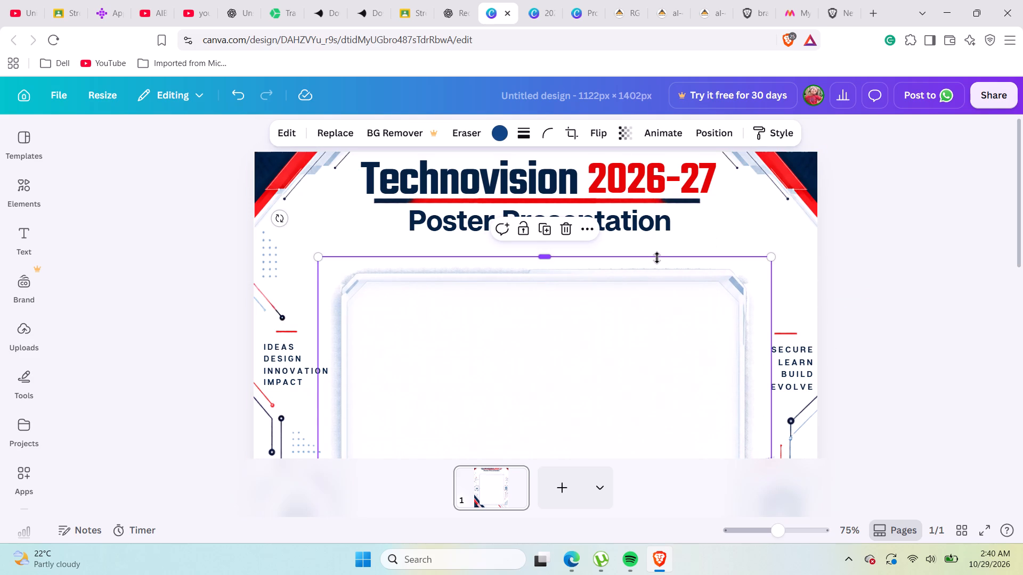
key(BackSpace)
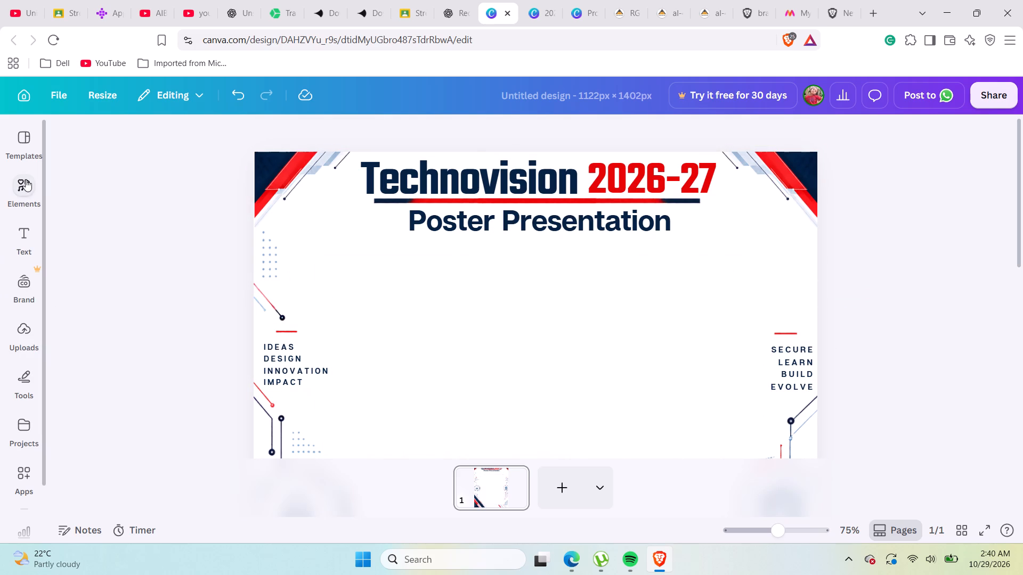
Find the full Basic shapes collection of image frames in the elements library.
click(26, 179)
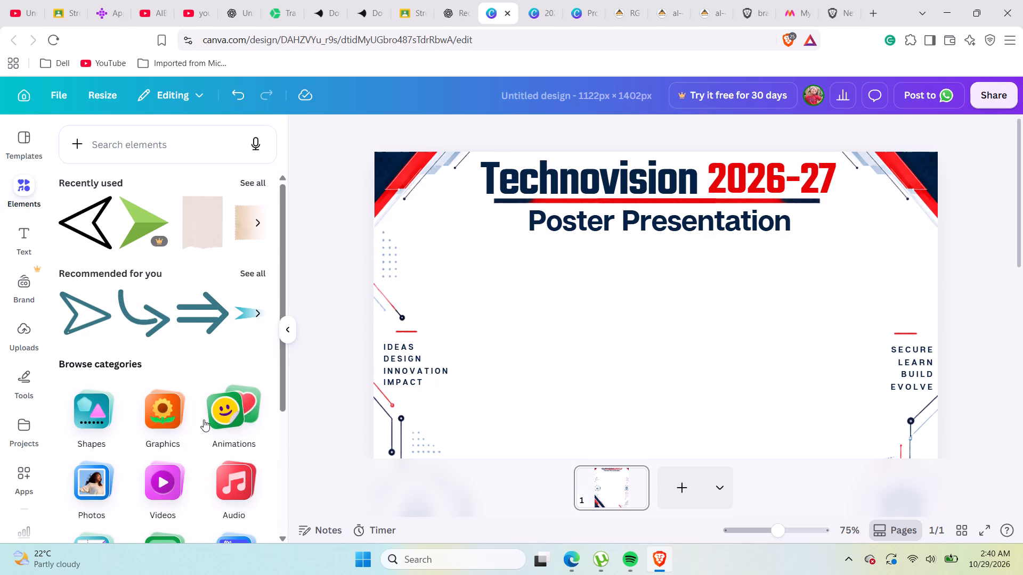
click(88, 490)
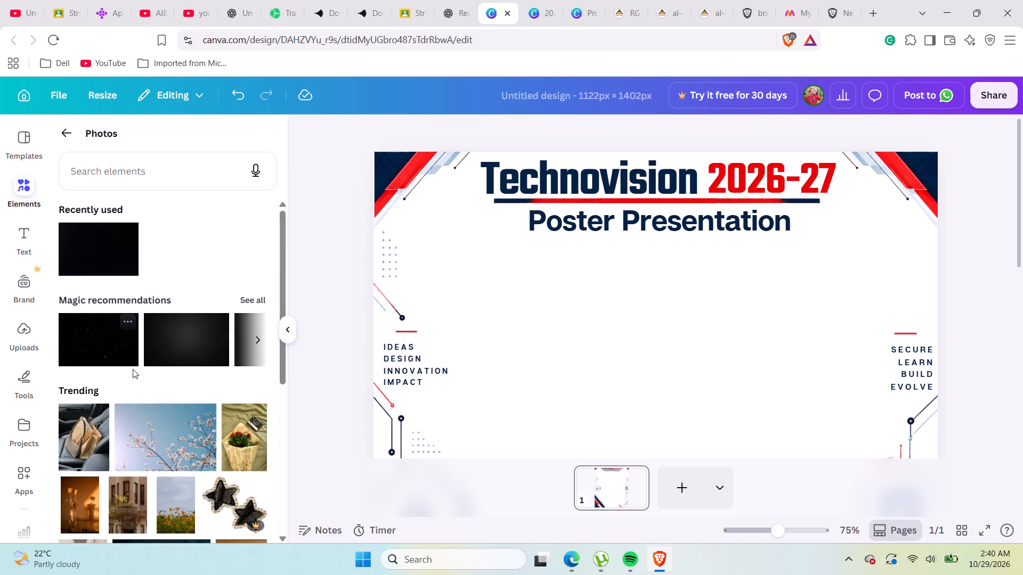
scroll(135, 371, down, 3)
scroll(136, 359, up, 2)
click(64, 133)
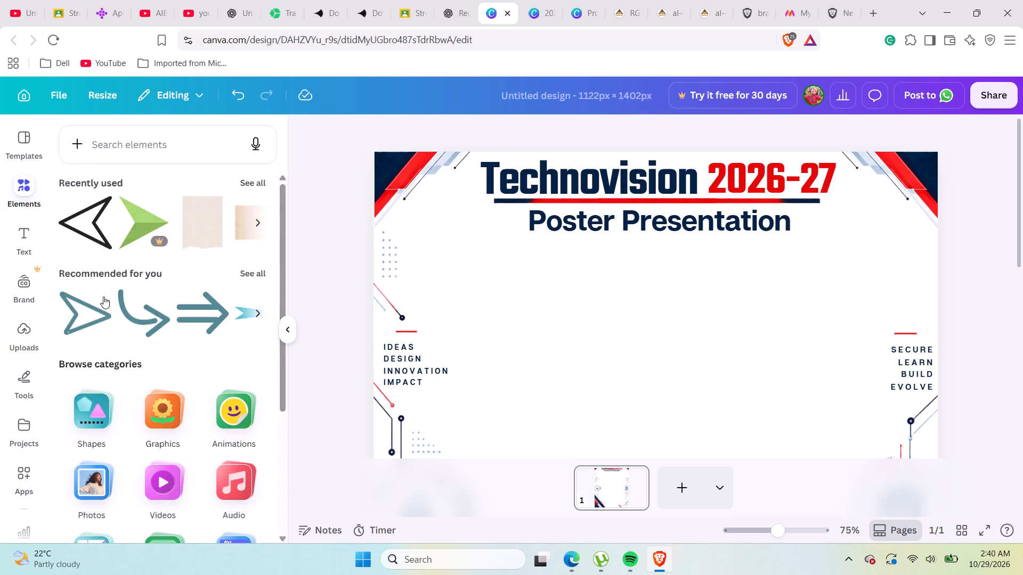
scroll(123, 396, down, 3)
click(149, 412)
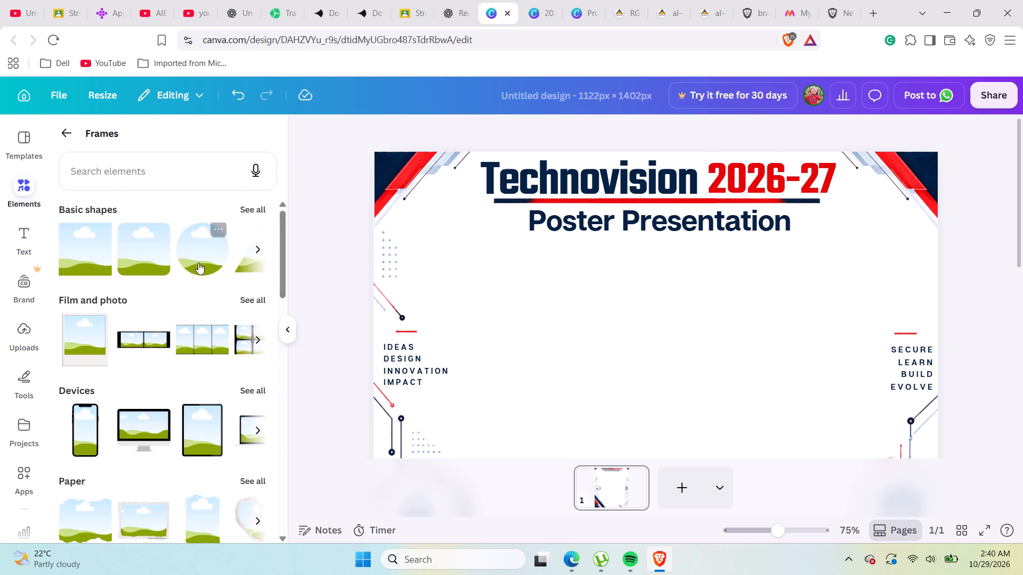
click(255, 210)
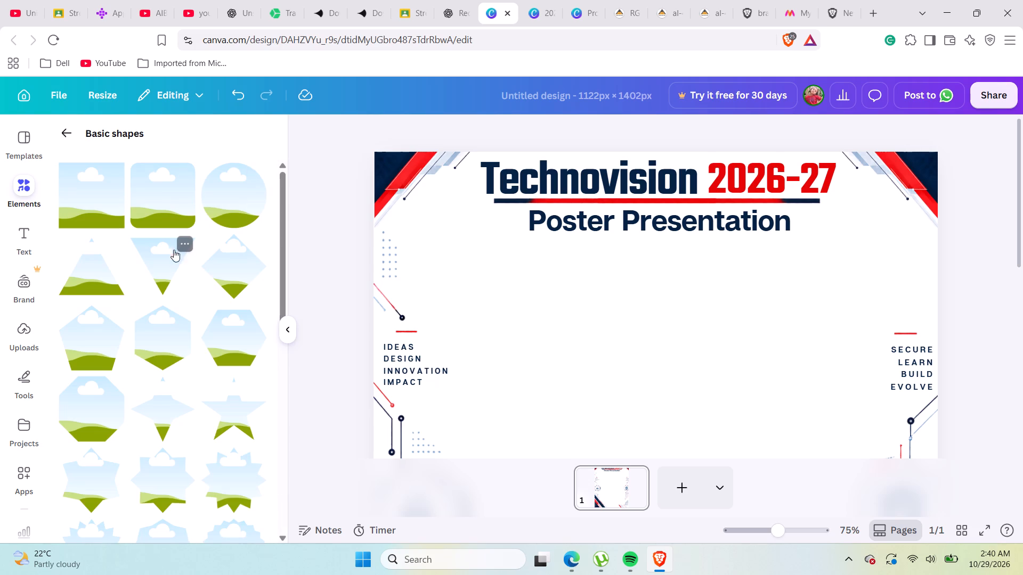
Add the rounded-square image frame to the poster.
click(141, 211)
Look through the remaining basic frame shapes for one that suits the poster's central area.
scroll(233, 232, down, 4)
ctrl+scroll(306, 306, down, 2)
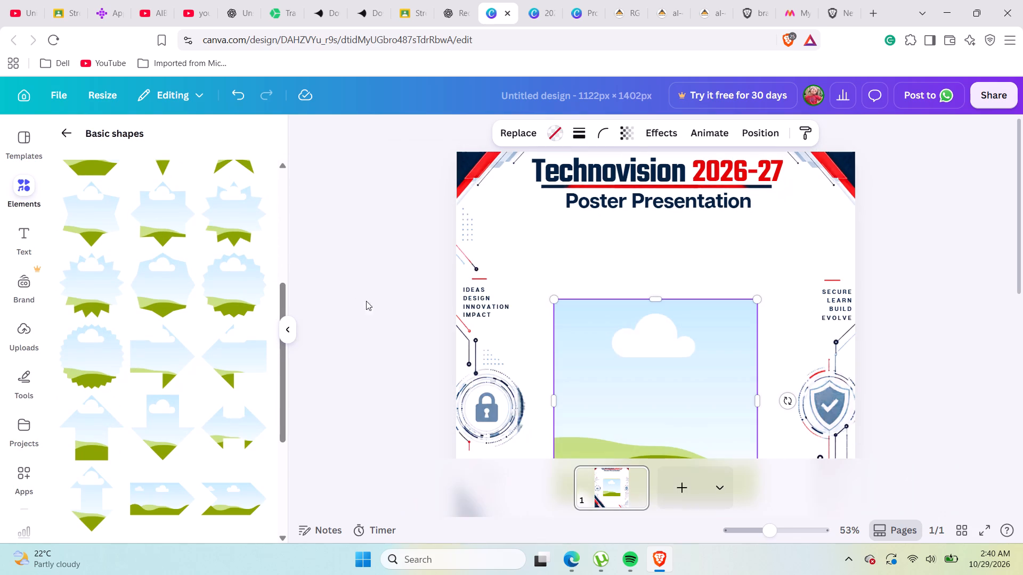
scroll(611, 353, down, 2)
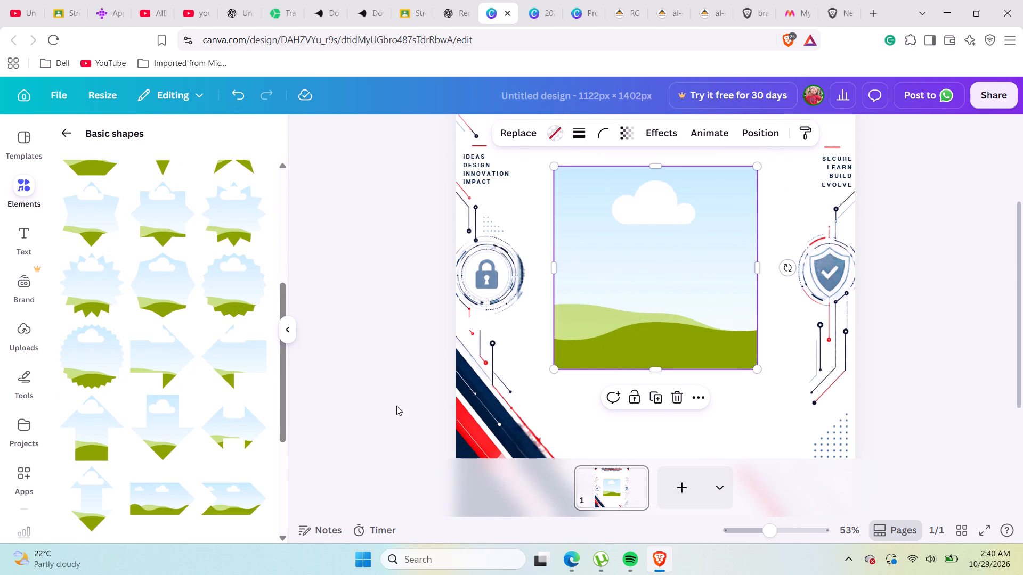
scroll(282, 384, down, 4)
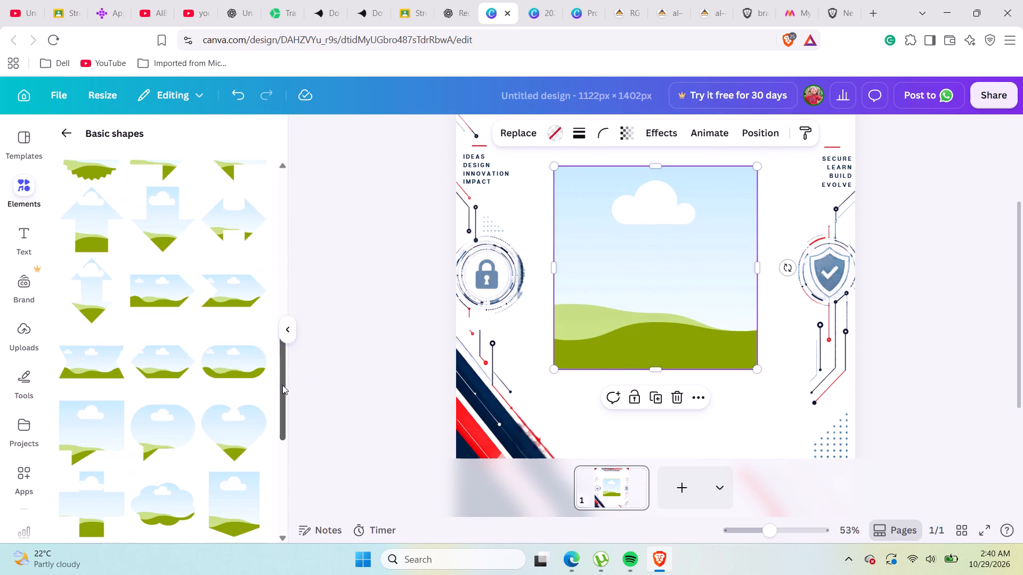
scroll(282, 385, down, 2)
scroll(335, 385, down, 3)
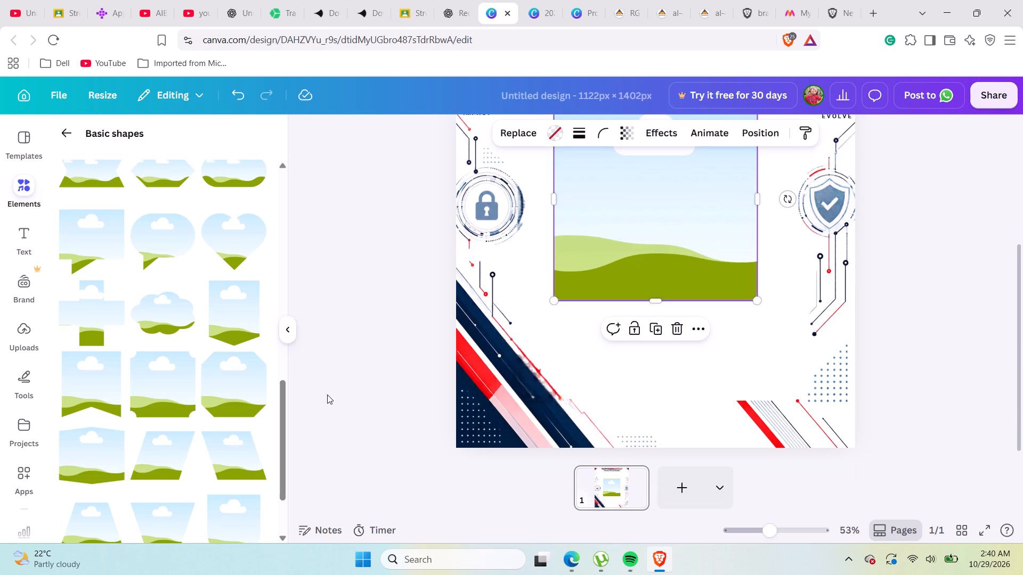
scroll(327, 395, down, 4)
scroll(243, 455, down, 5)
scroll(243, 455, up, 6)
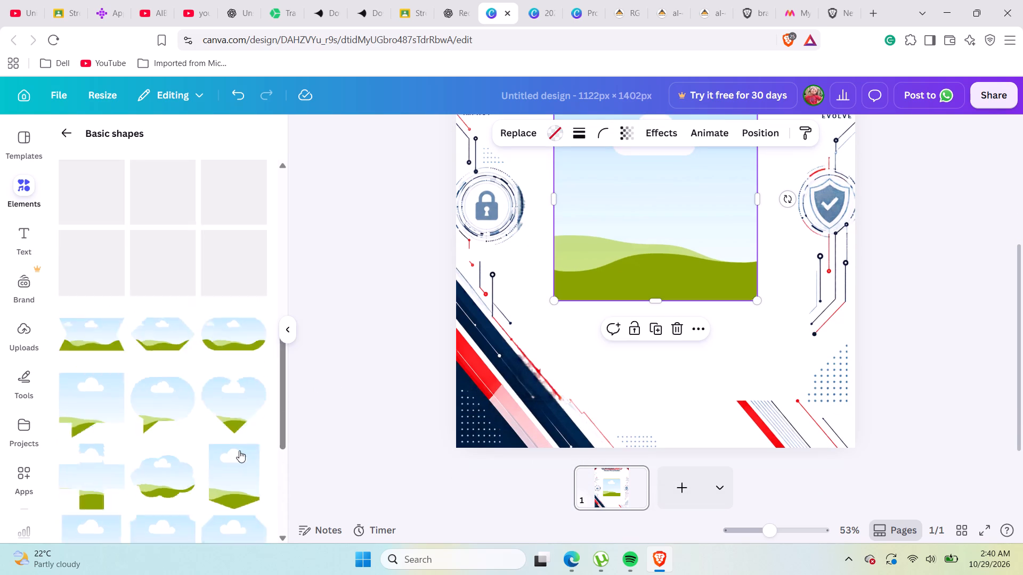
scroll(239, 450, up, 6)
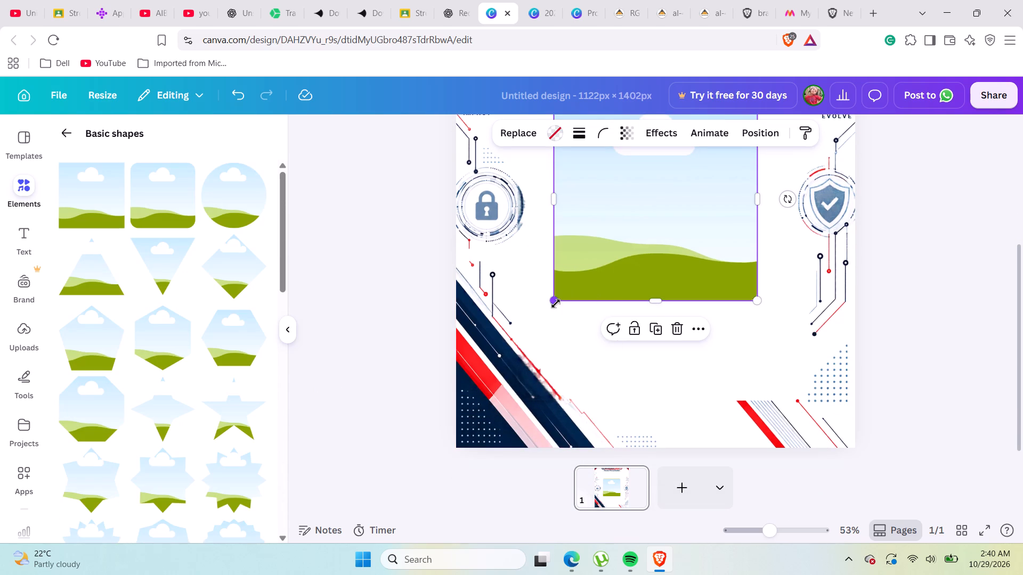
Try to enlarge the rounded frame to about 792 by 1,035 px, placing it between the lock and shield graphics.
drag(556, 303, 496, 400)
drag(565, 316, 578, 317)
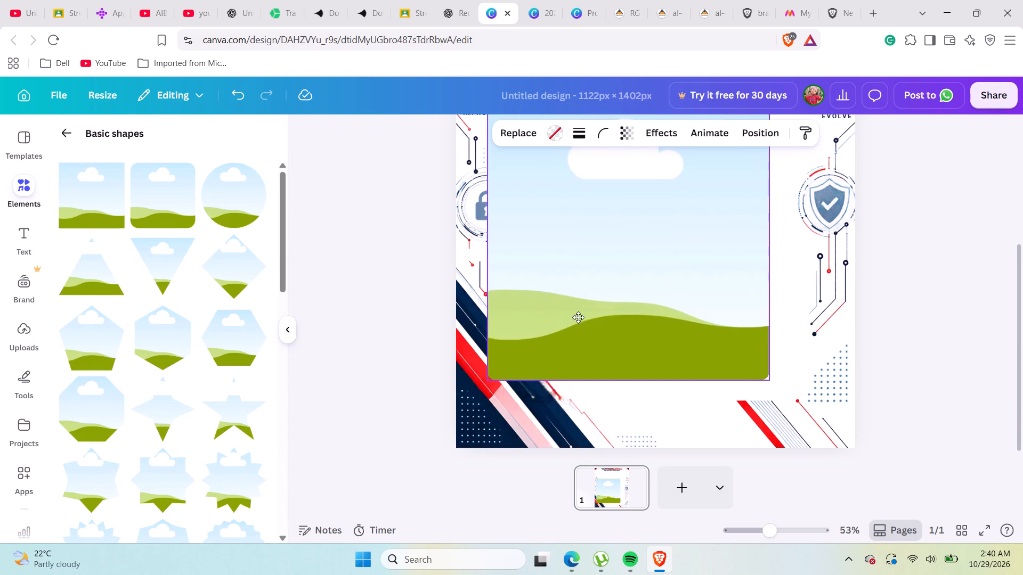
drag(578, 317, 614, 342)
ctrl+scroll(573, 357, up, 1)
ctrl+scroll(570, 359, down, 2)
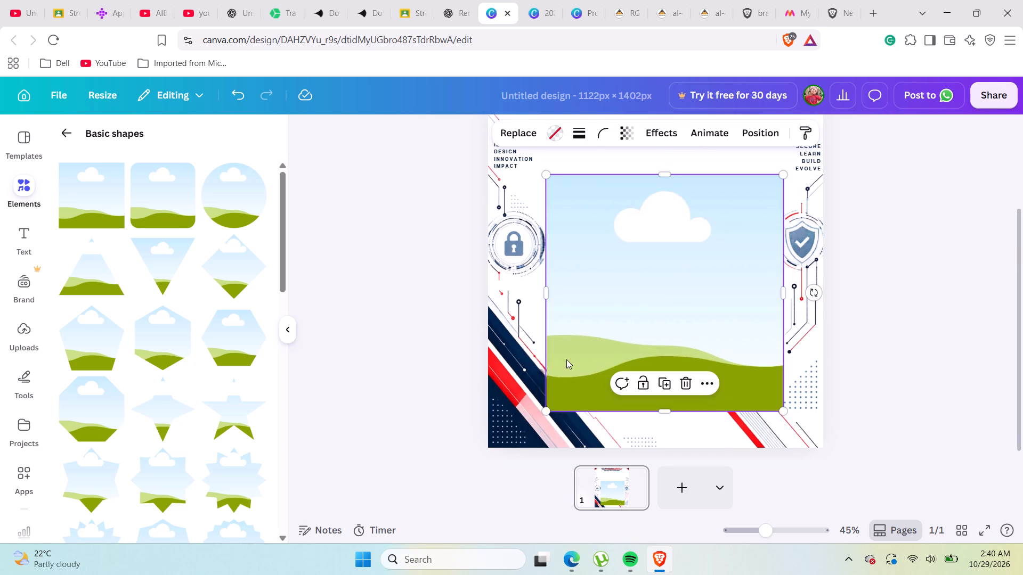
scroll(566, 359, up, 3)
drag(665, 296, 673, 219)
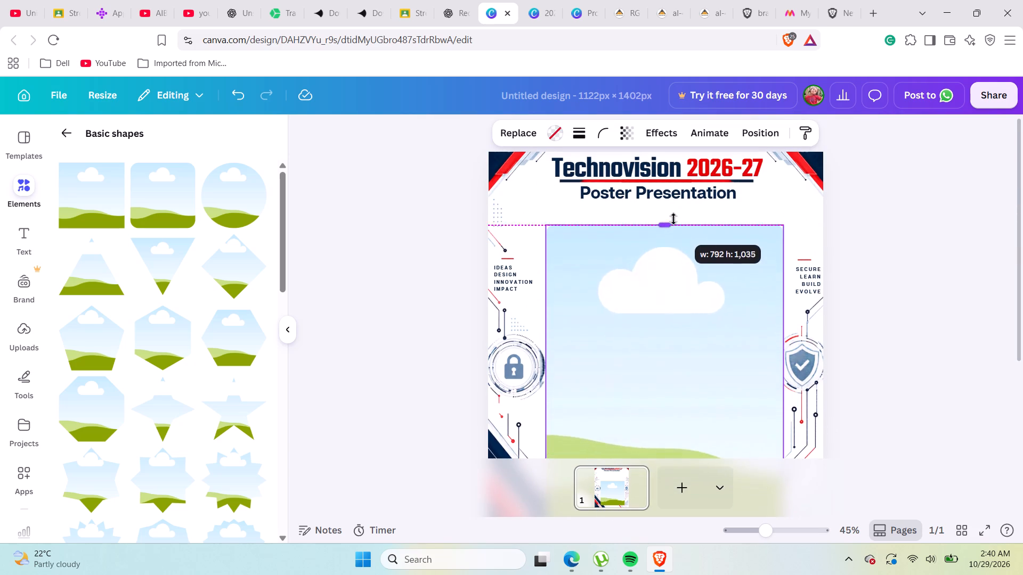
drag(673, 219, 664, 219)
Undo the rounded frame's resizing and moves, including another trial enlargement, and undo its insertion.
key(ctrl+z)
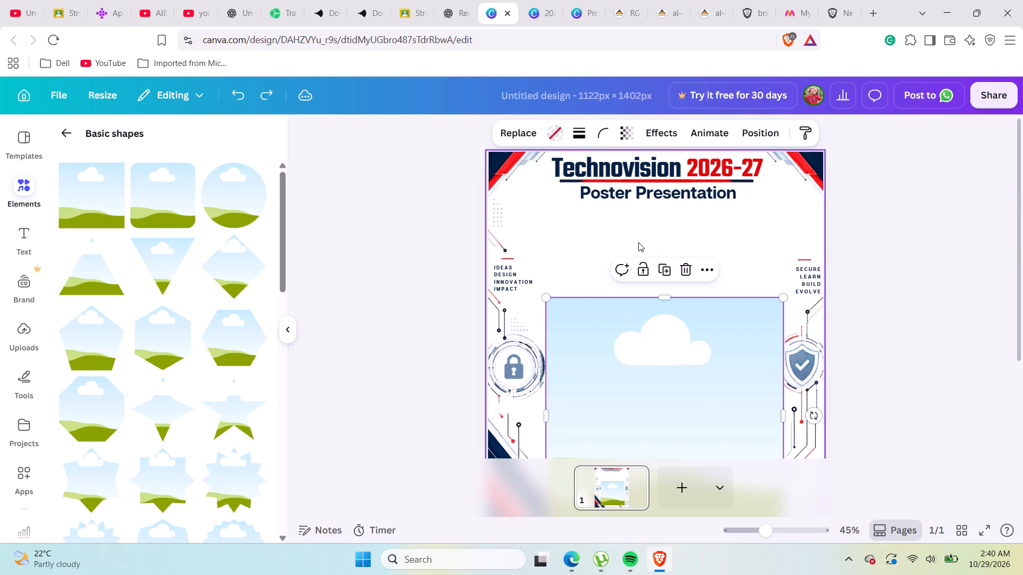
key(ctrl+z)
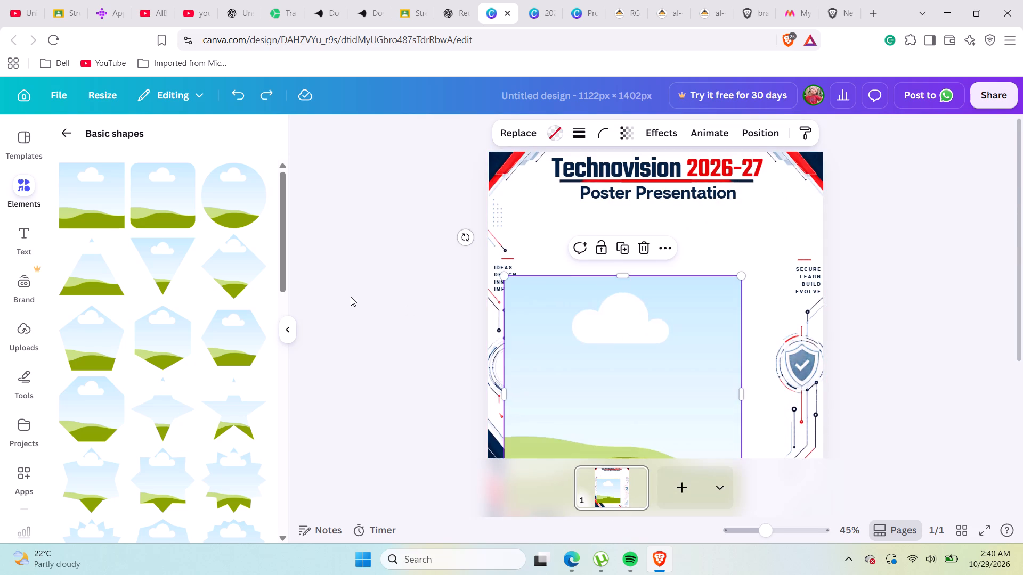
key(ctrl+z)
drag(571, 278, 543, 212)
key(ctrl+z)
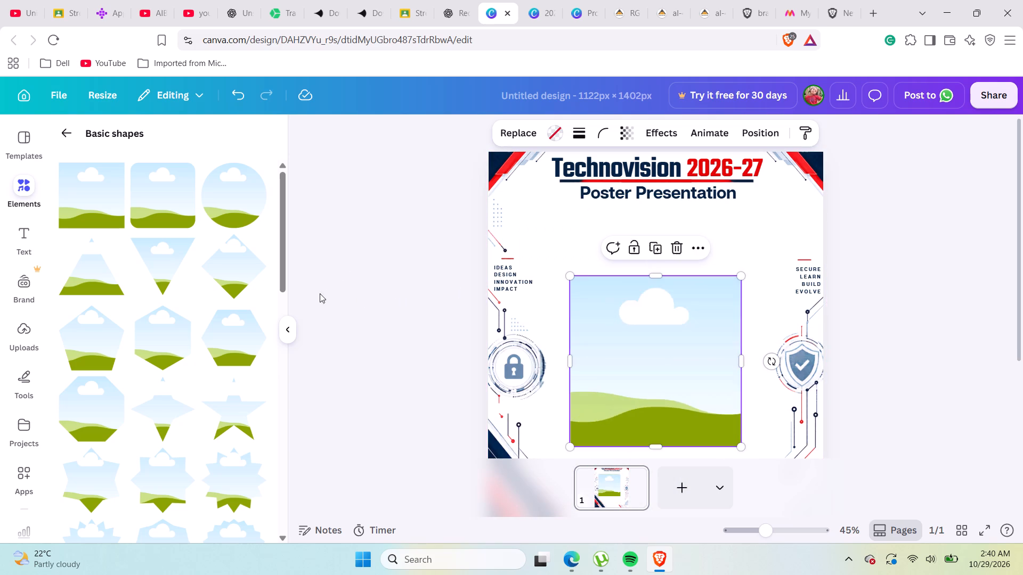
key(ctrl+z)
Add the sharp-cornered square image frame from the basic shapes to the poster.
click(95, 194)
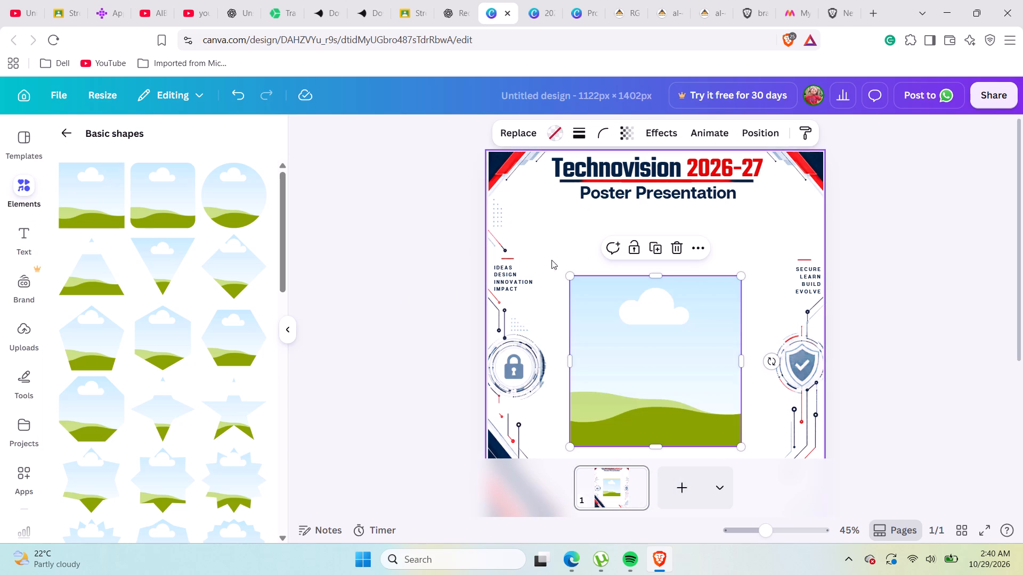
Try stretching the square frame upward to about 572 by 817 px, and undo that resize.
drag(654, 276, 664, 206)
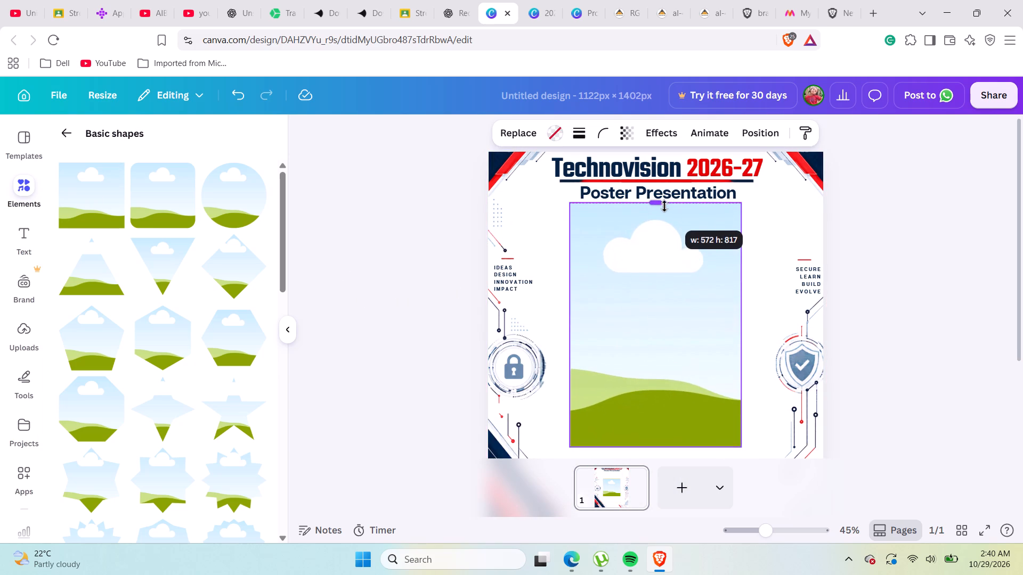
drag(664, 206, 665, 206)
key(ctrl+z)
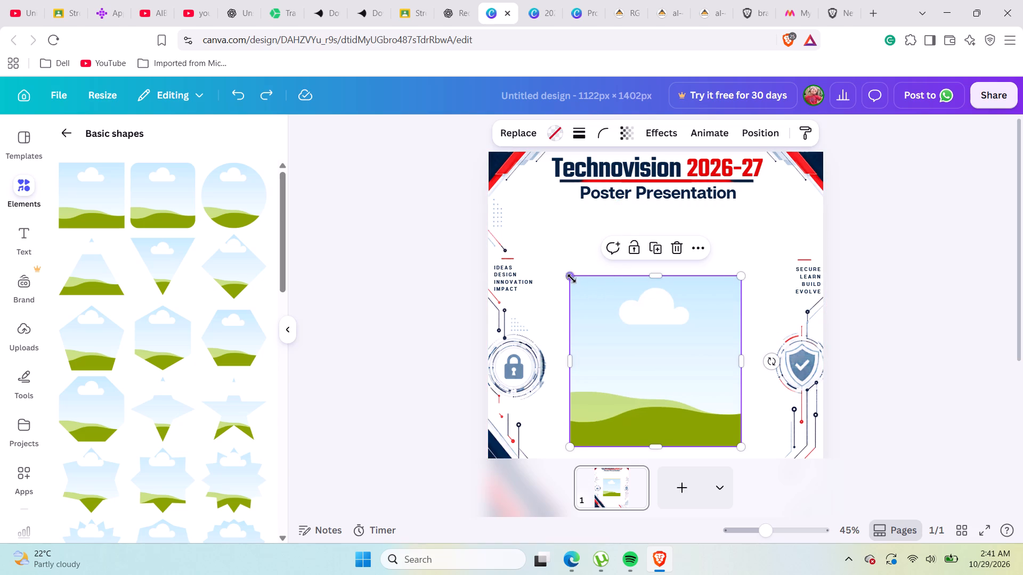
Enlarge the image frame to about 900 by 1,070 px, filling the area between the Poster Presentation subtitle and the poster's bottom graphics.
drag(571, 277, 549, 200)
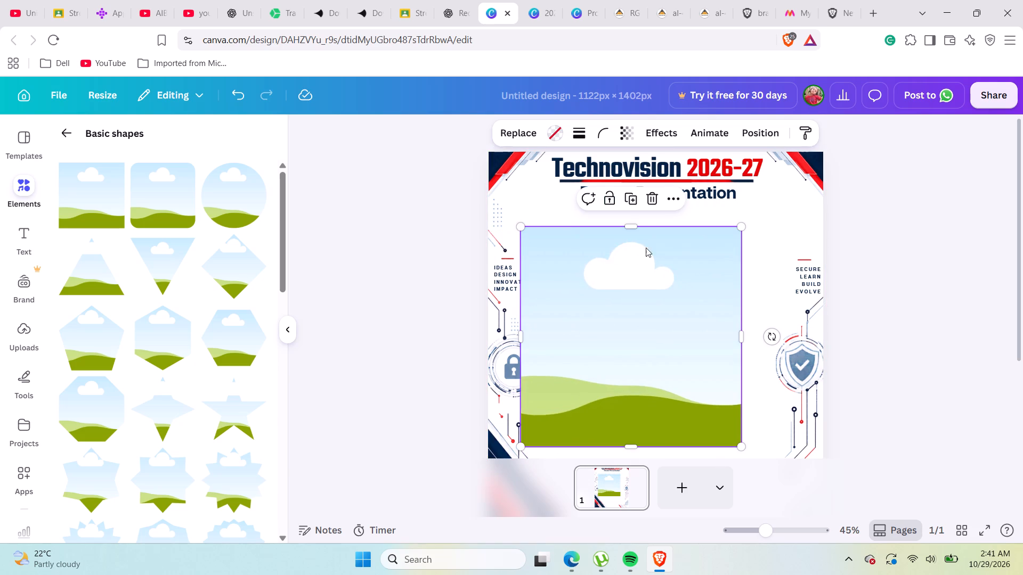
drag(632, 226, 635, 209)
drag(744, 325, 778, 330)
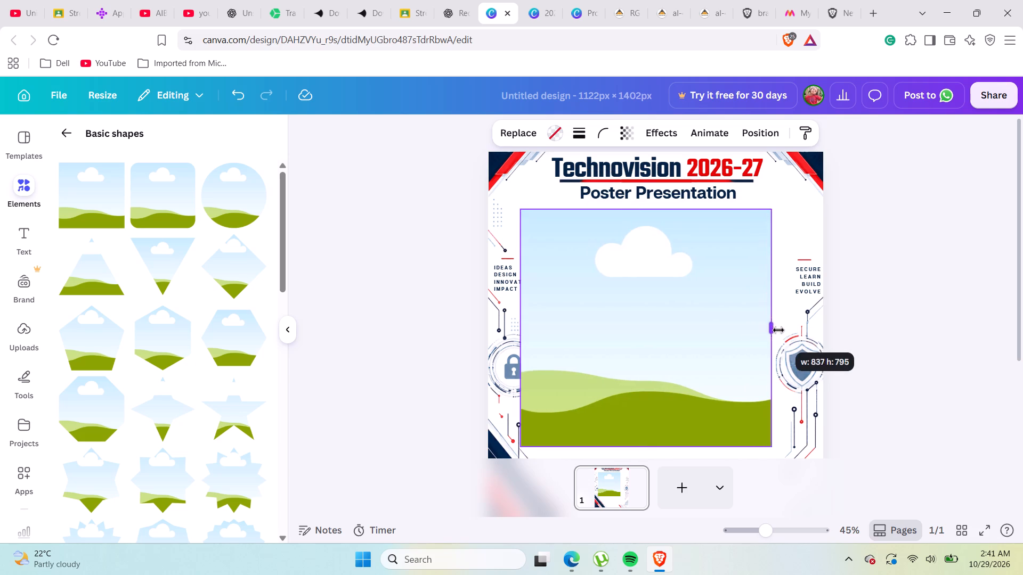
drag(778, 330, 791, 337)
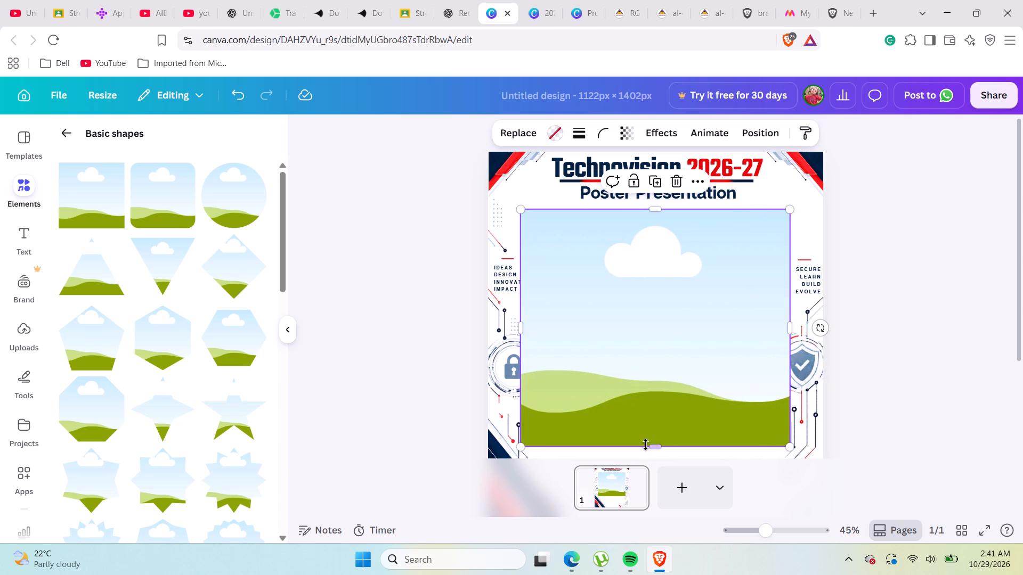
click(659, 440)
drag(654, 447, 652, 491)
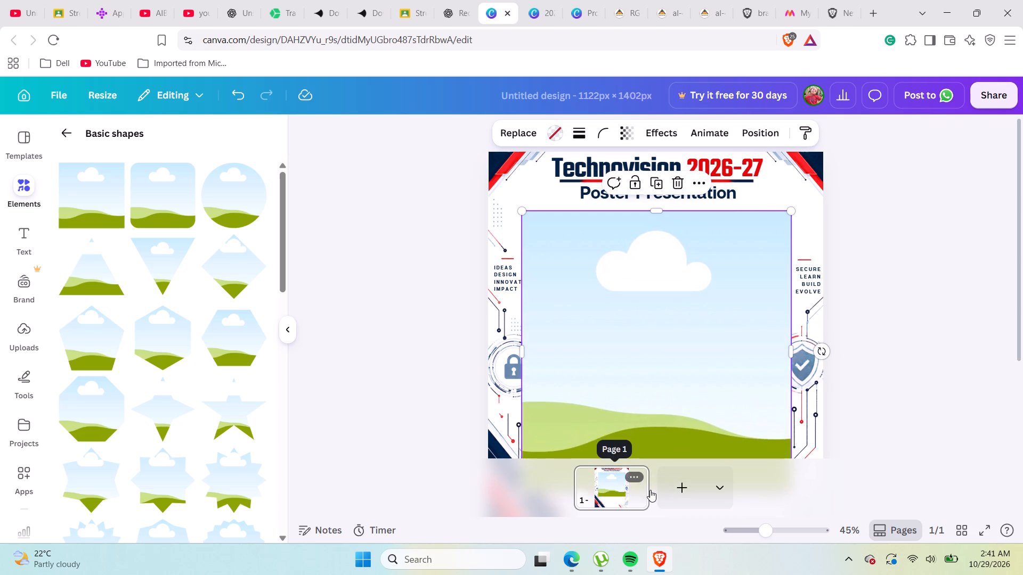
scroll(677, 362, down, 3)
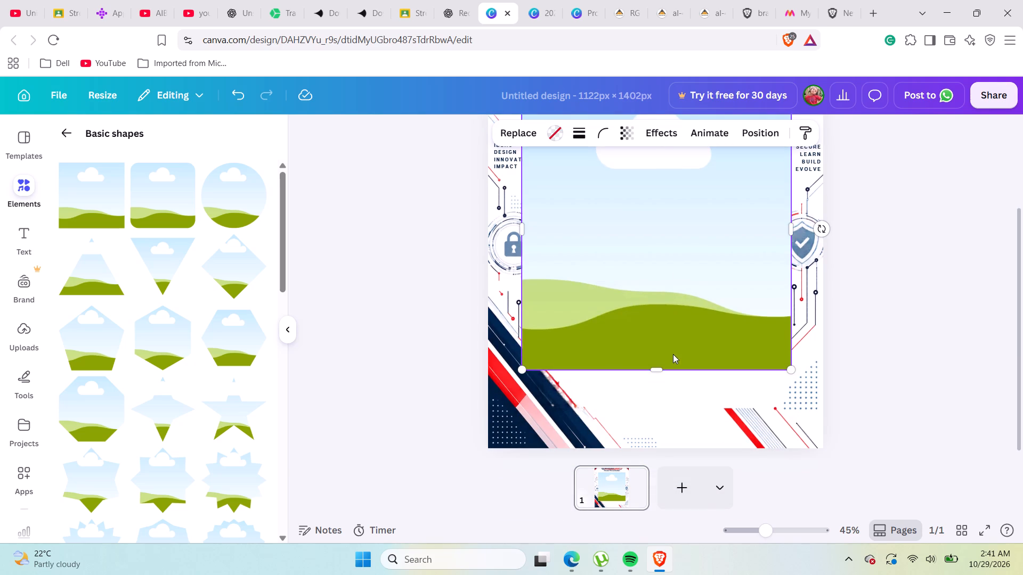
drag(652, 367, 661, 406)
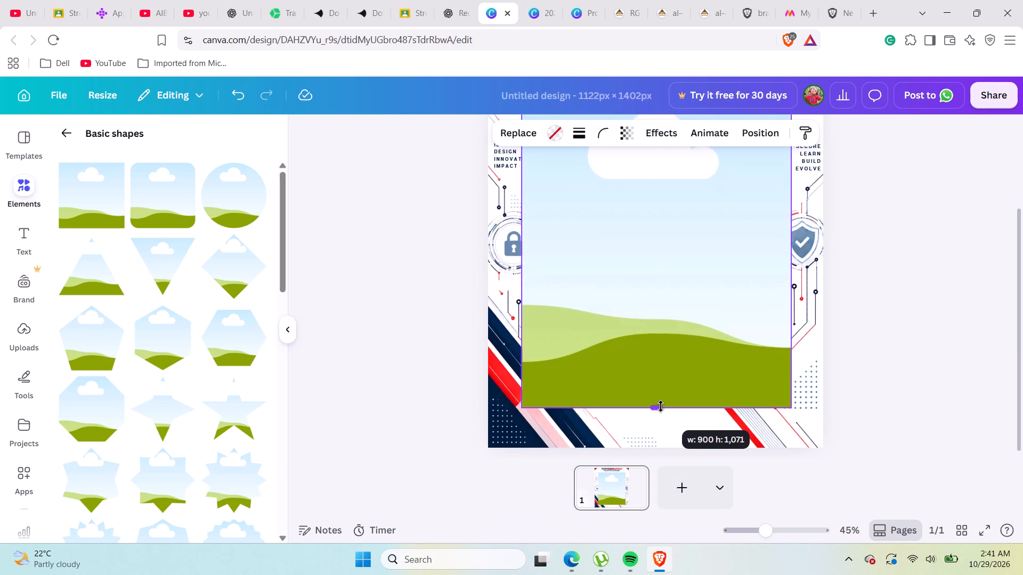
drag(661, 406, 651, 405)
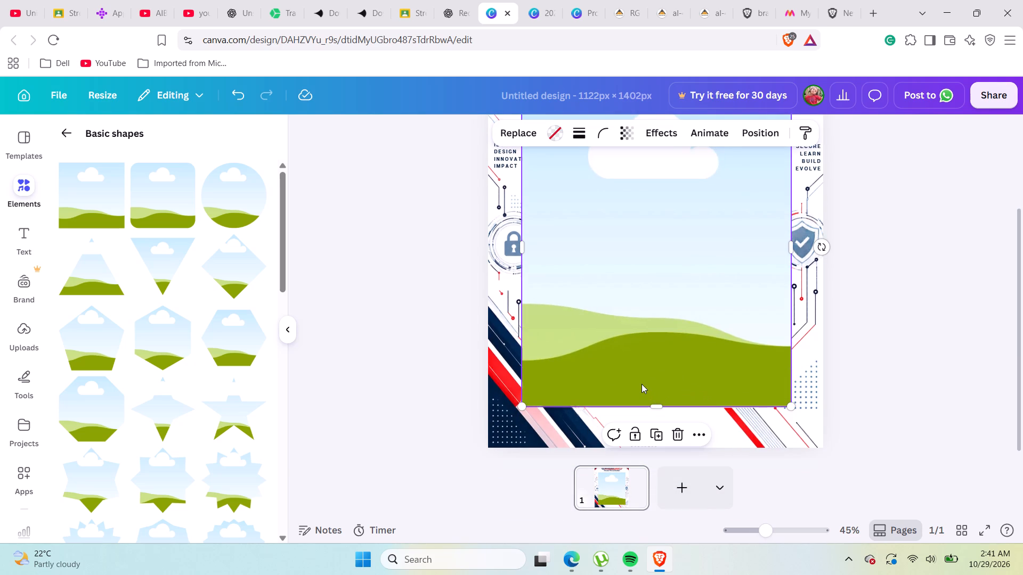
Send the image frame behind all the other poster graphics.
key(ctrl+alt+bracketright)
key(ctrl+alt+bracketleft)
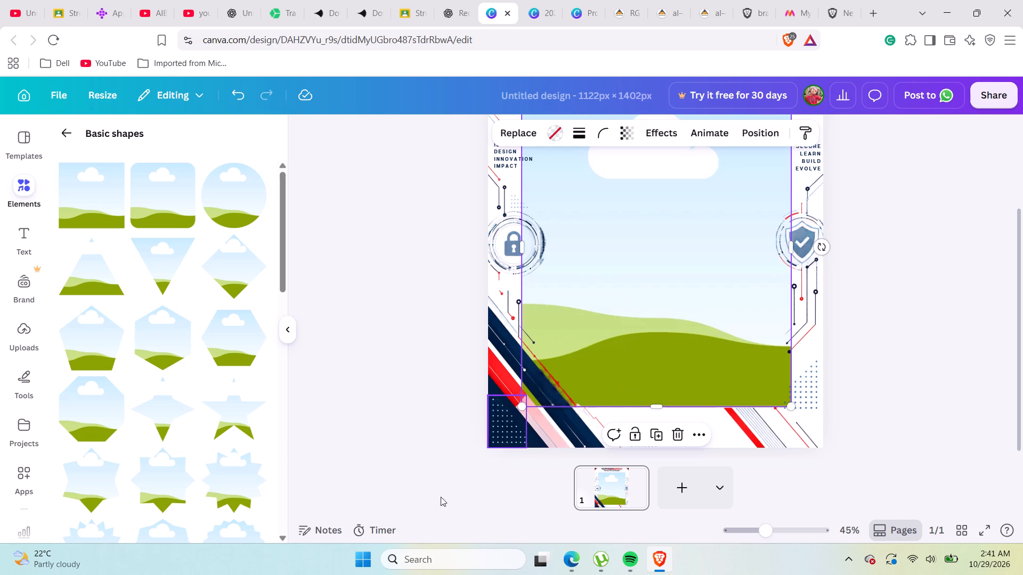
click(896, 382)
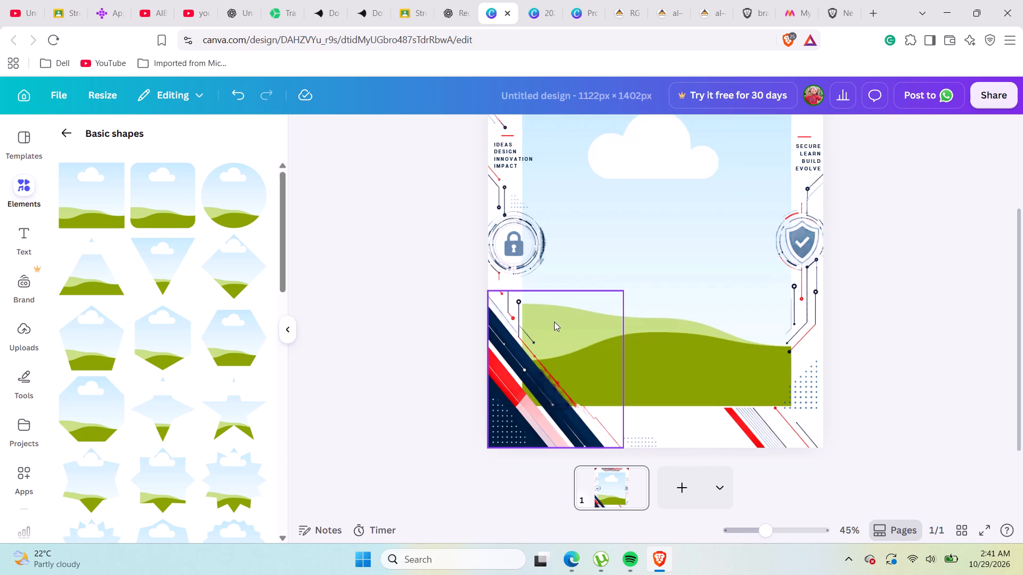
Pull in the image frame's edge on the shield side, narrowing the frame to about 878 px.
click(587, 313)
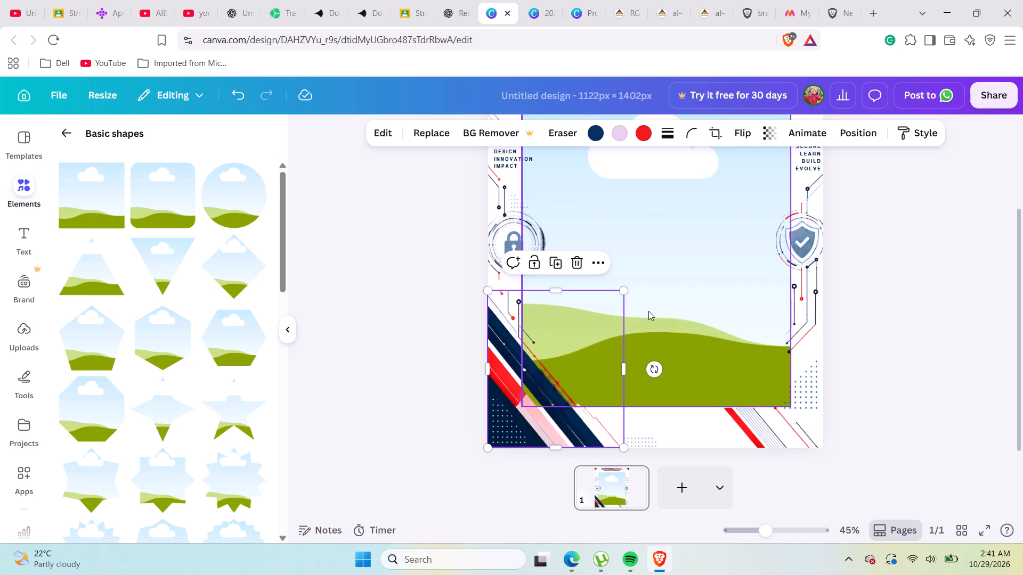
click(749, 387)
drag(793, 406, 787, 406)
drag(782, 406, 774, 402)
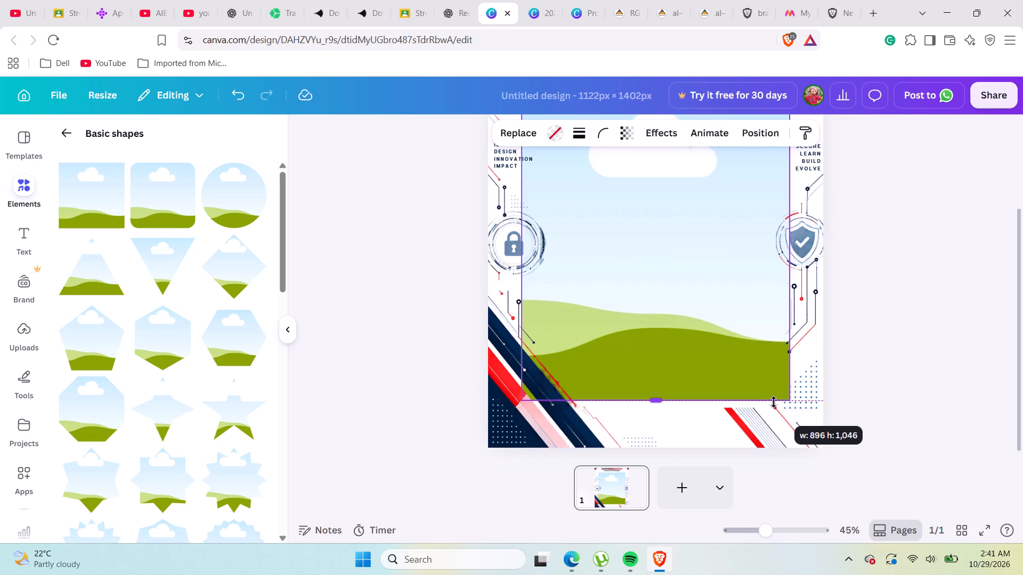
drag(774, 402, 776, 406)
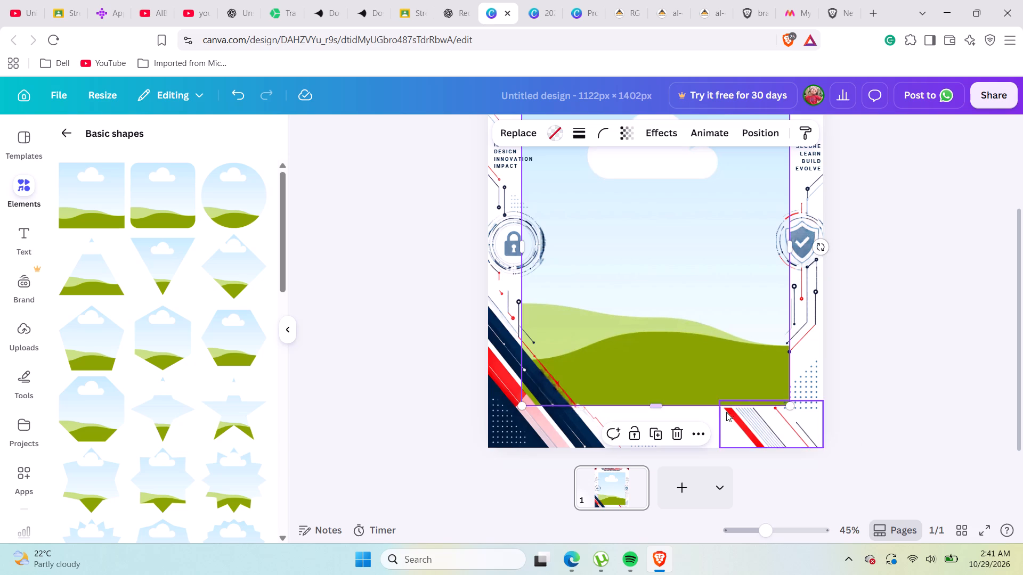
click(660, 403)
click(657, 407)
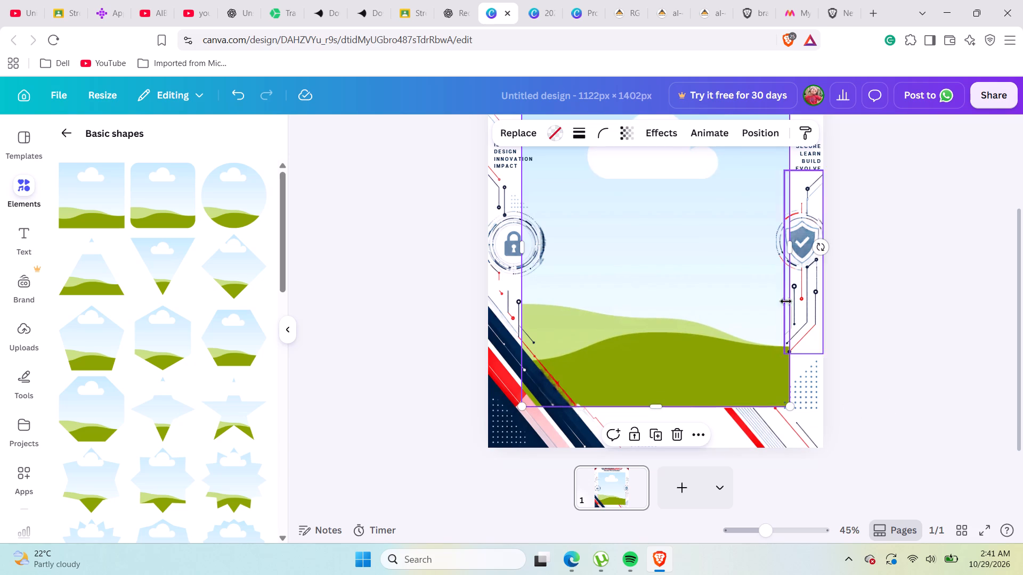
drag(788, 244, 782, 242)
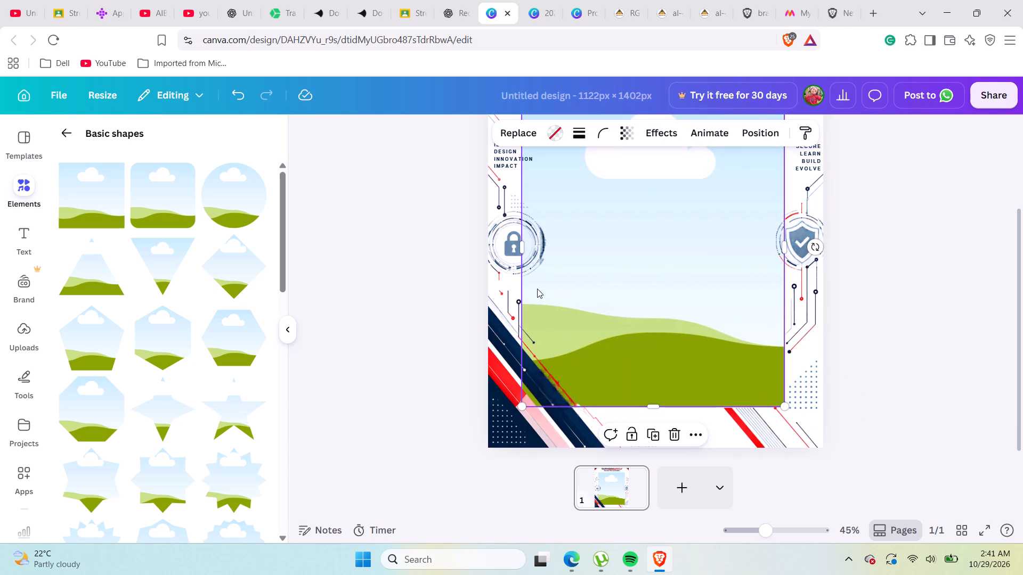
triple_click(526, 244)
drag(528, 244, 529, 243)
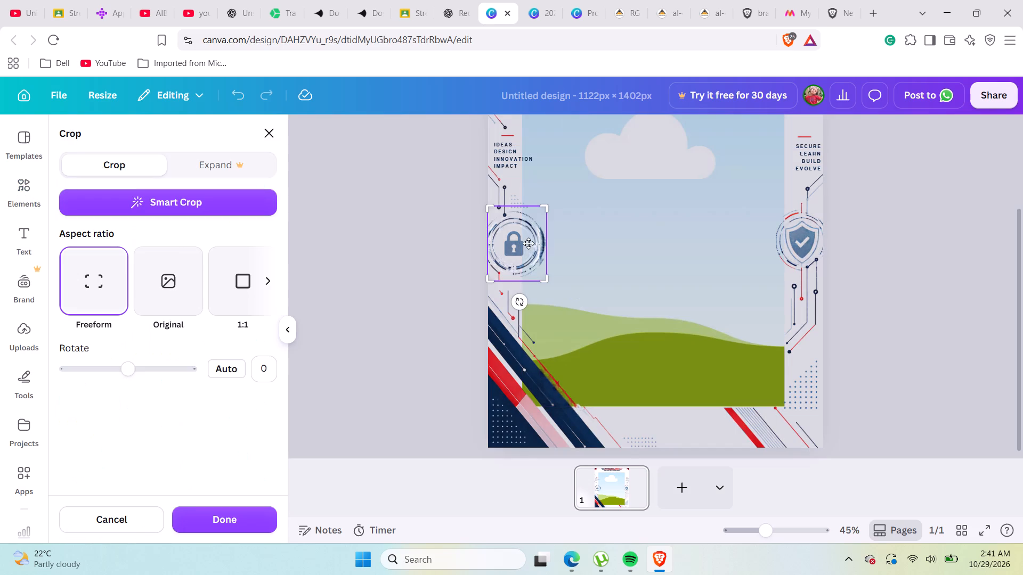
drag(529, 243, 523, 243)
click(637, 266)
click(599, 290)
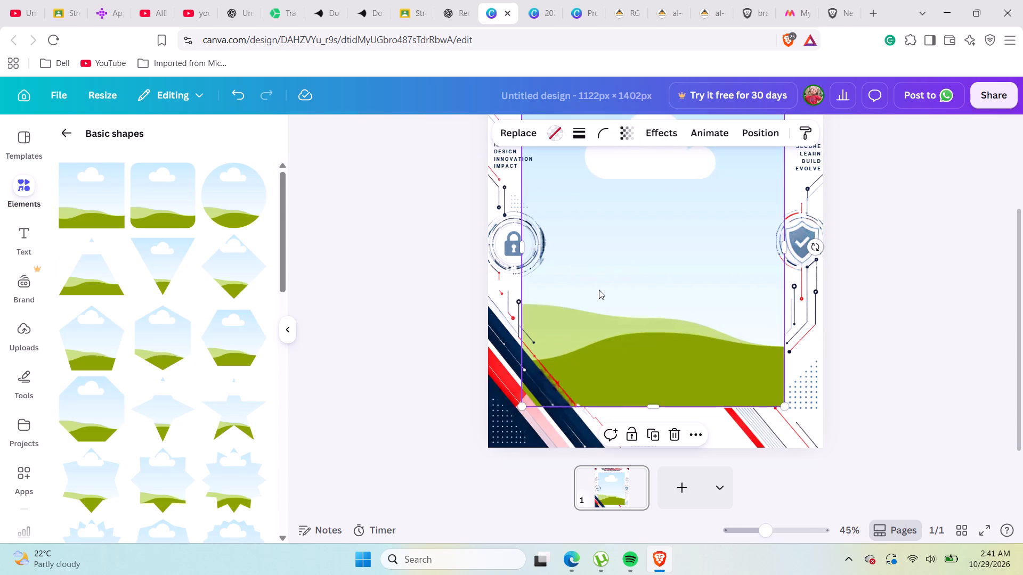
Lower the image frame's top edge away from the subtitle, making the frame about 1,051 px high.
click(886, 313)
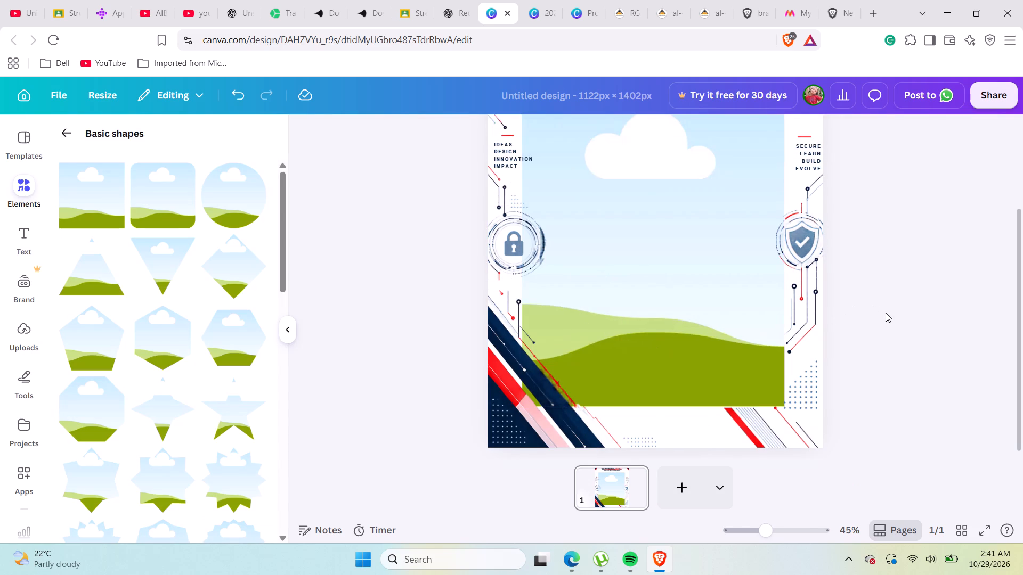
scroll(873, 318, up, 2)
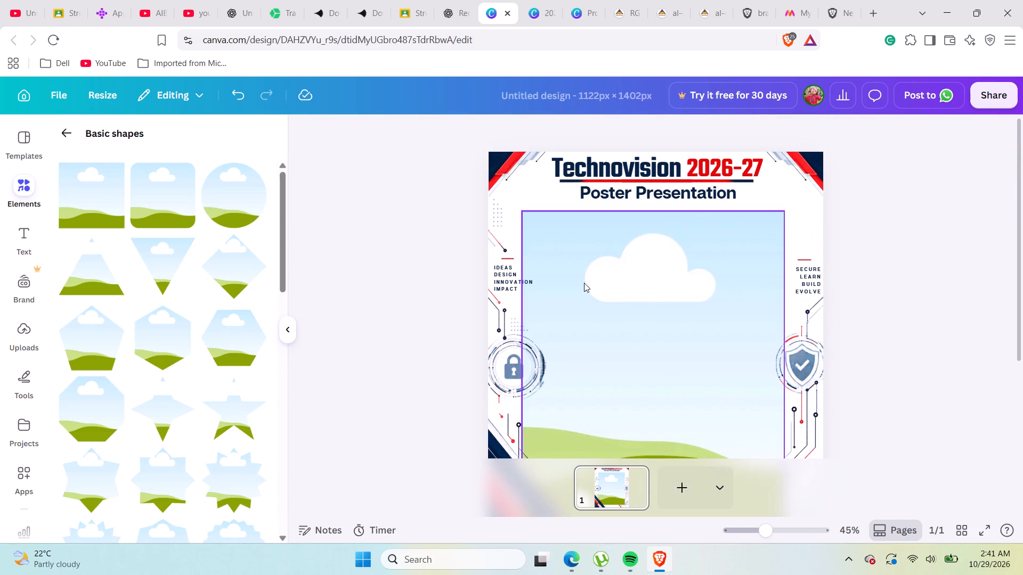
click(589, 286)
click(654, 211)
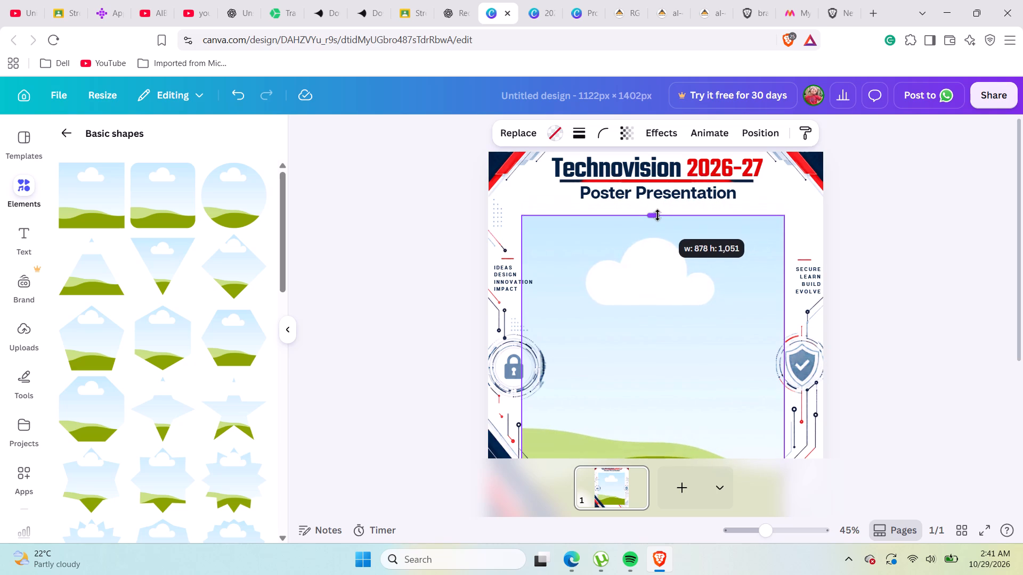
click(705, 268)
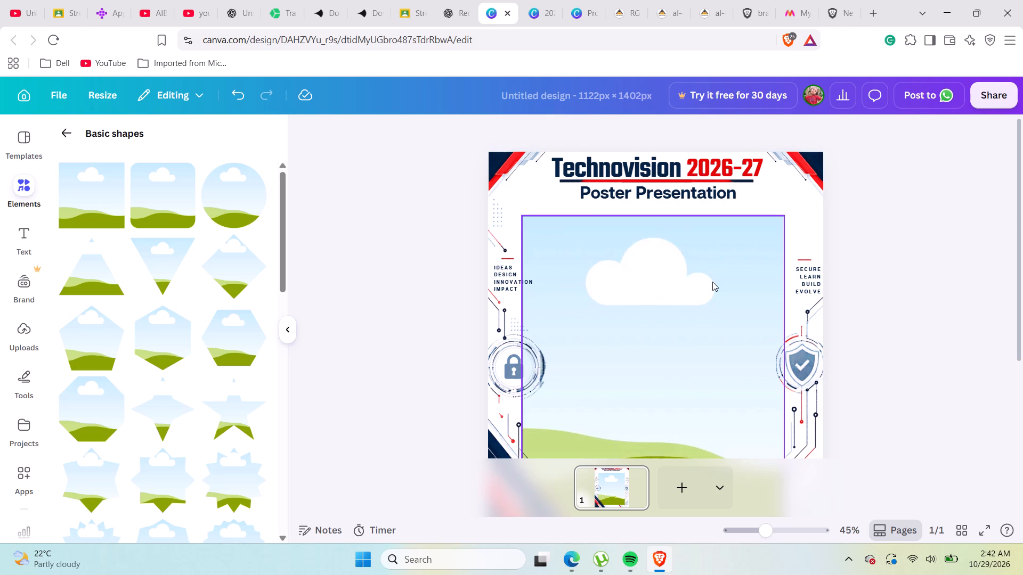
key(ctrl+alt+bracketright)
key(ctrl+alt+bracketleft)
key(ctrl+alt+bracketright)
key(ctrl+alt+bracketleft)
click(1022, 390)
click(703, 364)
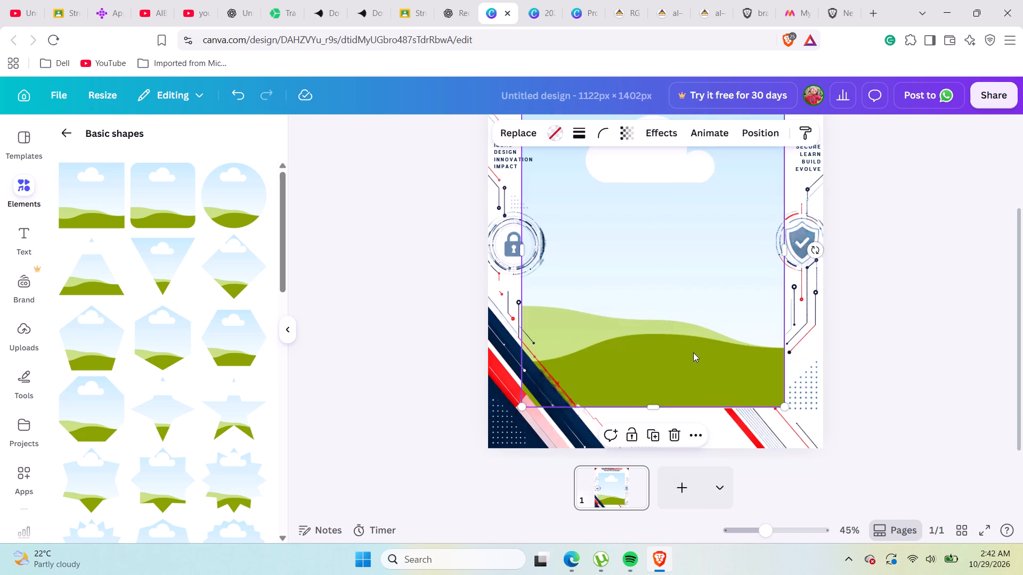
right_click(689, 349)
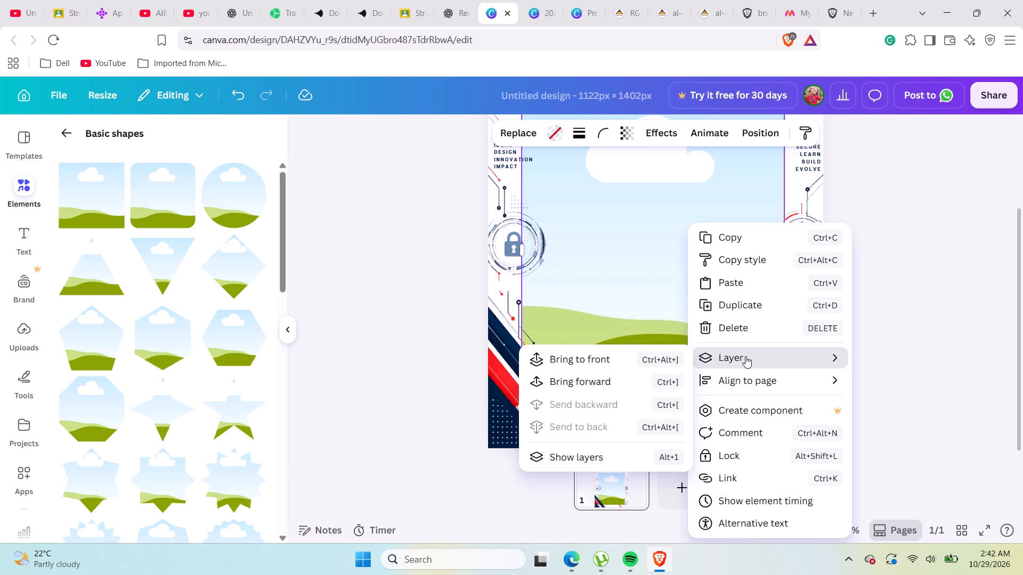
click(657, 354)
click(282, 349)
click(338, 330)
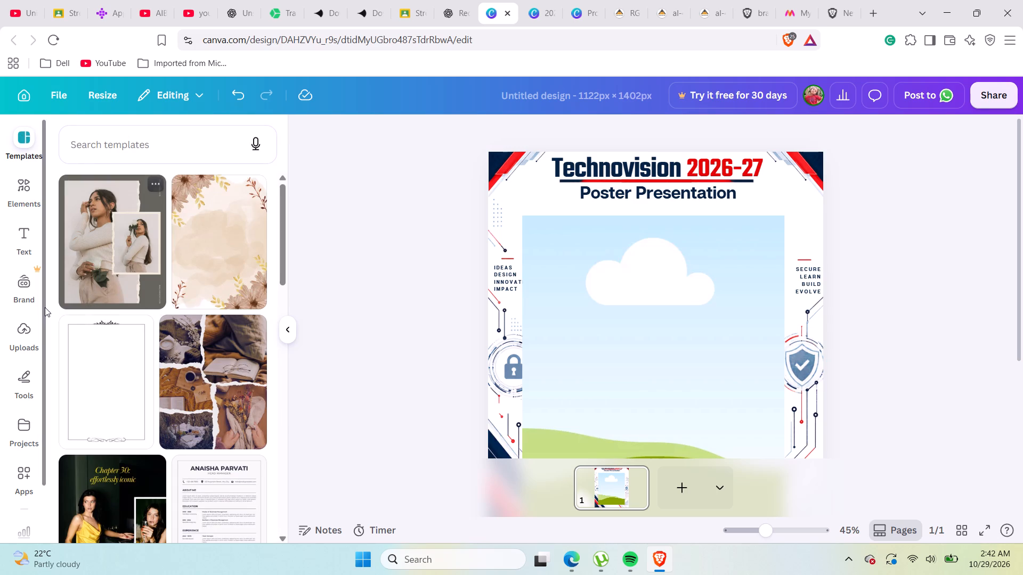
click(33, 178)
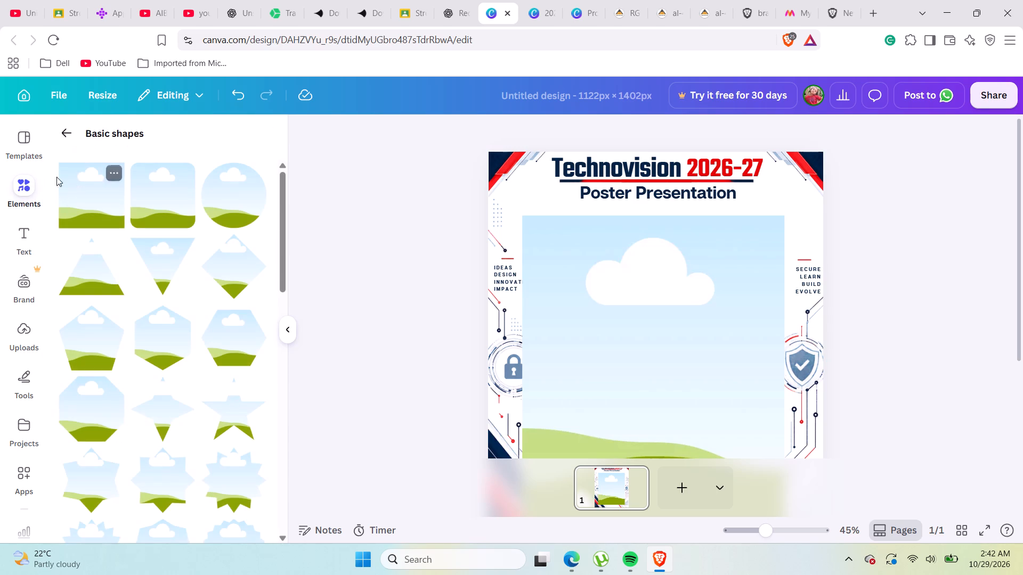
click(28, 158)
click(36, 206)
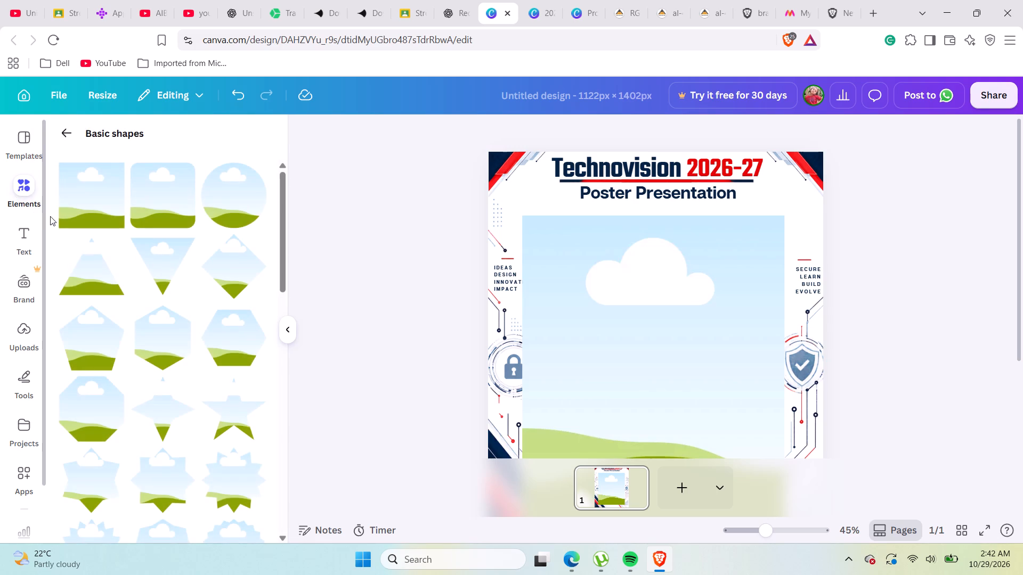
Fill the image frame with the trending stock photo of a handbag and paper bags on a car seat.
click(68, 139)
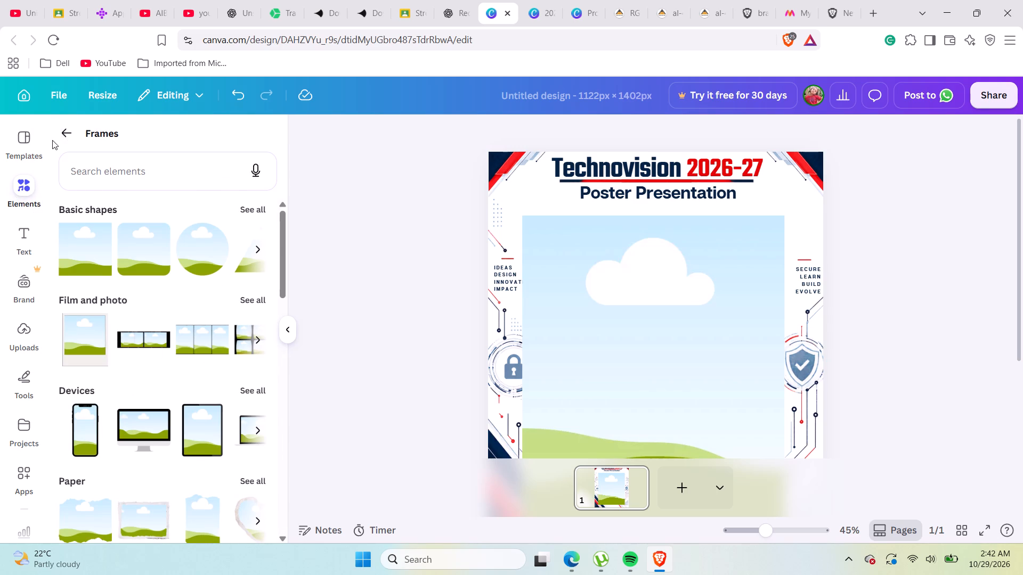
click(71, 130)
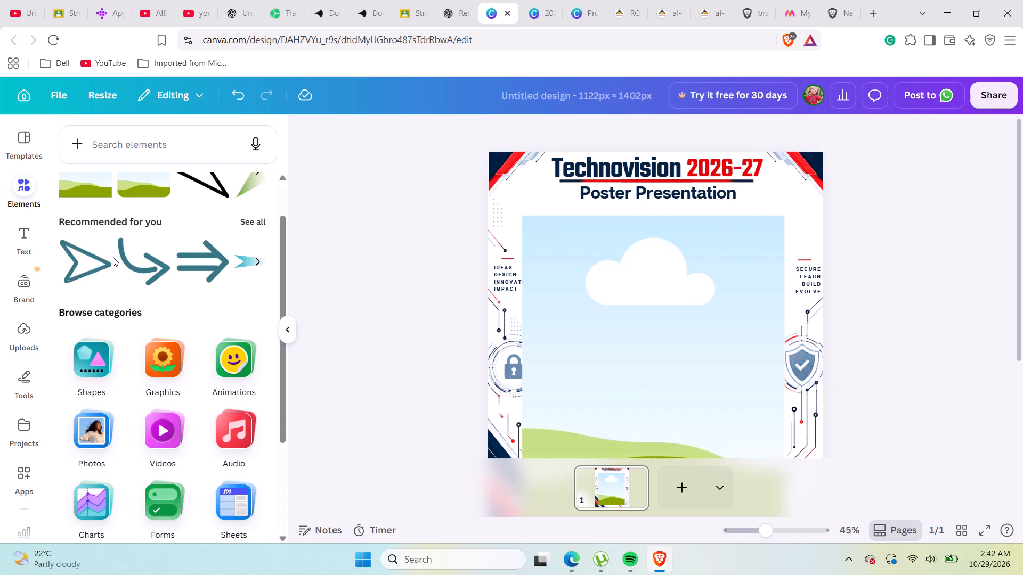
scroll(113, 257, up, 3)
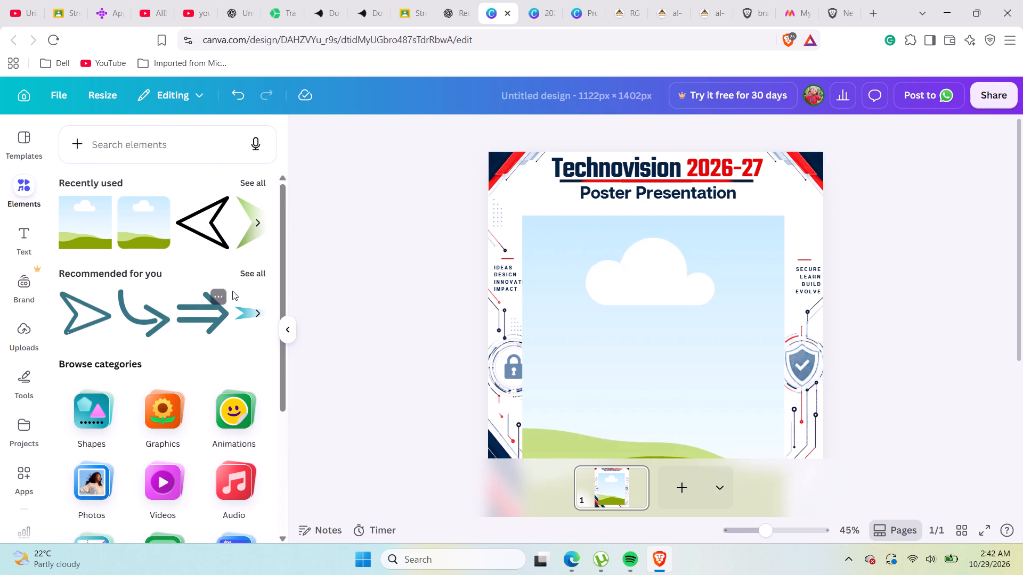
scroll(255, 300, down, 3)
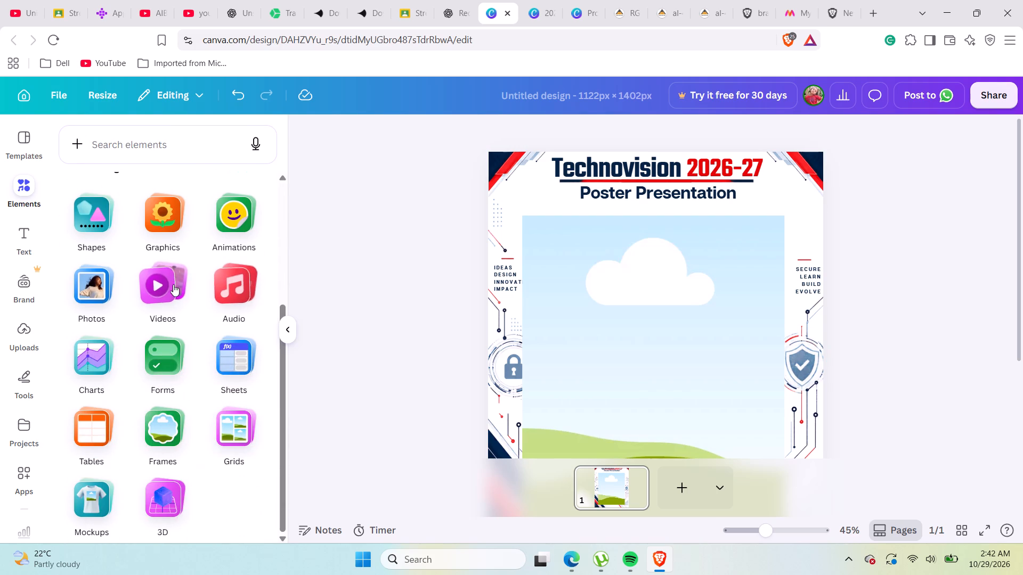
click(101, 290)
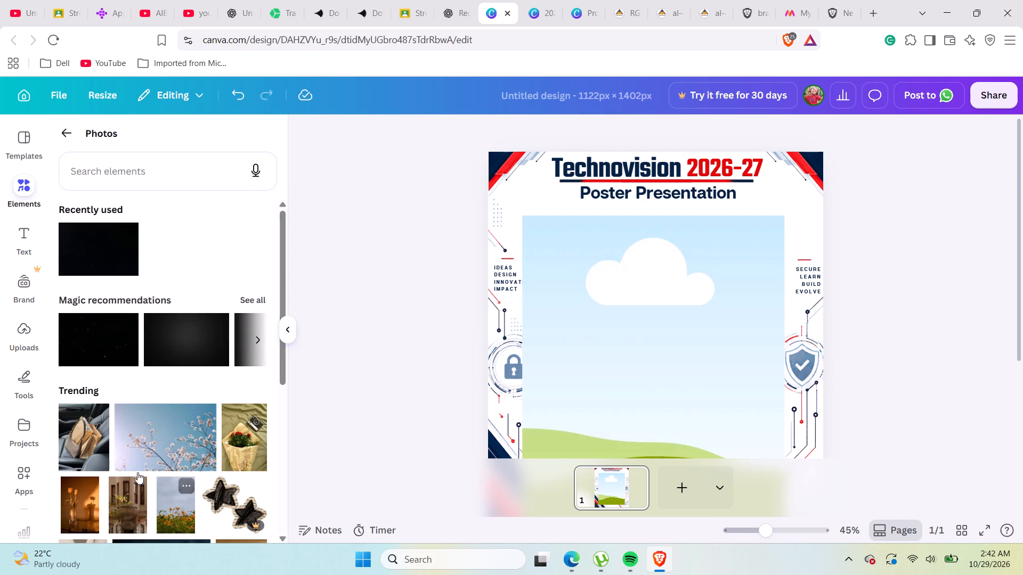
drag(89, 451, 612, 423)
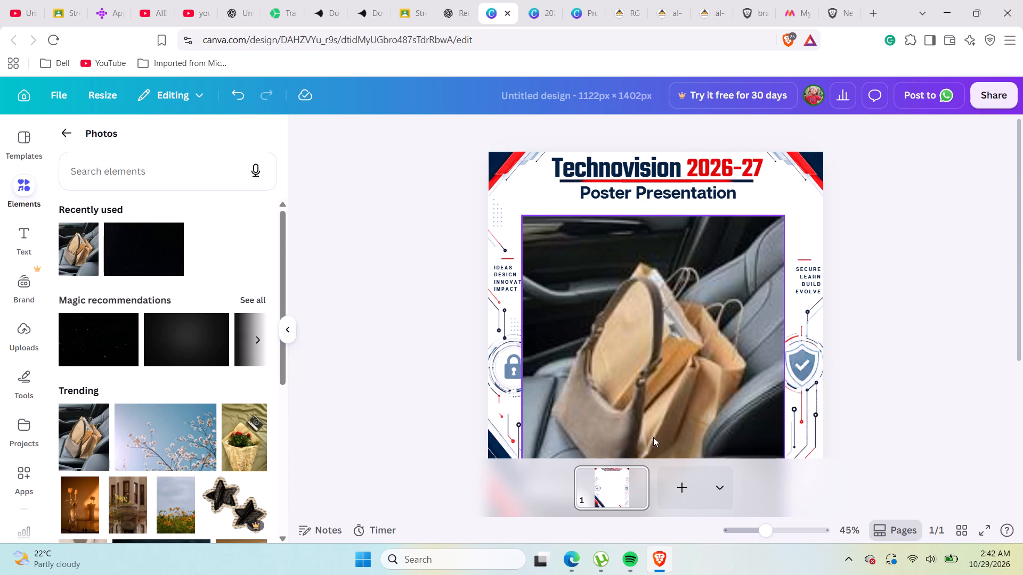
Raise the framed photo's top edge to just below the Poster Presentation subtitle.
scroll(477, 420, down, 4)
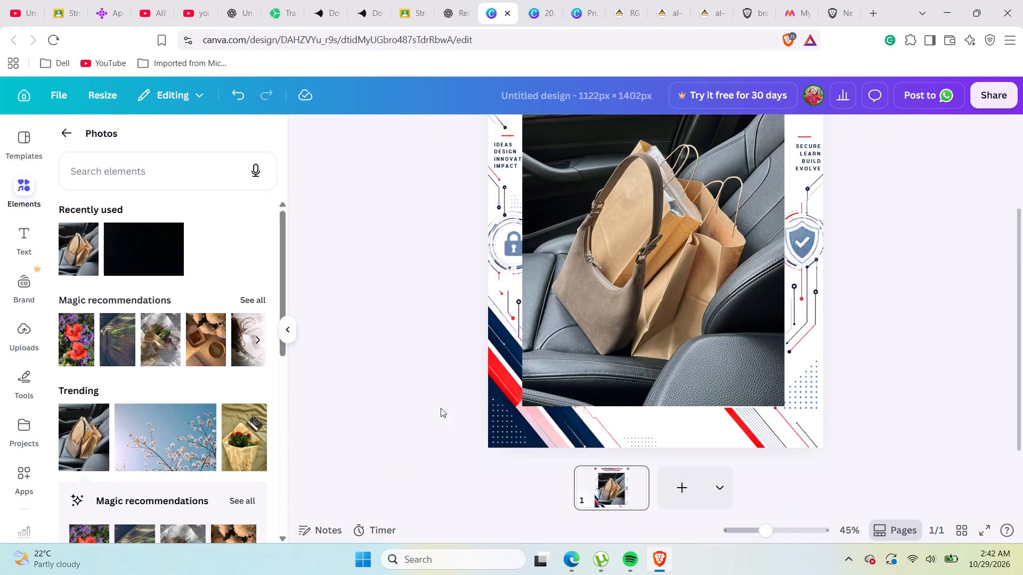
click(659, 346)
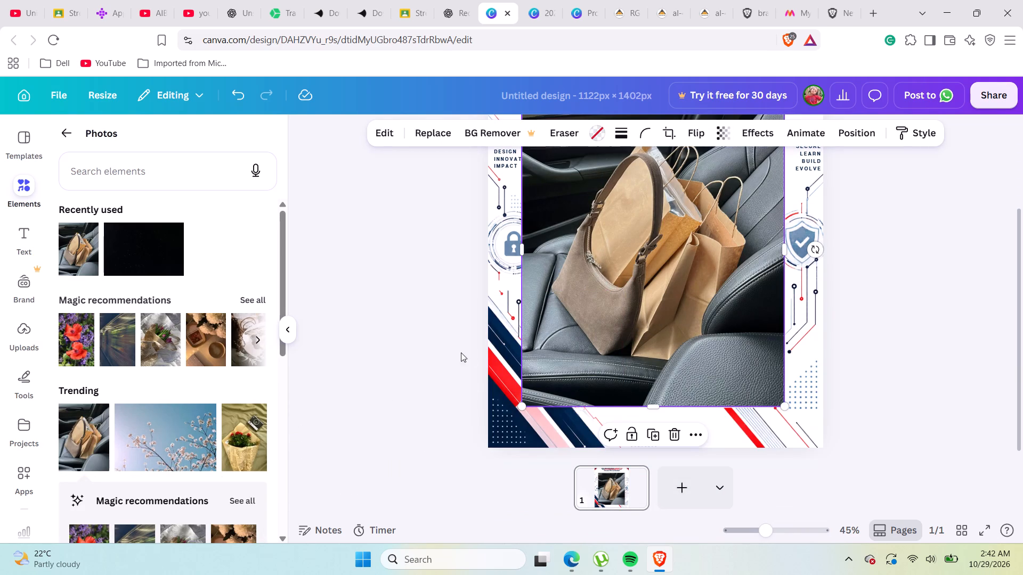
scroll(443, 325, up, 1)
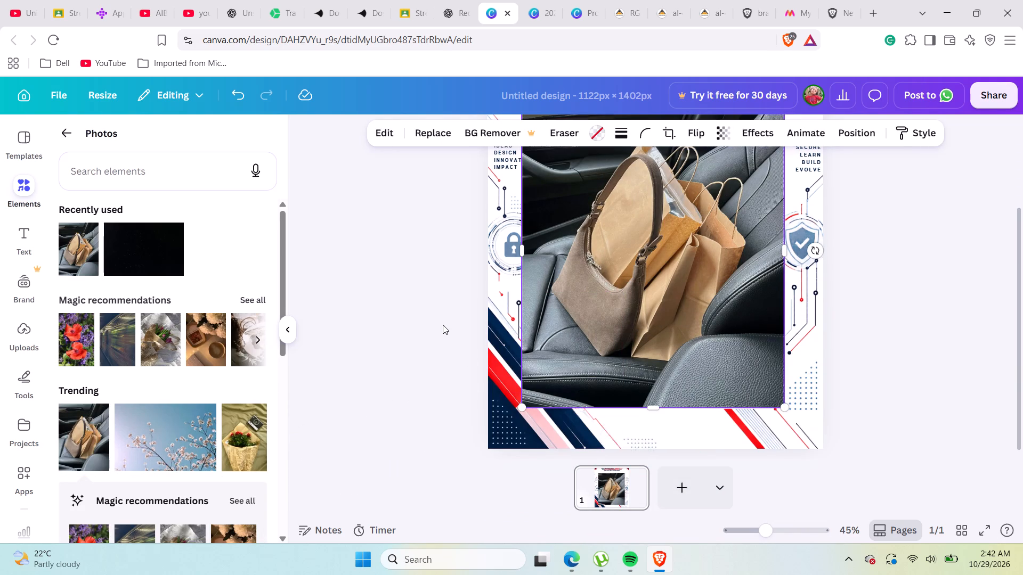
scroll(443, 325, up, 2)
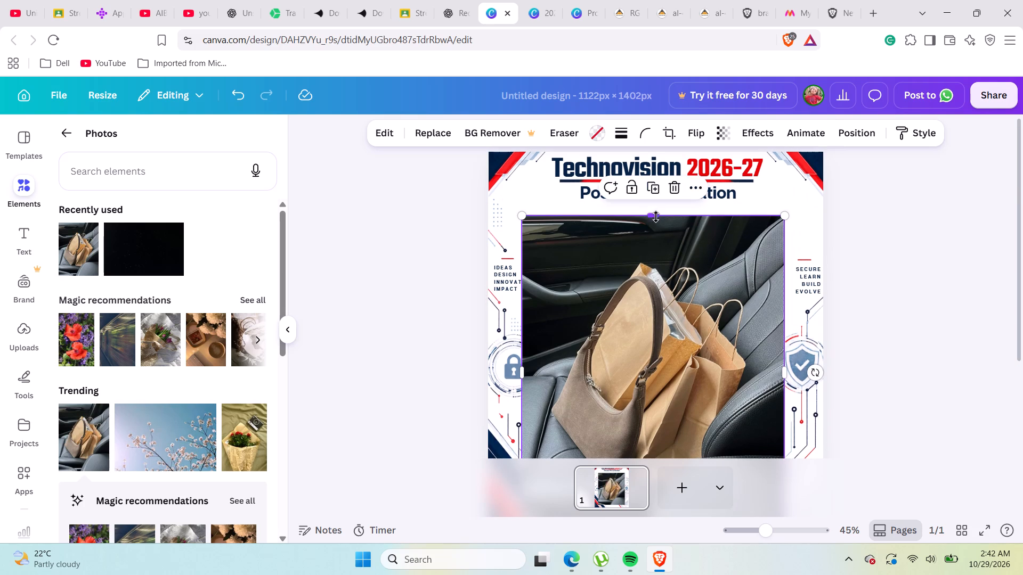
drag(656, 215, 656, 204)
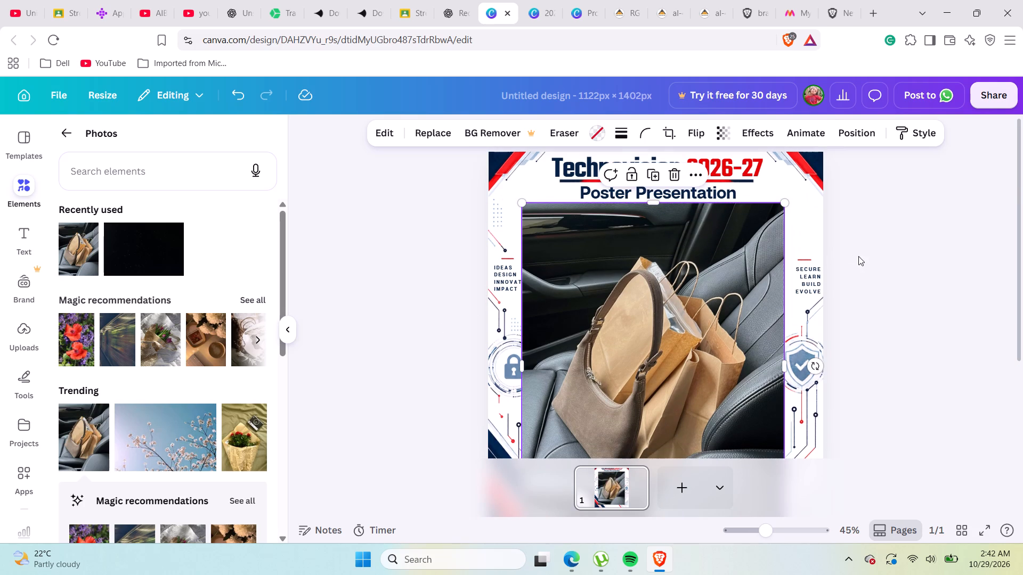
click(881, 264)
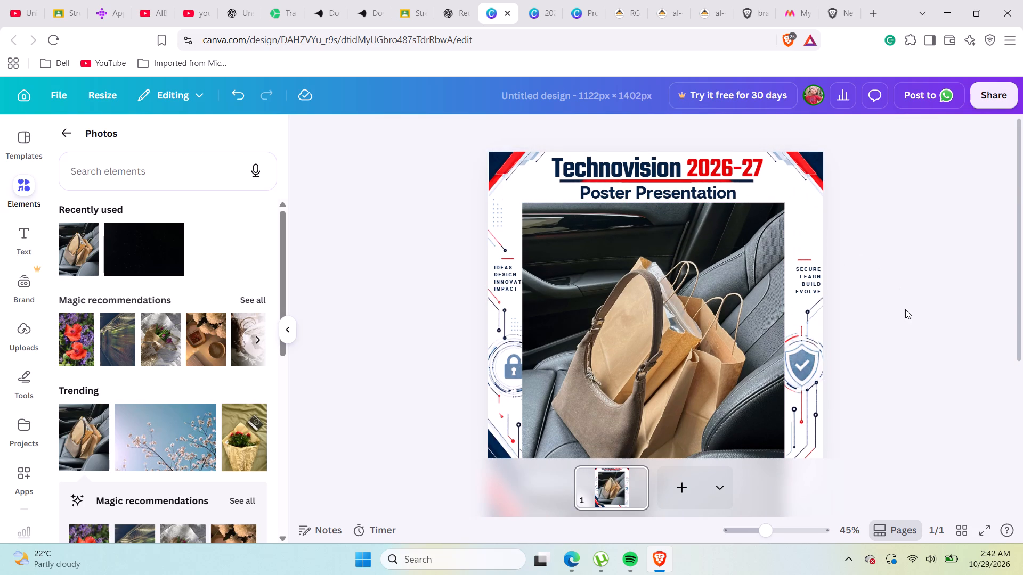
Lower the framed photo's top edge to leave a clear gap beneath the subtitle.
click(646, 262)
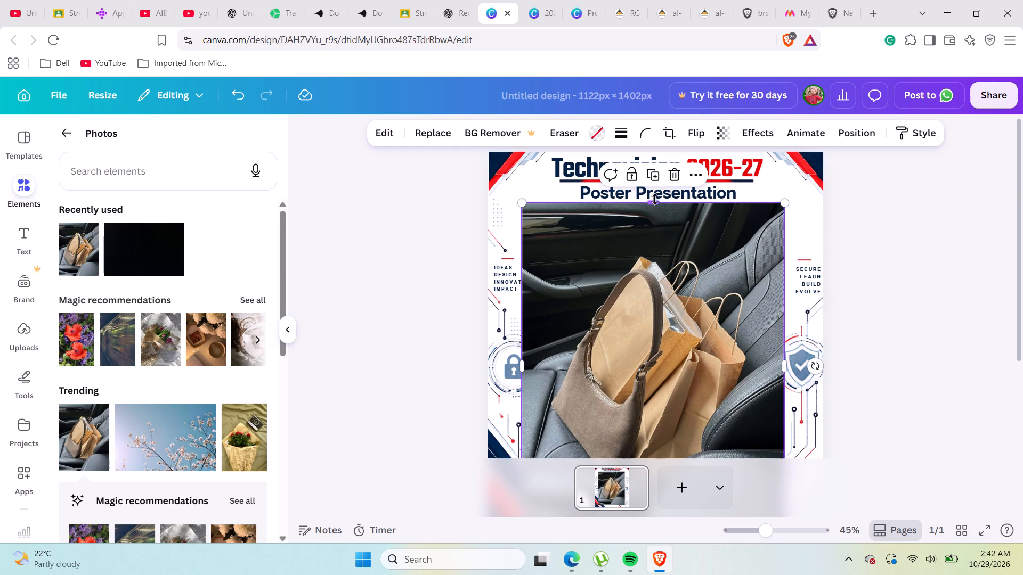
drag(655, 199, 654, 210)
click(872, 264)
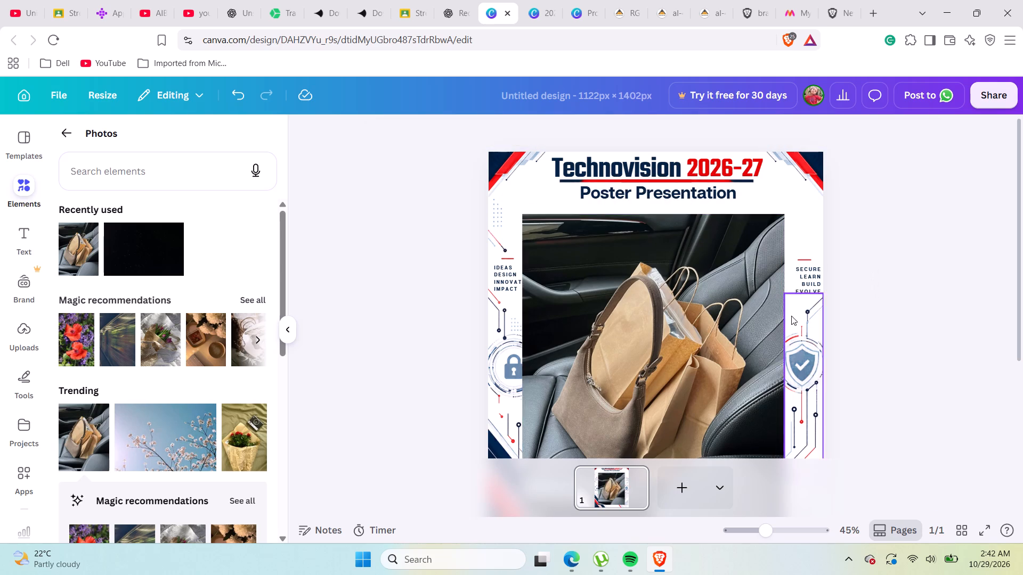
Set the framed photo's corner rounding to 25.
click(735, 324)
click(644, 136)
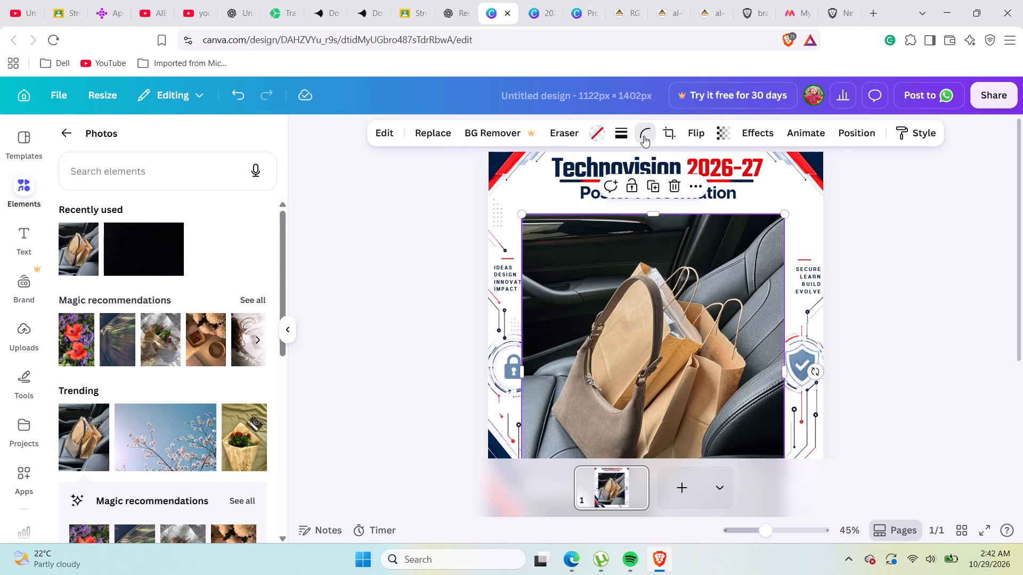
drag(577, 190, 583, 193)
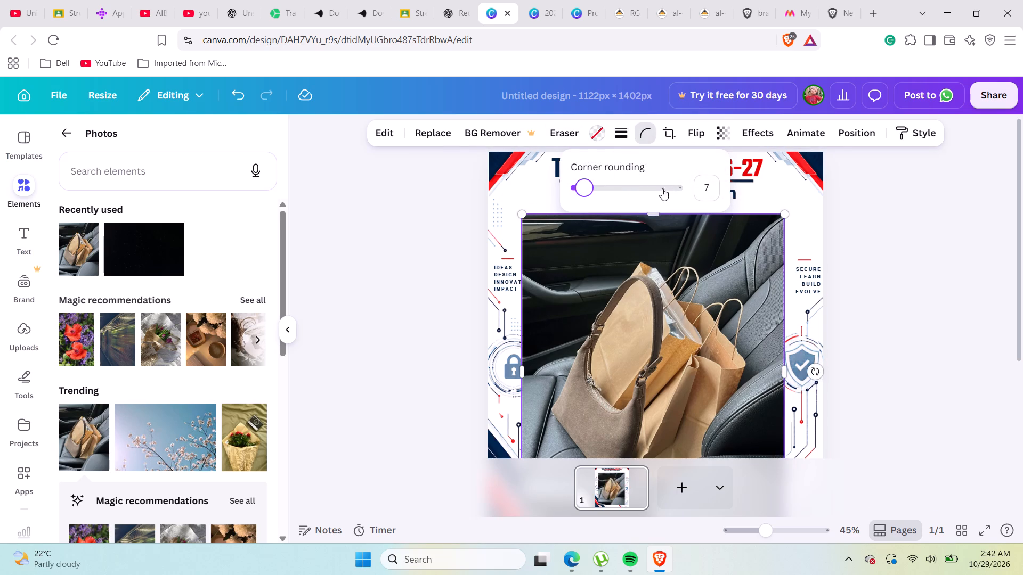
click(707, 180)
key(2)
key(5)
key(Return)
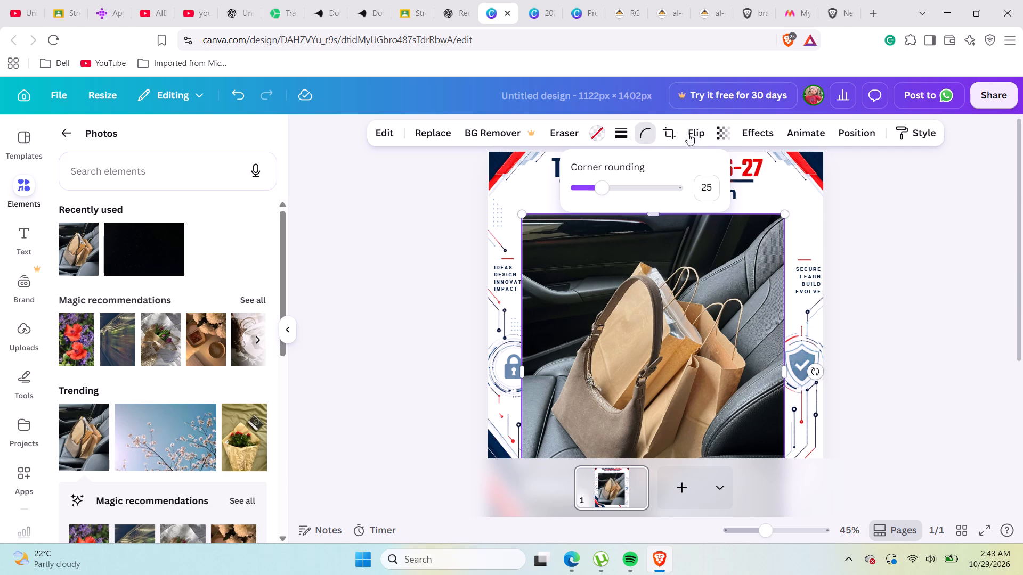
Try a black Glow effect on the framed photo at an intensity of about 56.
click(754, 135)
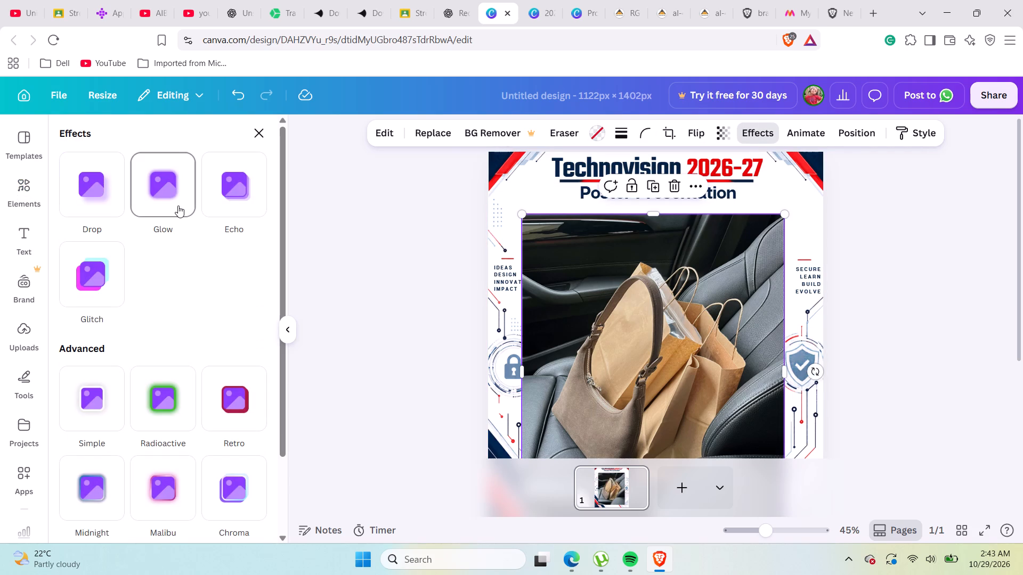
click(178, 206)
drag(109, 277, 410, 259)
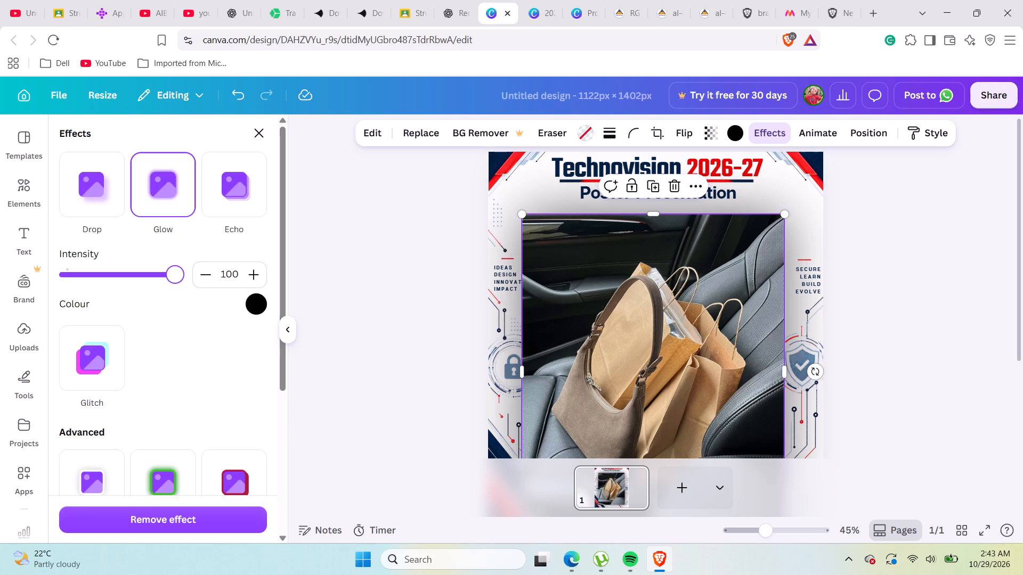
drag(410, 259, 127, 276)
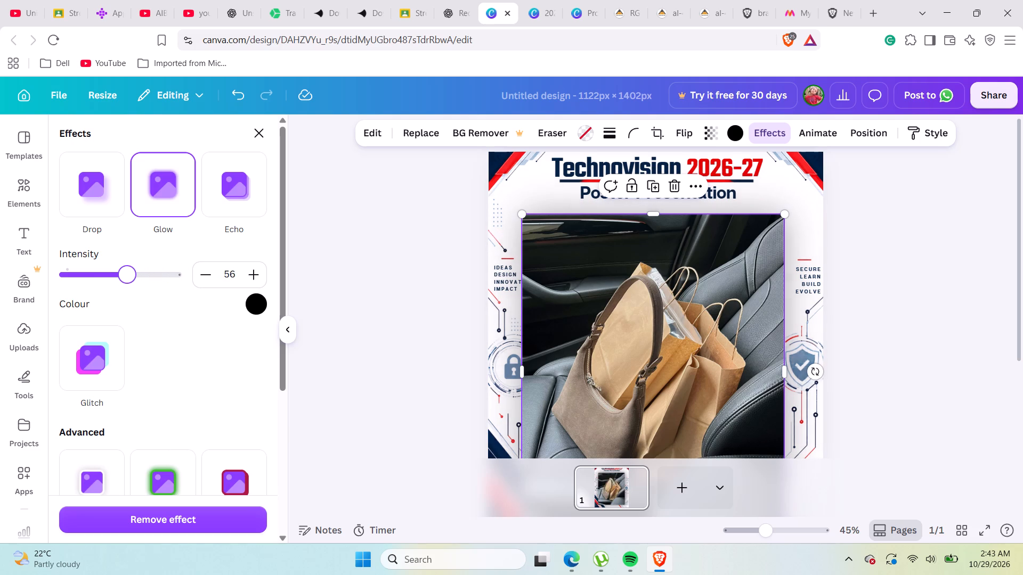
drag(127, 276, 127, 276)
Apply a black Drop shadow to the framed photo with direction about -115 and a slightly increased offset.
click(111, 186)
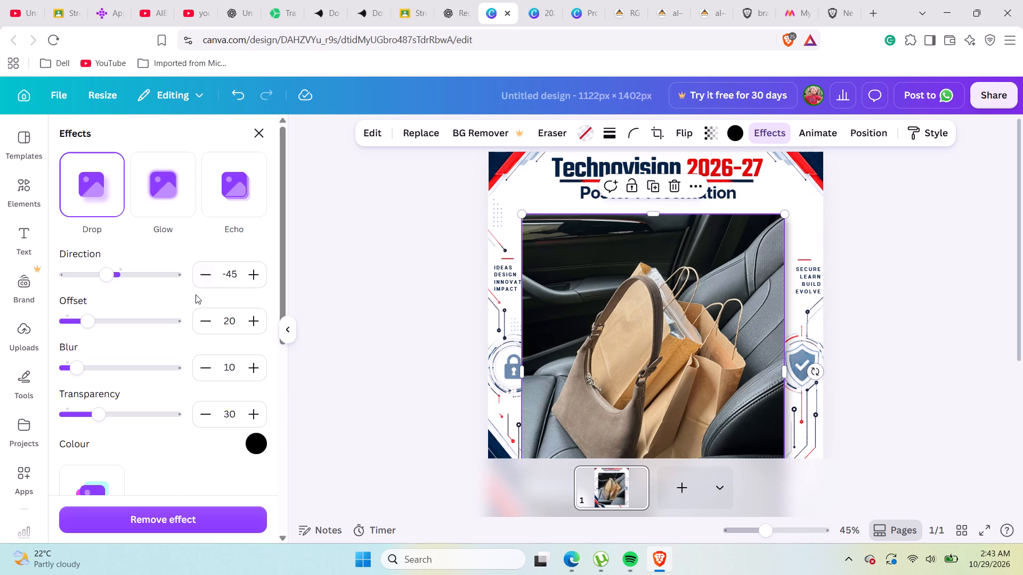
drag(105, 274, 61, 272)
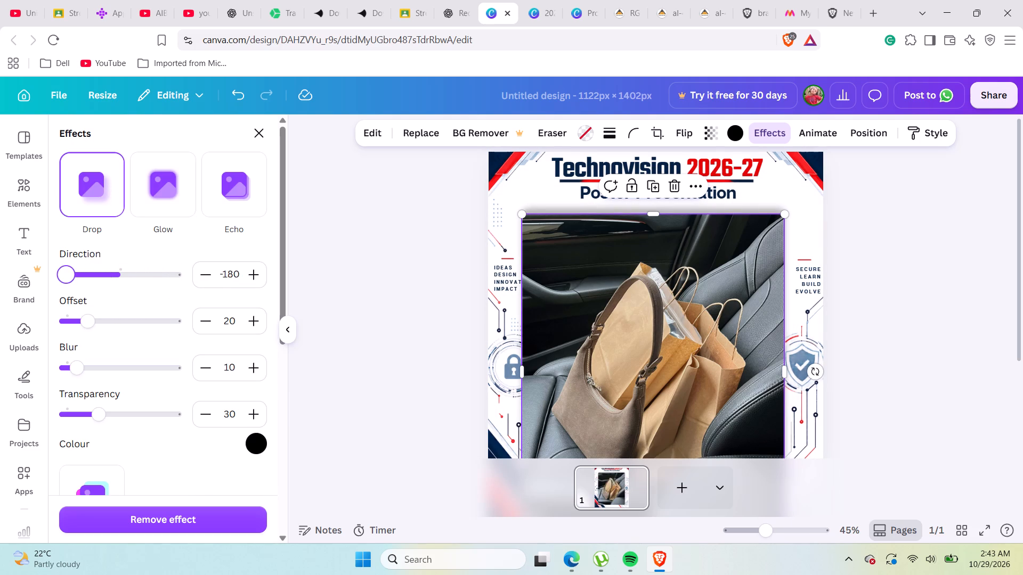
drag(61, 272, 82, 272)
click(92, 272)
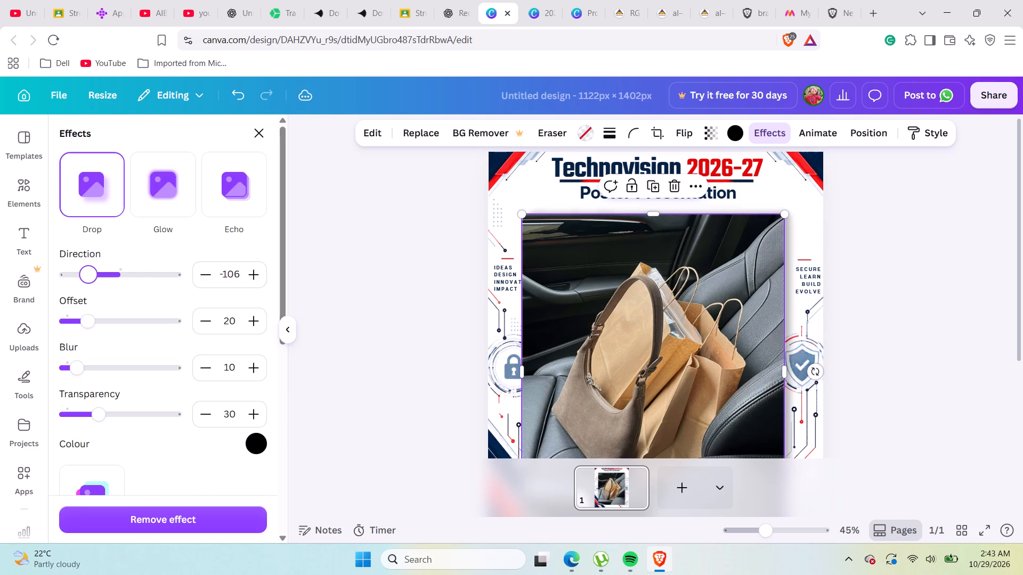
click(92, 272)
drag(99, 272, 157, 268)
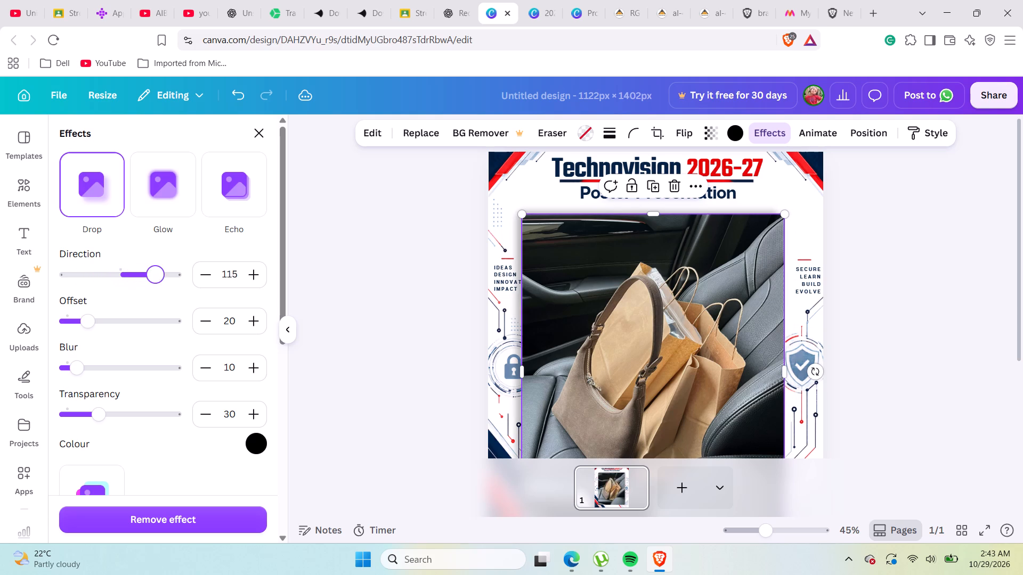
drag(157, 268, 108, 281)
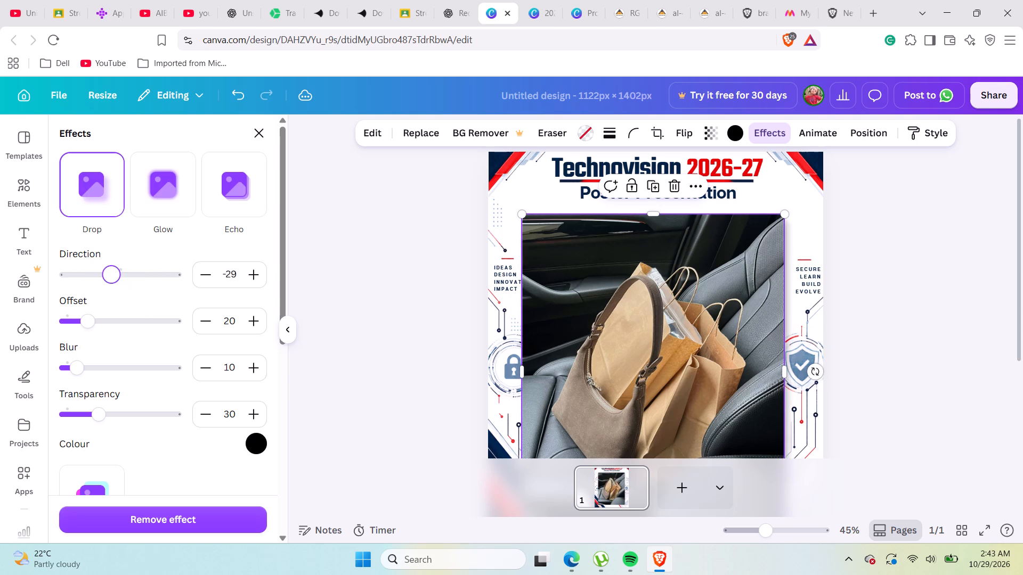
drag(108, 281, 85, 281)
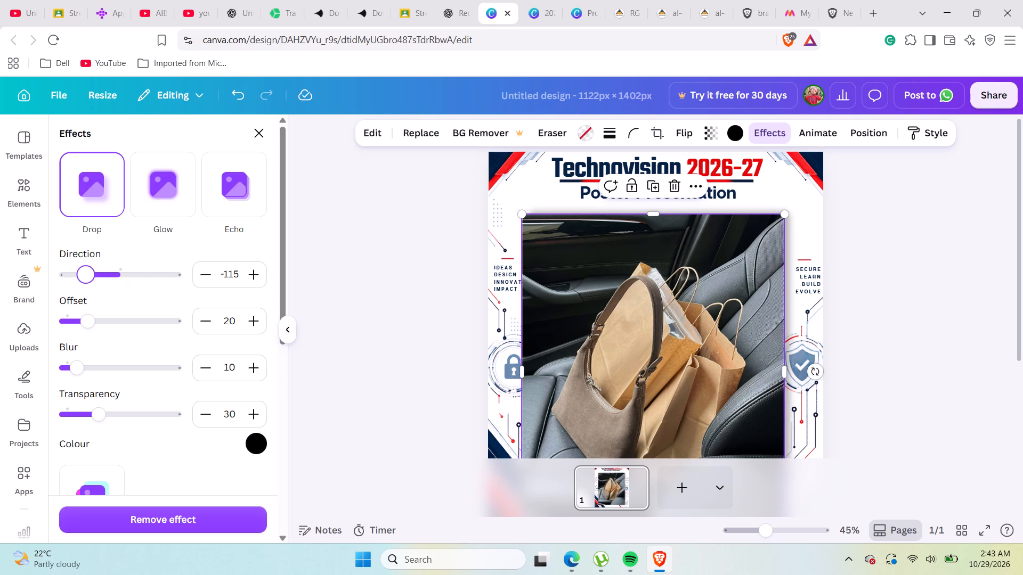
drag(85, 281, 94, 281)
drag(94, 281, 86, 281)
drag(87, 326, 93, 321)
click(935, 342)
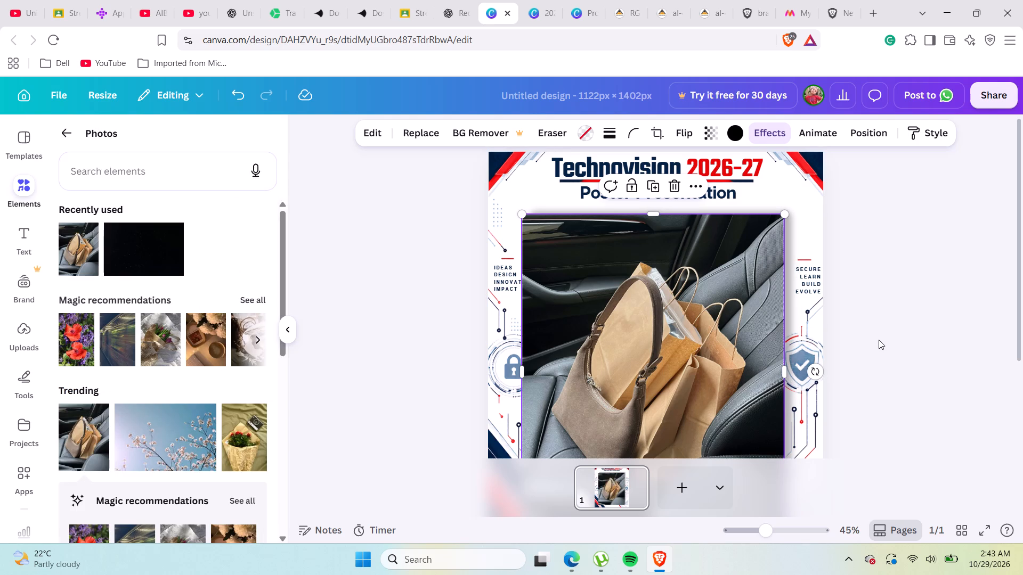
click(874, 338)
scroll(875, 338, down, 3)
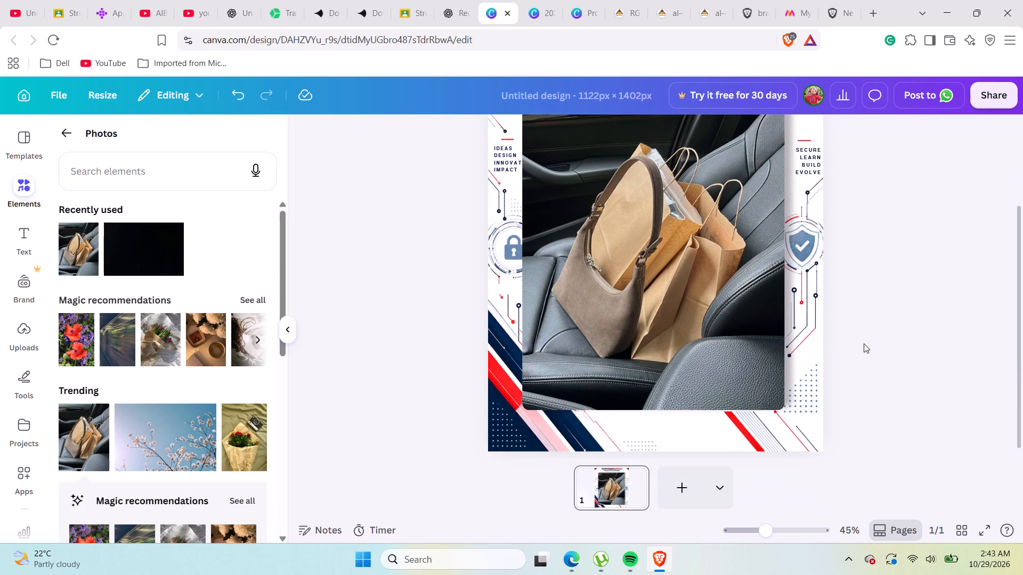
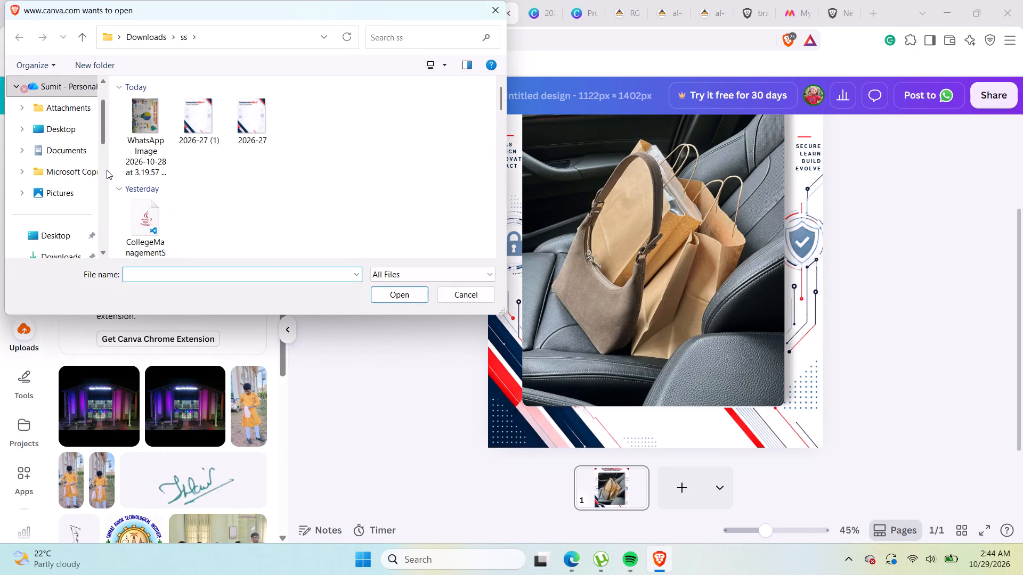
Upload the WhatsApp image of the electrical engineering drawing and place it in the poster's central frame, replacing the handbag photo.
click(138, 137)
click(418, 291)
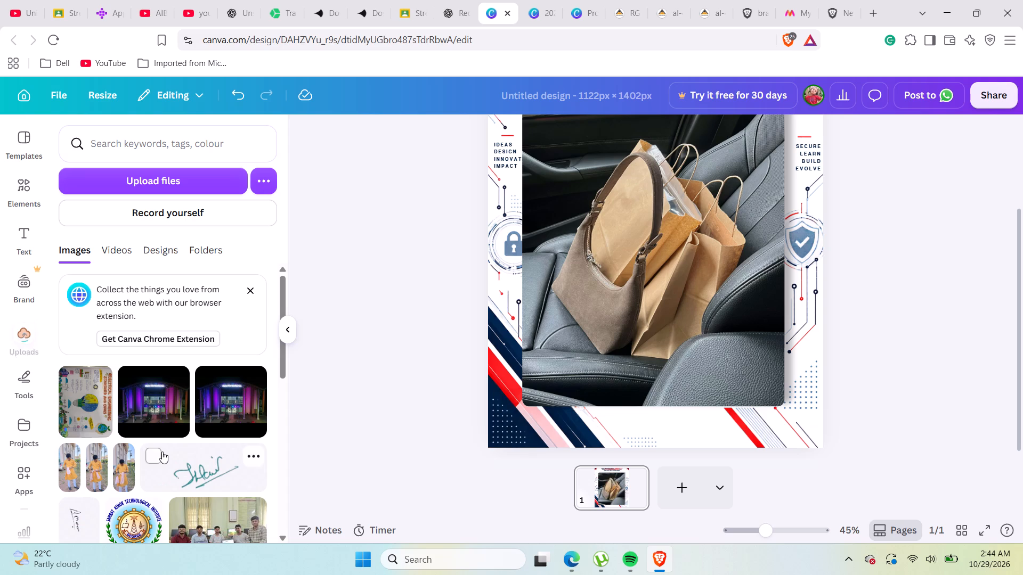
drag(93, 399, 584, 348)
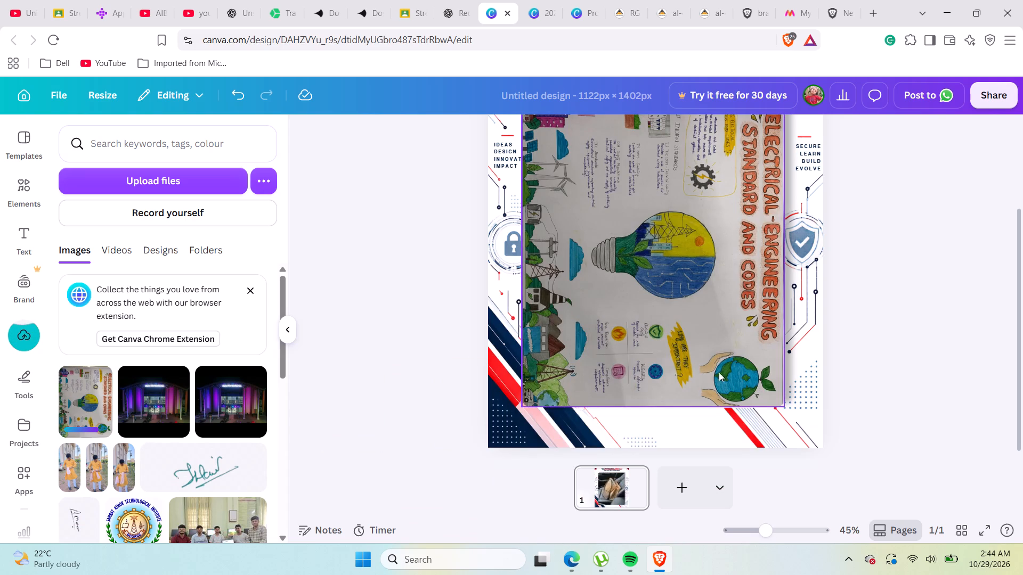
click(907, 387)
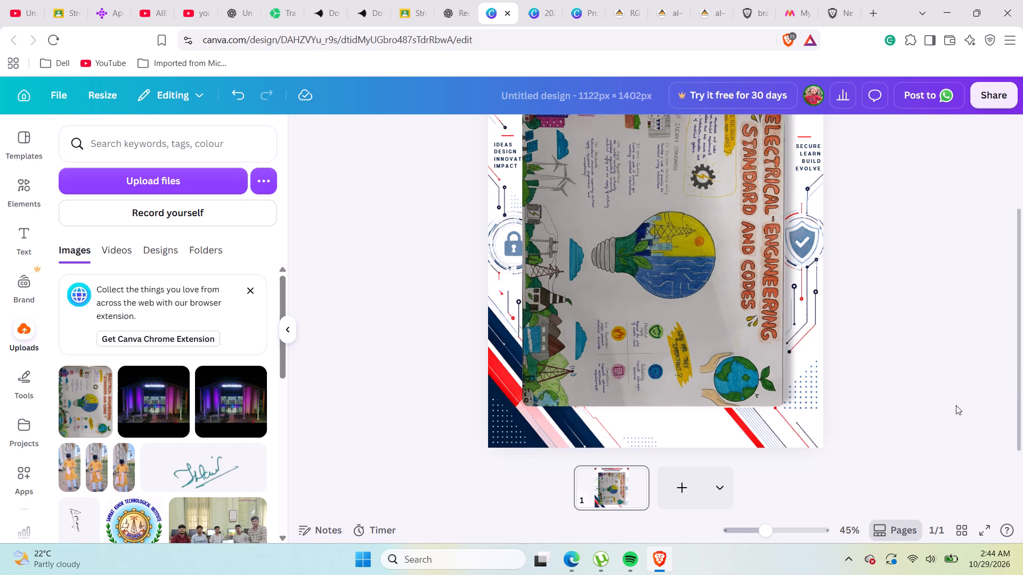
ctrl+scroll(954, 407, up, 1)
ctrl+scroll(954, 407, down, 3)
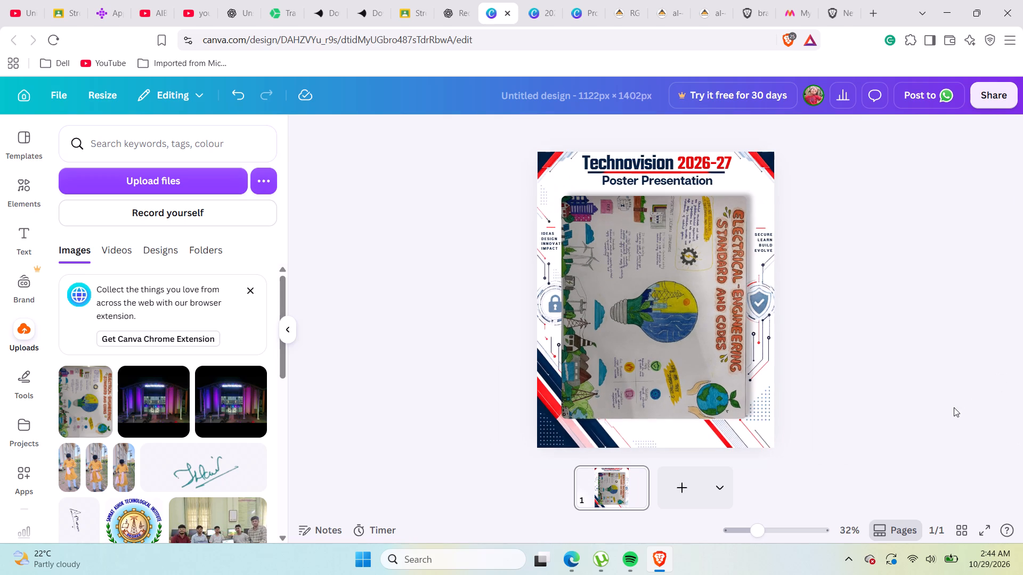
scroll(937, 372, up, 1)
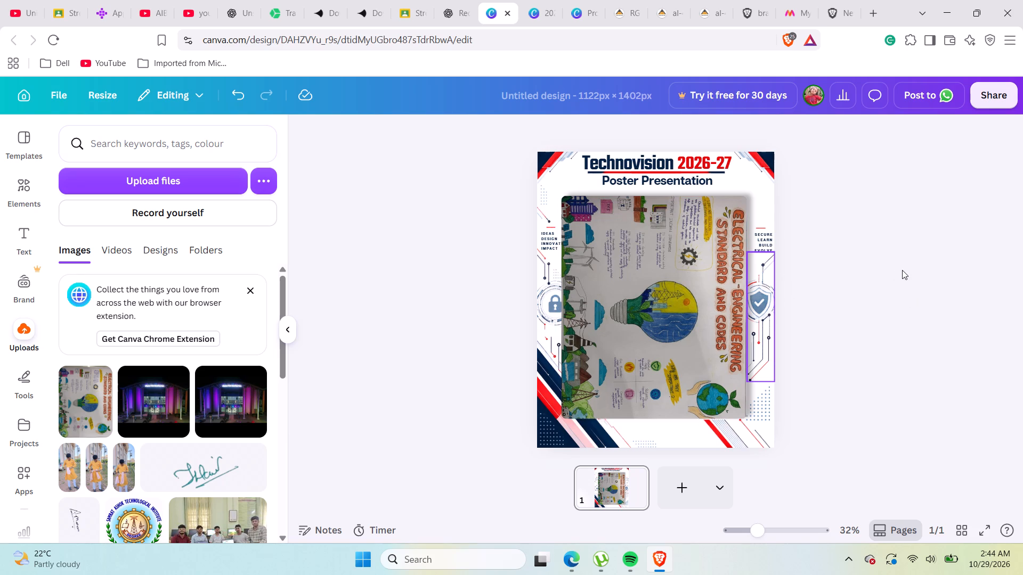
Recolour the poster's background near-black from the photo colours, after trying dark blue #052144, light blue, pale pink and muted red.
double_click(676, 427)
click(650, 130)
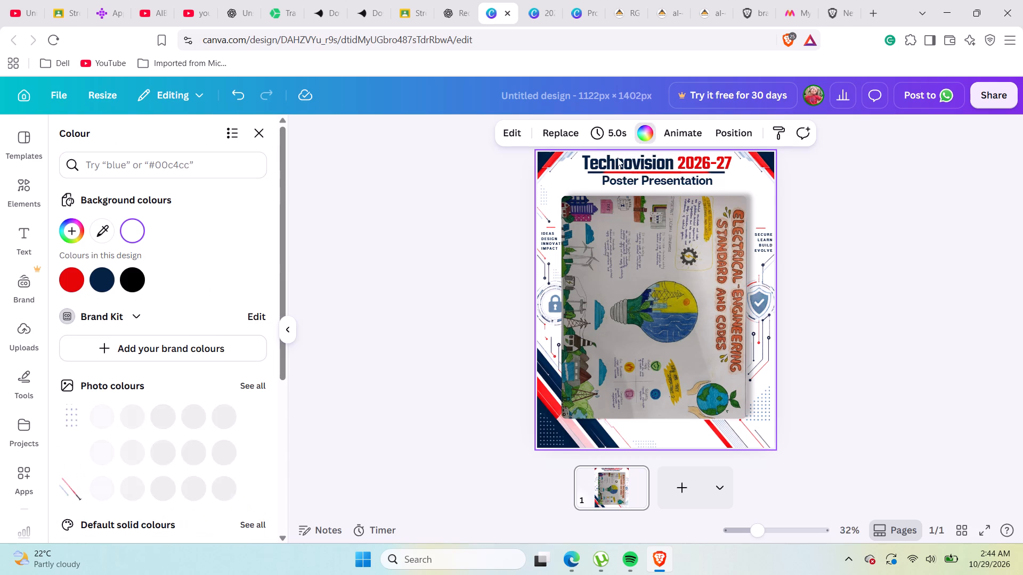
click(104, 279)
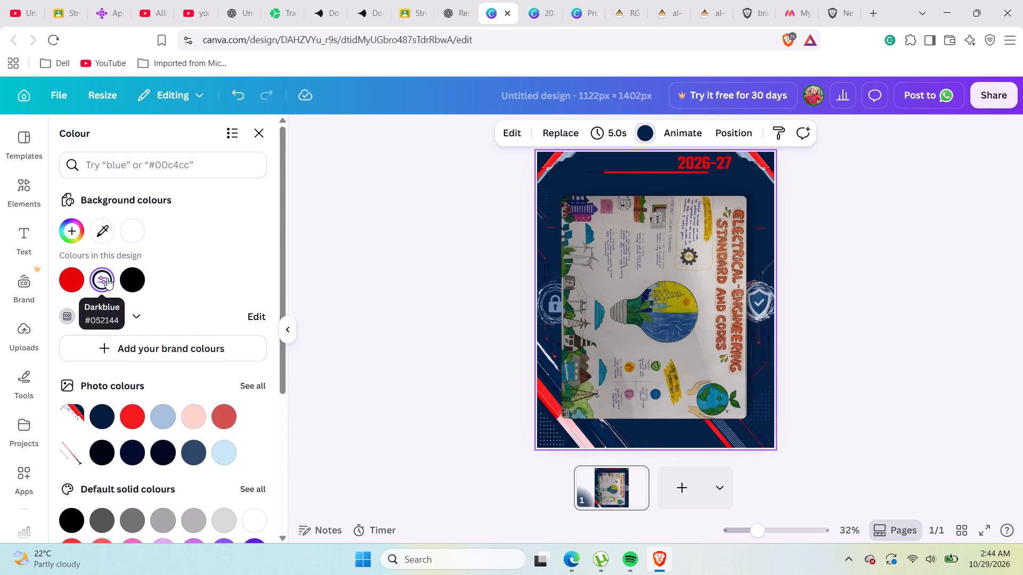
click(159, 412)
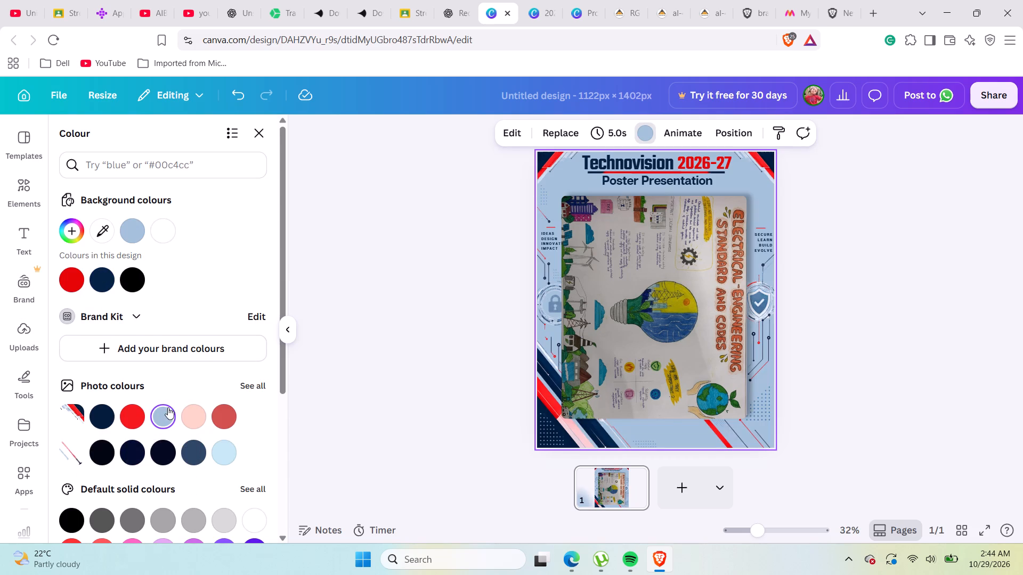
click(184, 413)
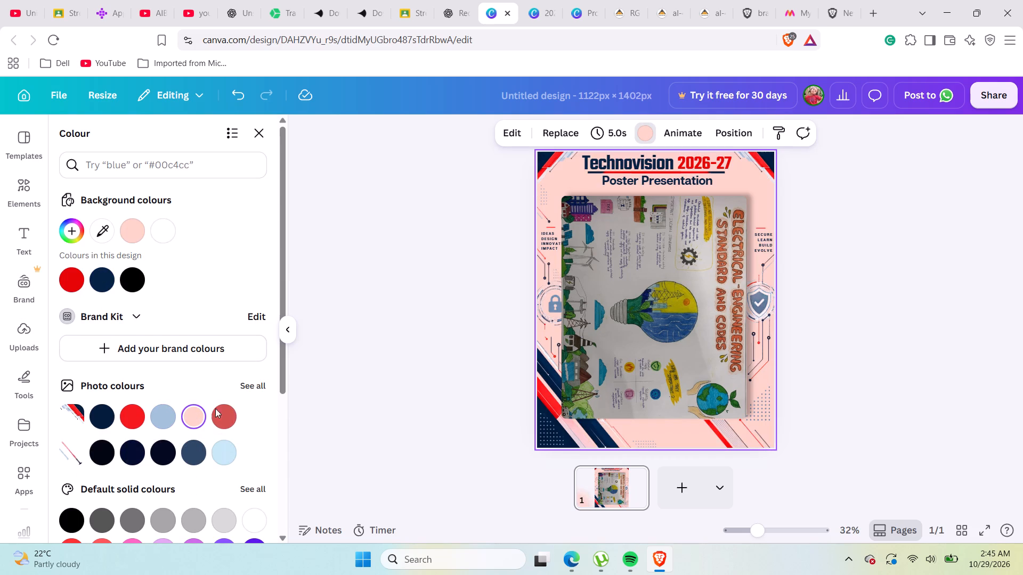
click(239, 418)
click(222, 423)
click(69, 451)
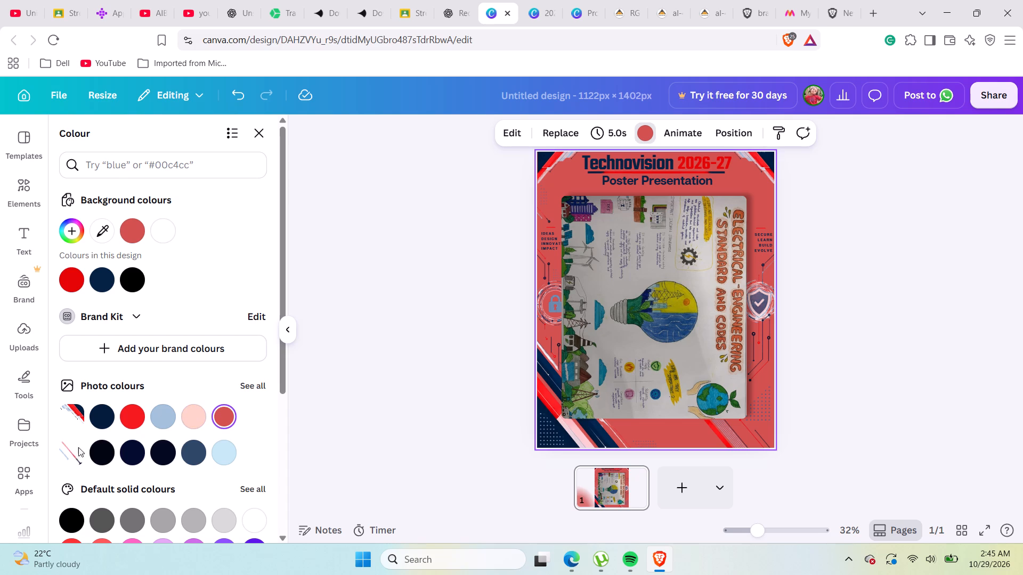
click(103, 458)
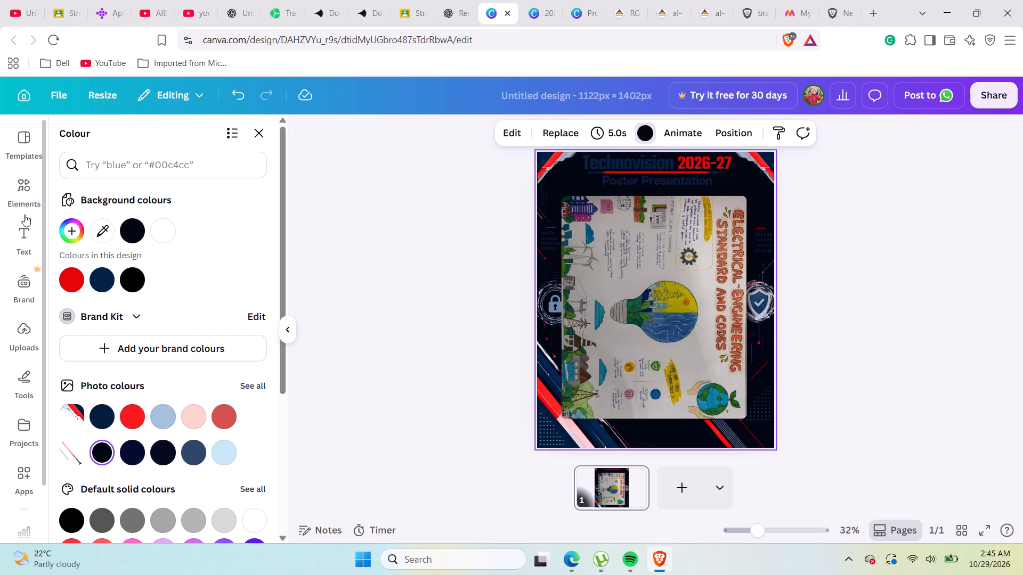
Browse the suggested templates for a layout that could suit the poster.
click(25, 195)
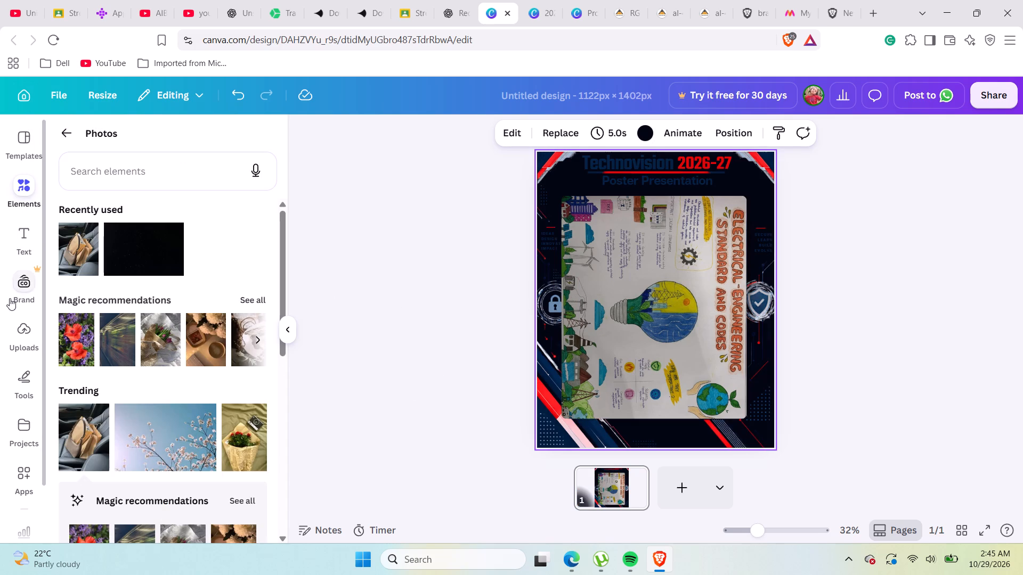
click(34, 152)
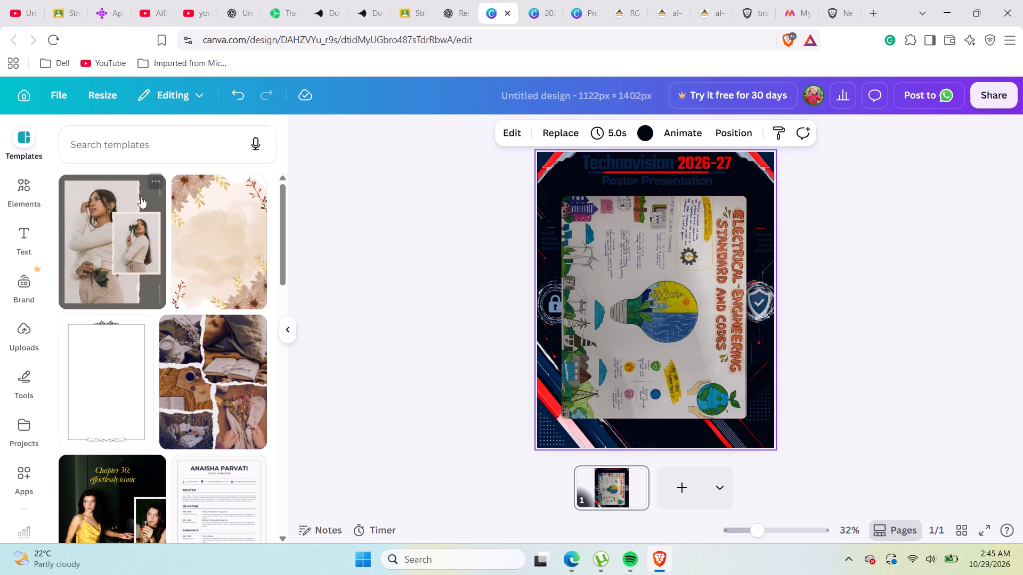
scroll(164, 268, down, 3)
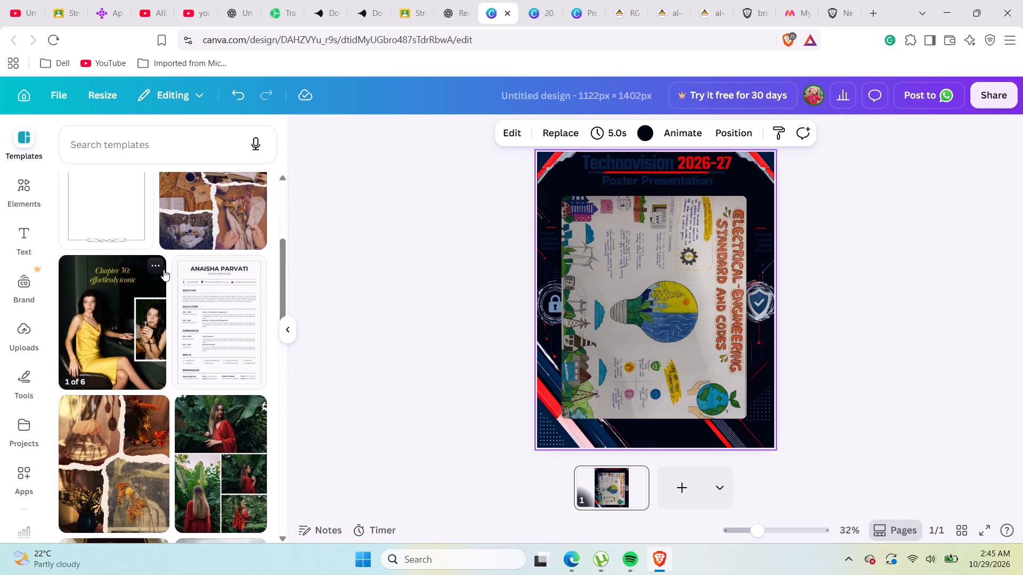
scroll(164, 269, down, 8)
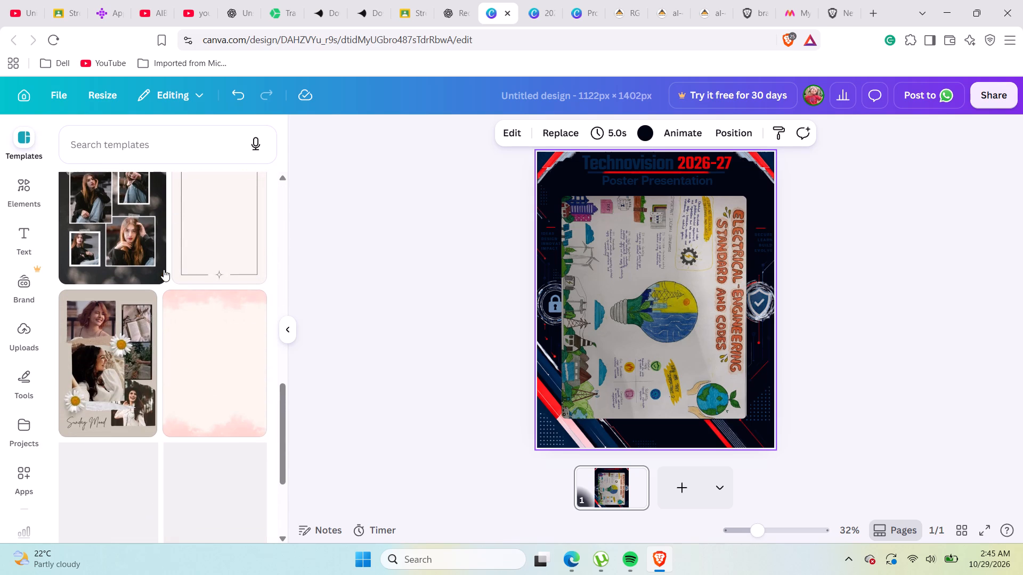
scroll(164, 264, down, 4)
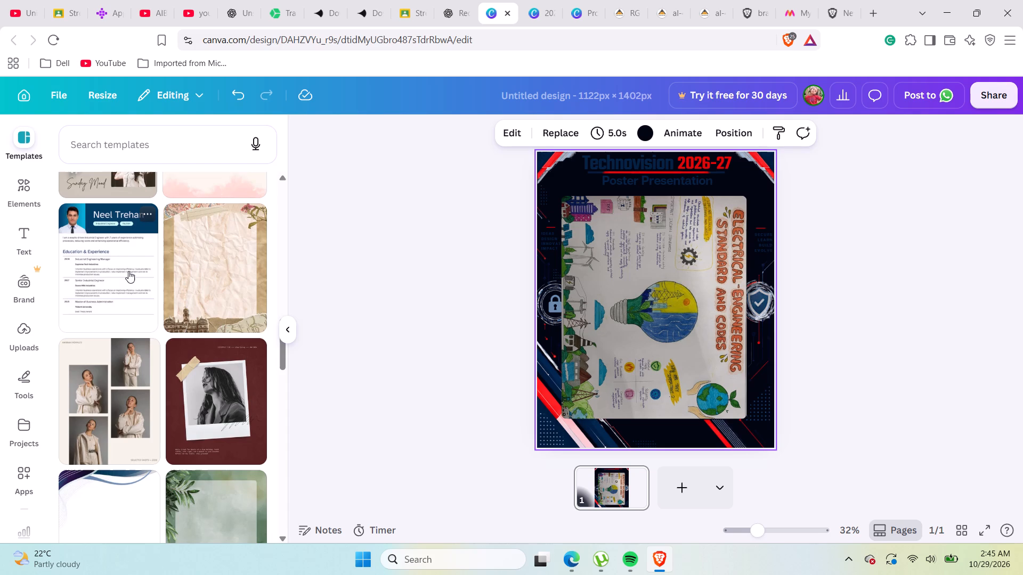
scroll(96, 293, down, 10)
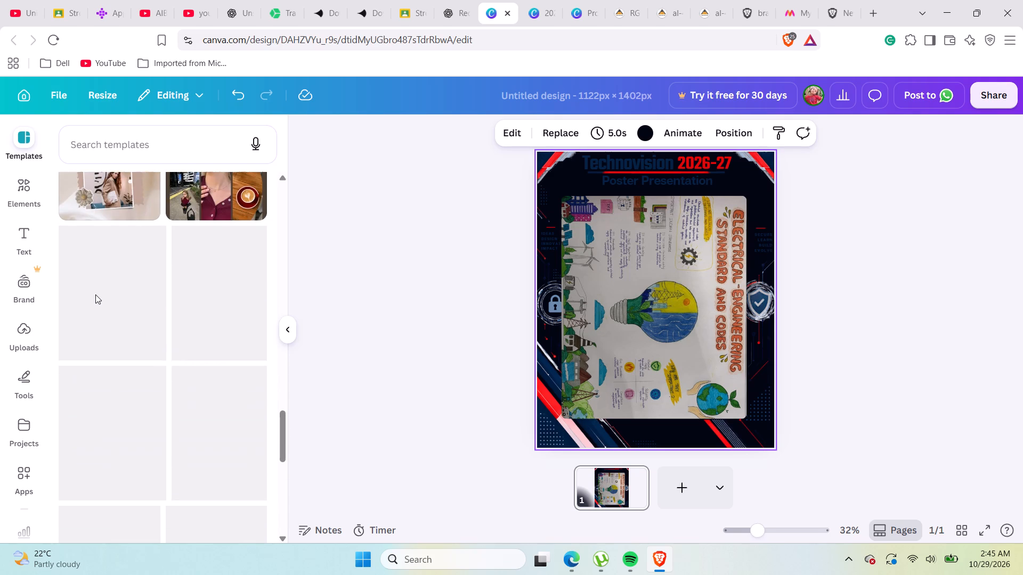
scroll(95, 294, up, 12)
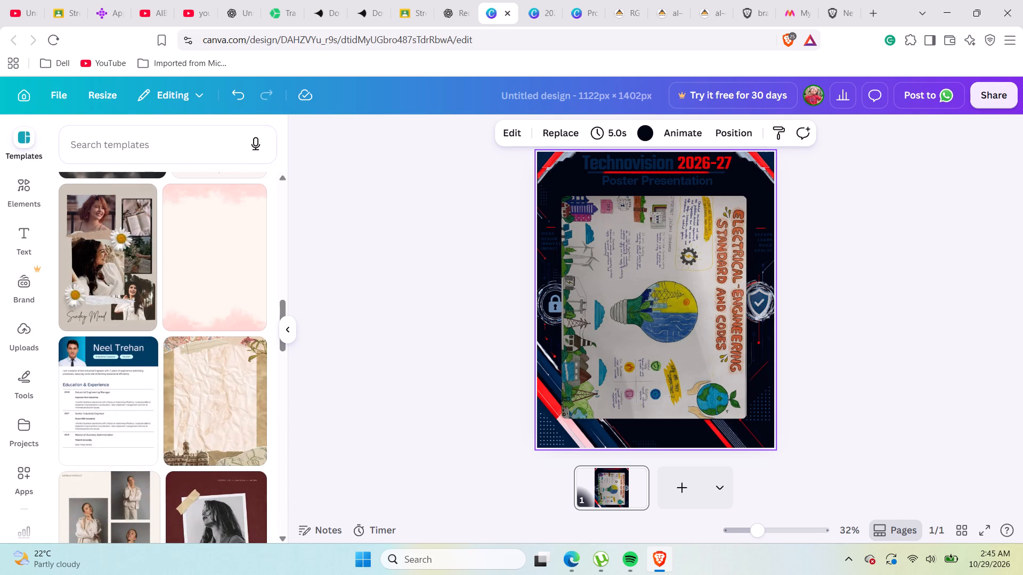
Search the templates for "header template" and add the Gold Minimalist Corporate Letterhead as a new page.
click(108, 144)
text(he)
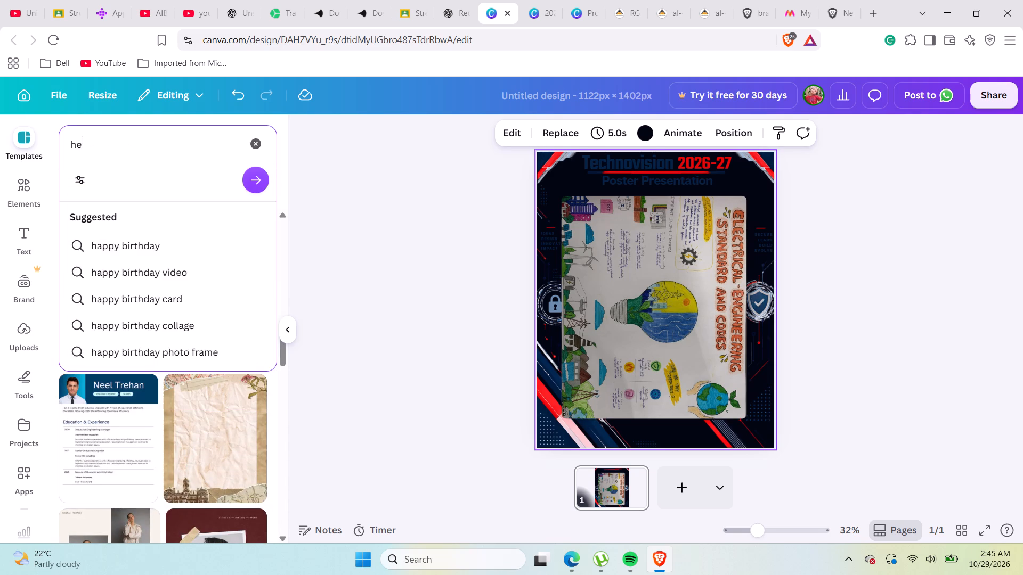
text(adder)
key(space)
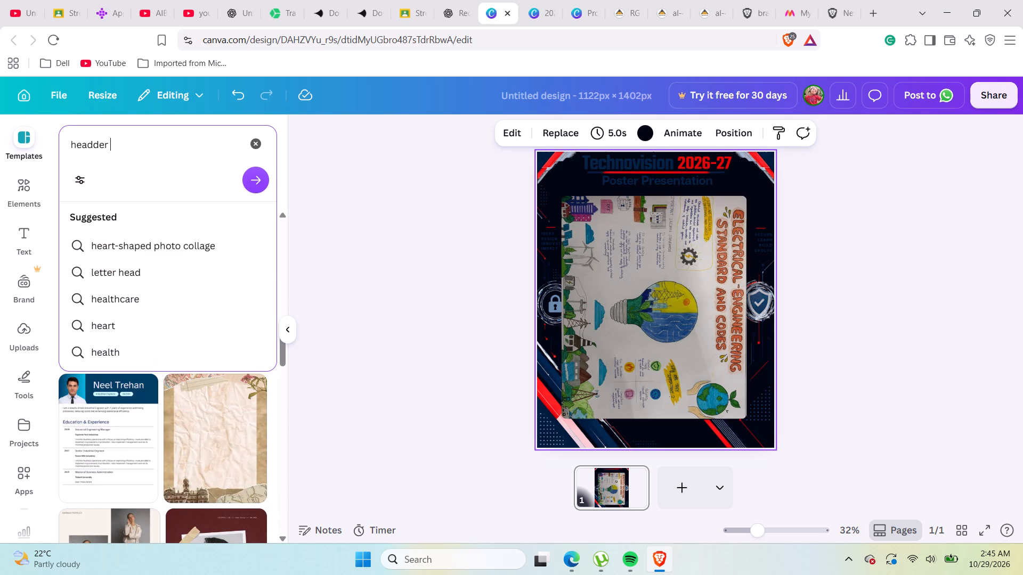
key(BackSpace)
key(BackSpace)
key(BackSpace)
key(BackSpace)
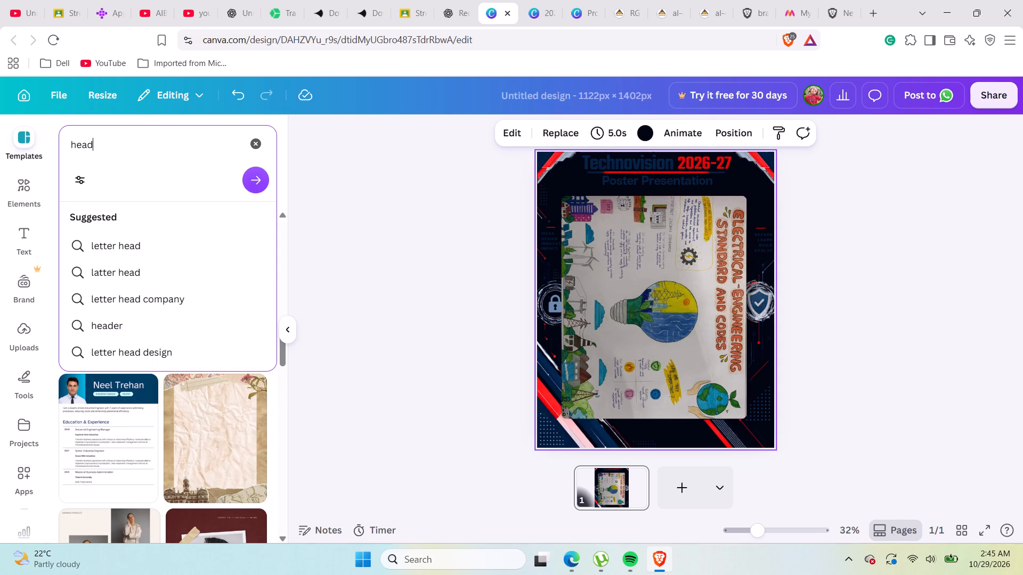
text(er temp)
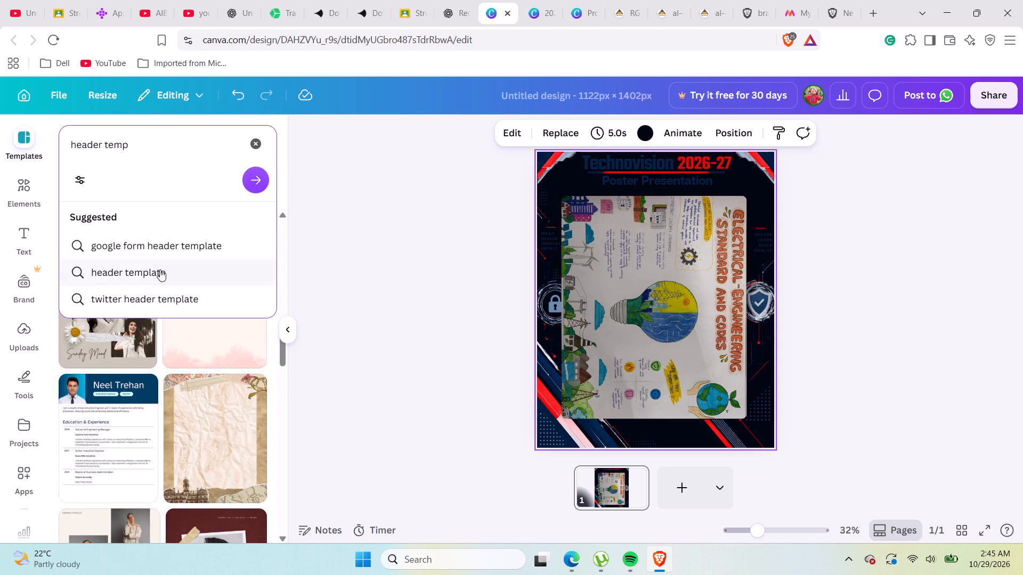
click(160, 269)
scroll(160, 269, down, 4)
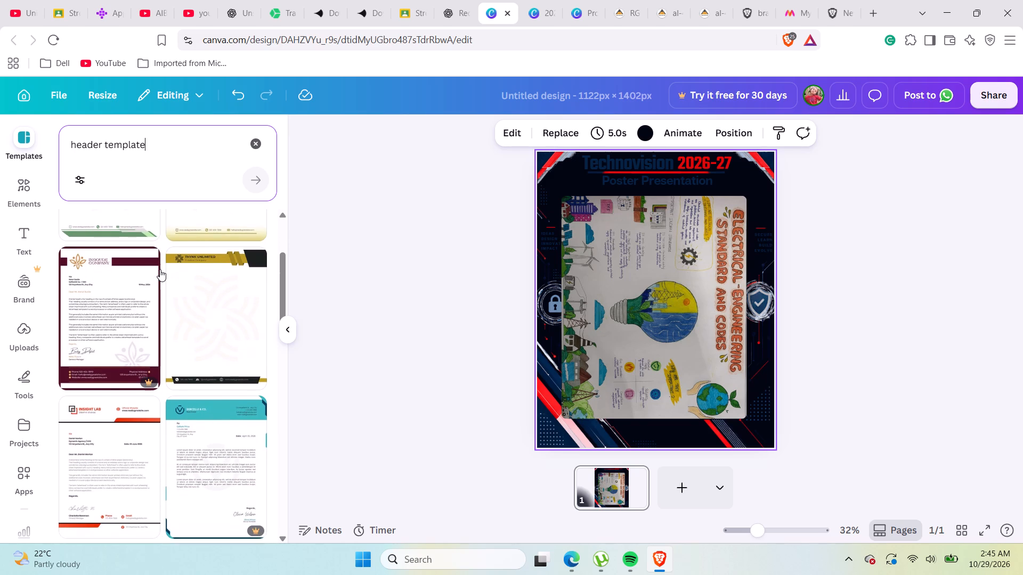
scroll(160, 269, down, 1)
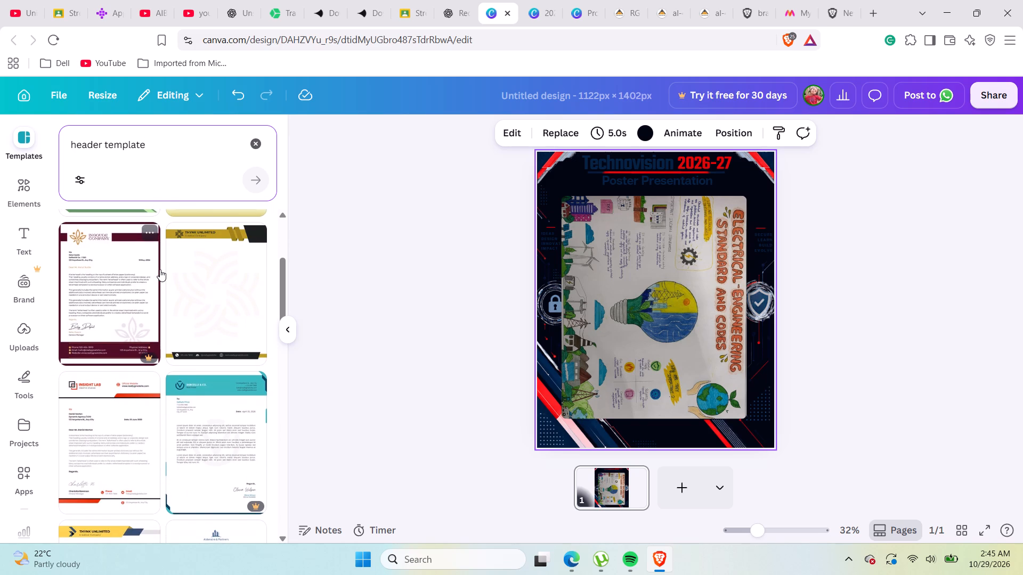
click(215, 284)
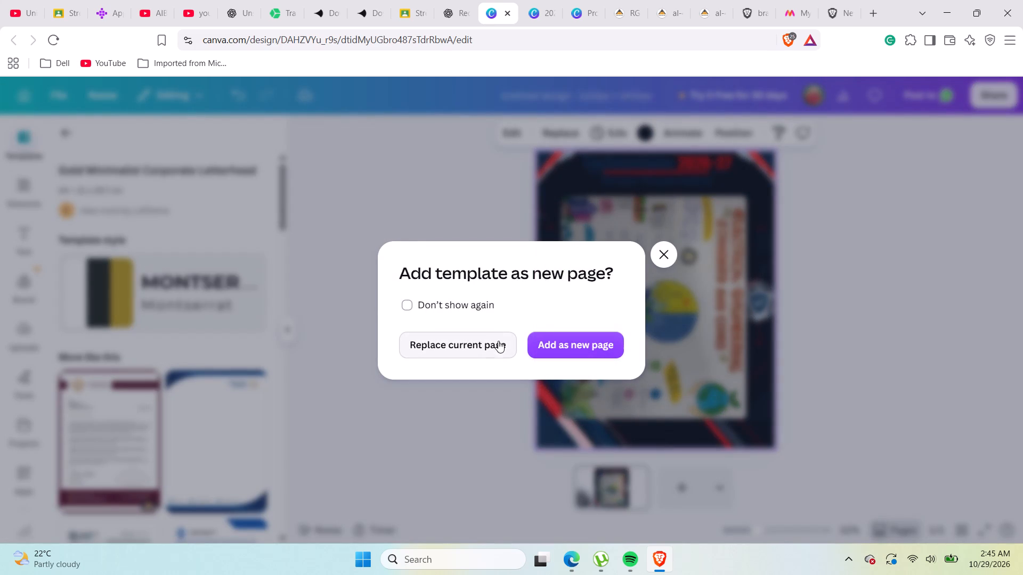
click(555, 343)
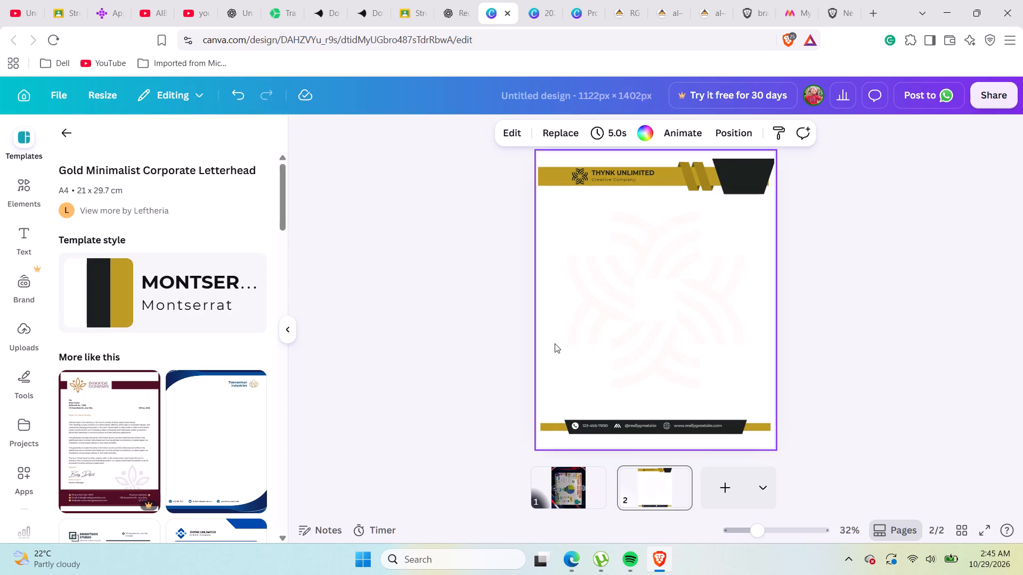
Recolour the black trapezoid in the letterhead's header pale pink, after trying white and light blue.
scroll(555, 343, up, 1)
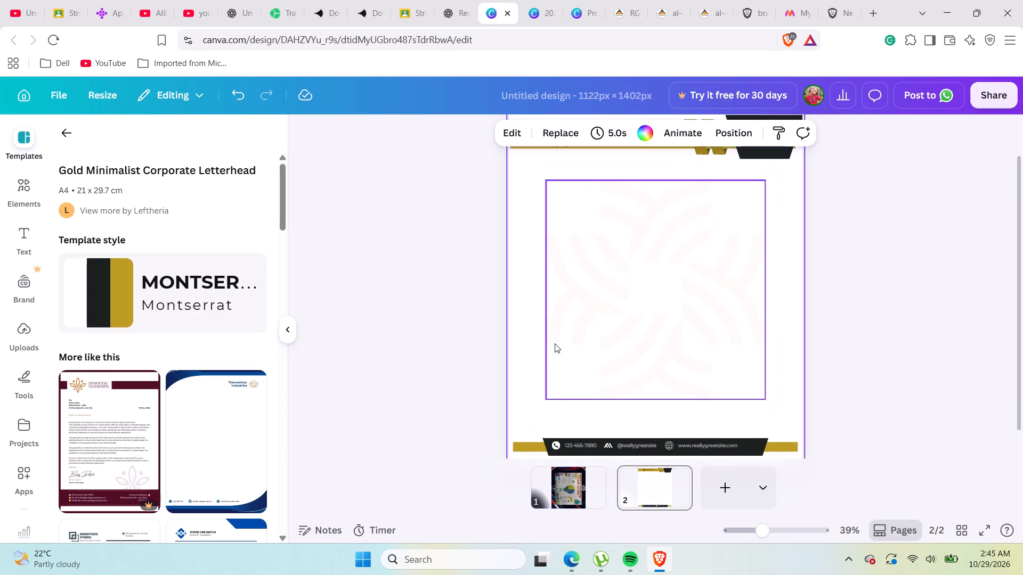
scroll(555, 343, up, 2)
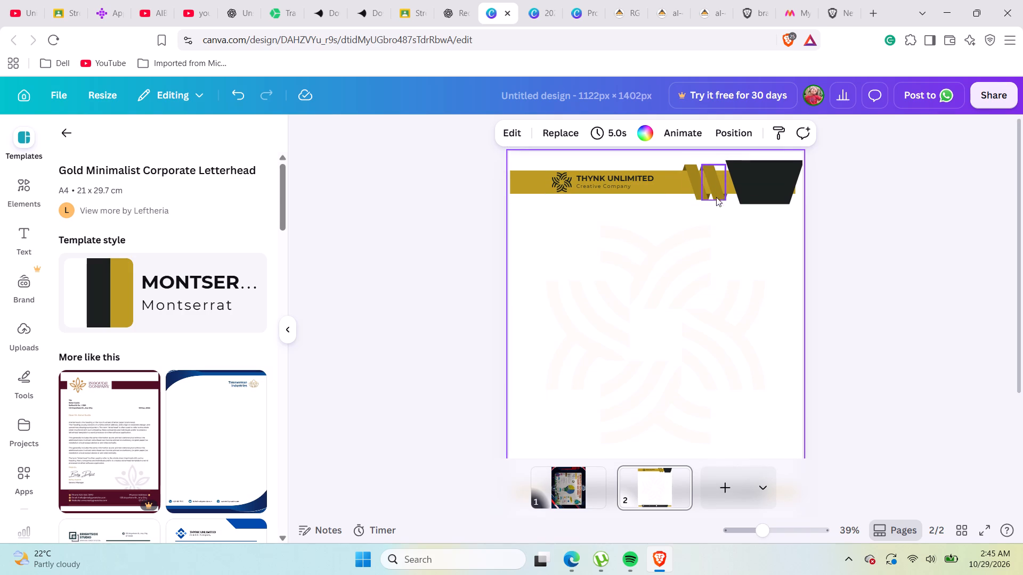
click(757, 170)
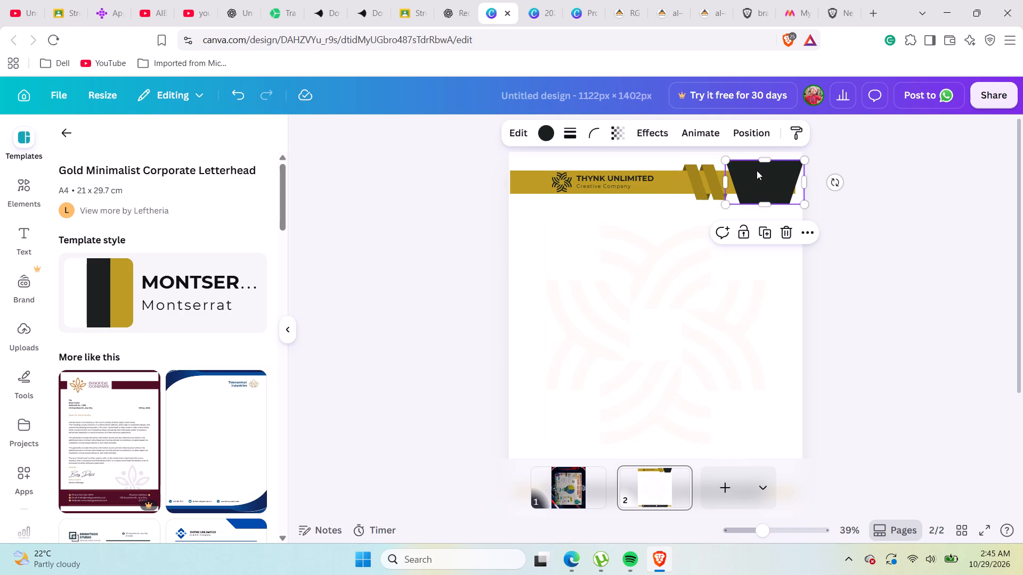
click(545, 132)
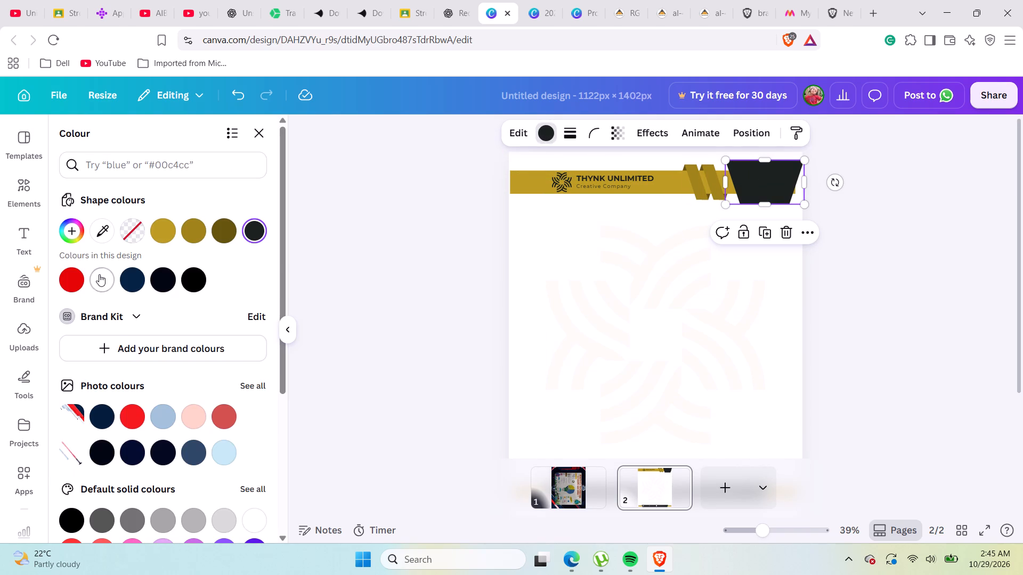
click(99, 274)
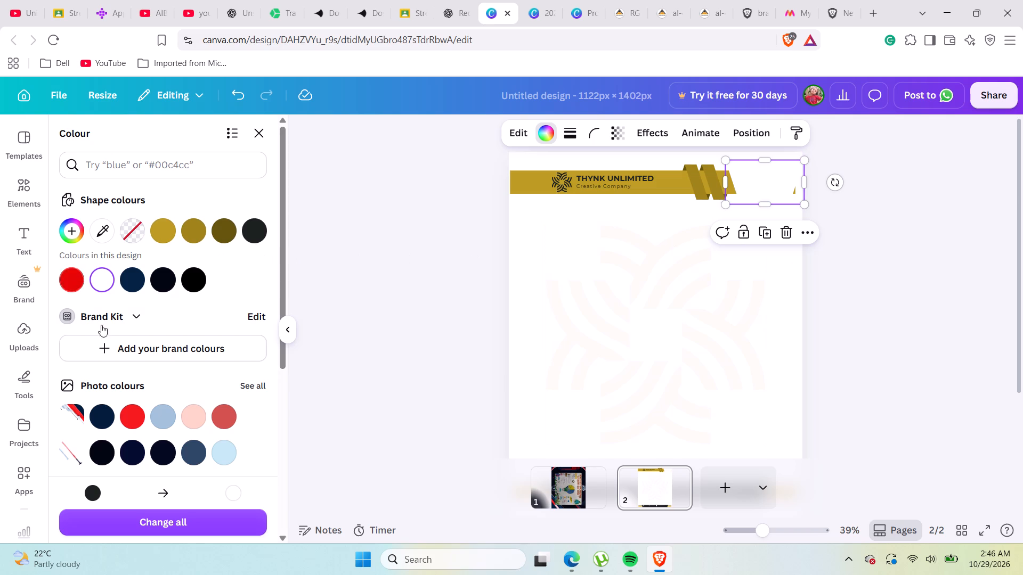
click(160, 417)
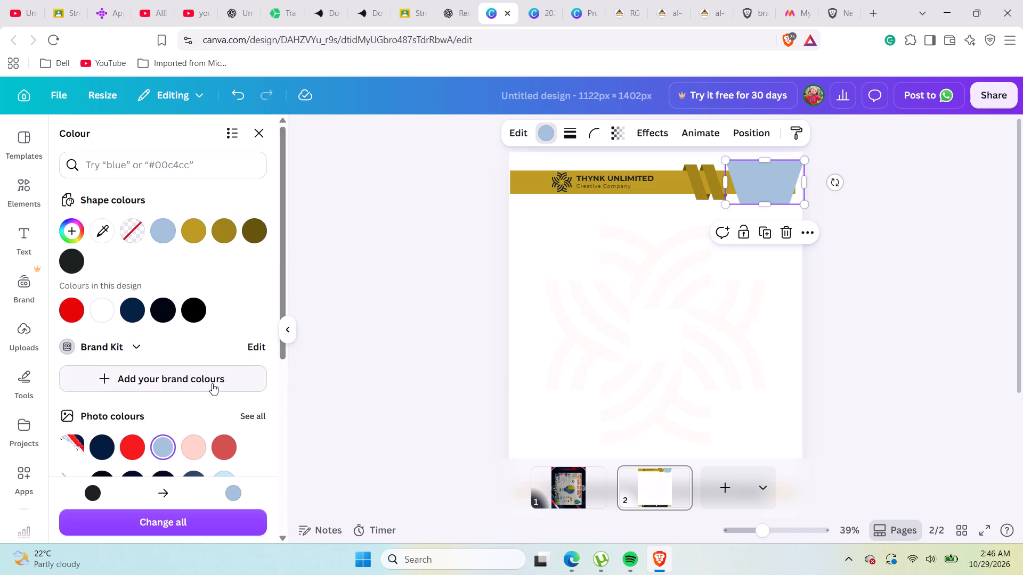
click(196, 443)
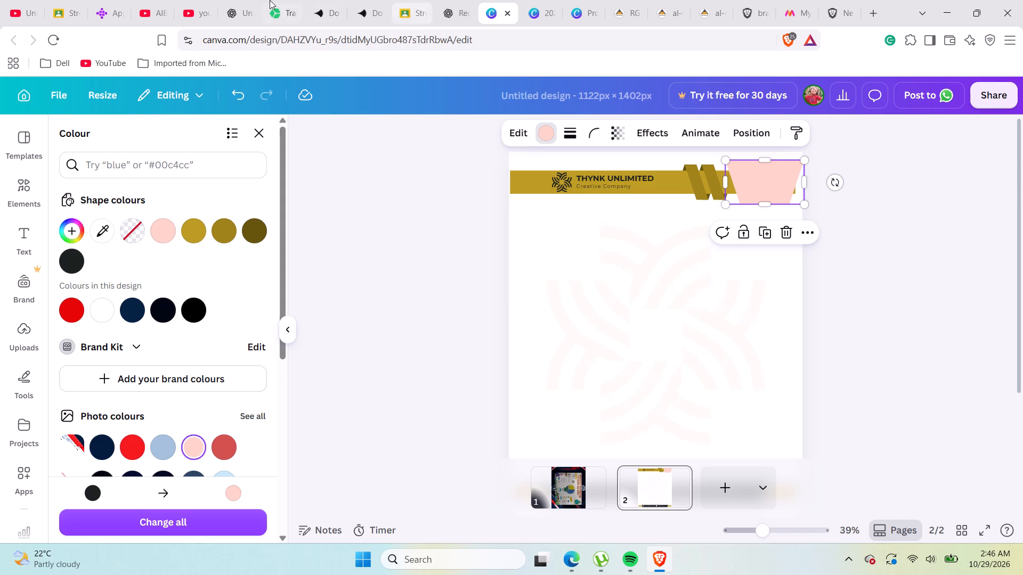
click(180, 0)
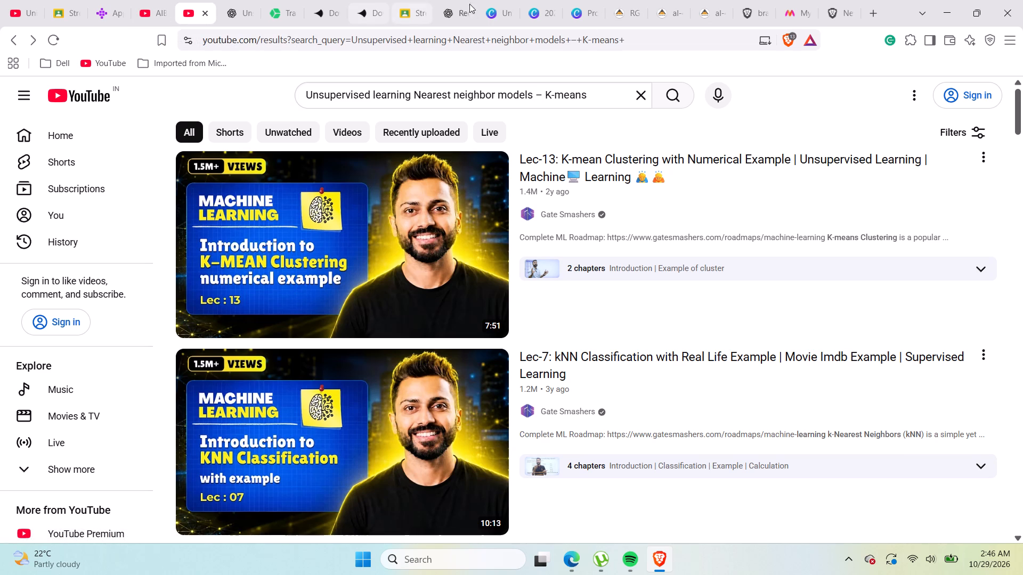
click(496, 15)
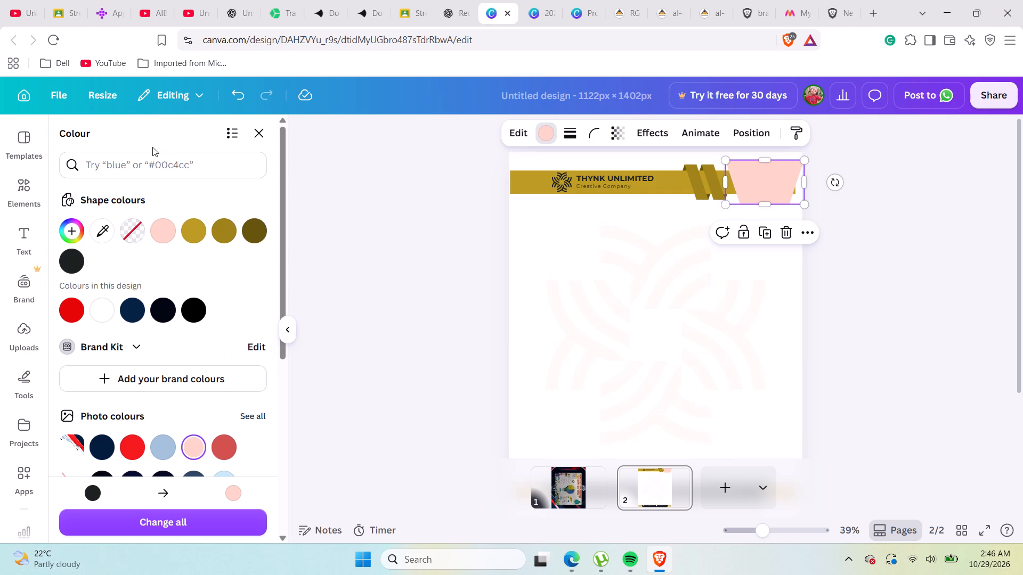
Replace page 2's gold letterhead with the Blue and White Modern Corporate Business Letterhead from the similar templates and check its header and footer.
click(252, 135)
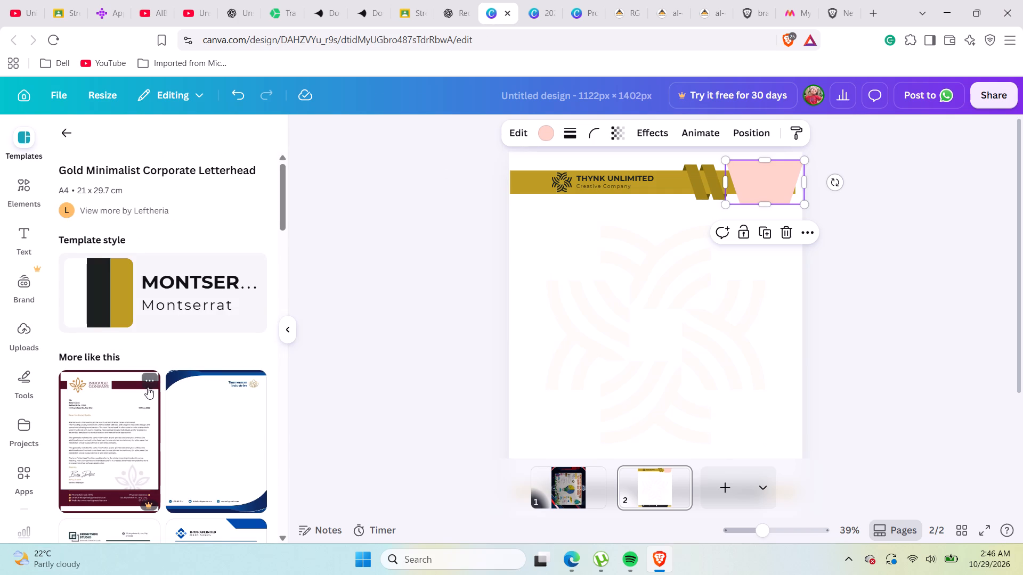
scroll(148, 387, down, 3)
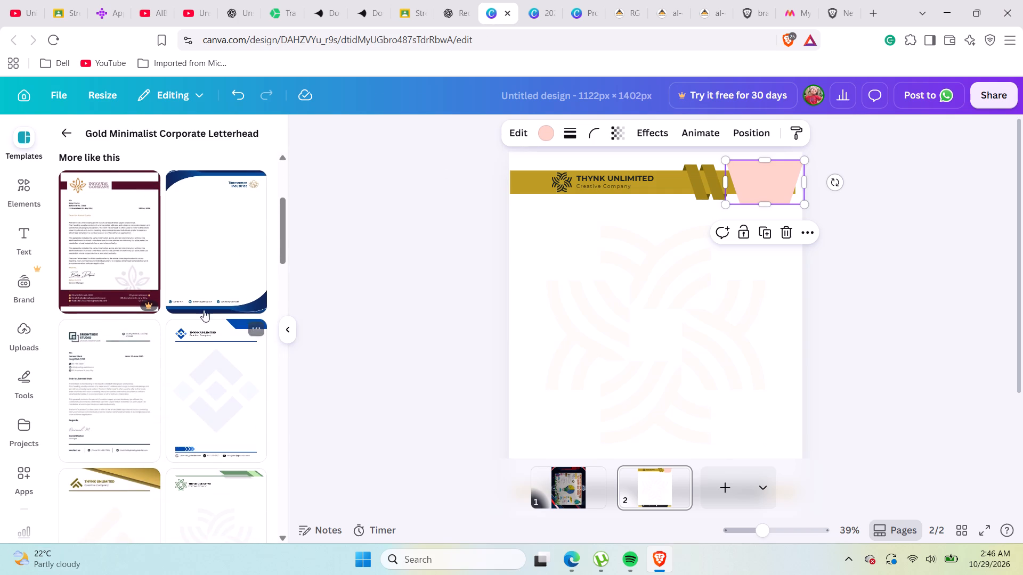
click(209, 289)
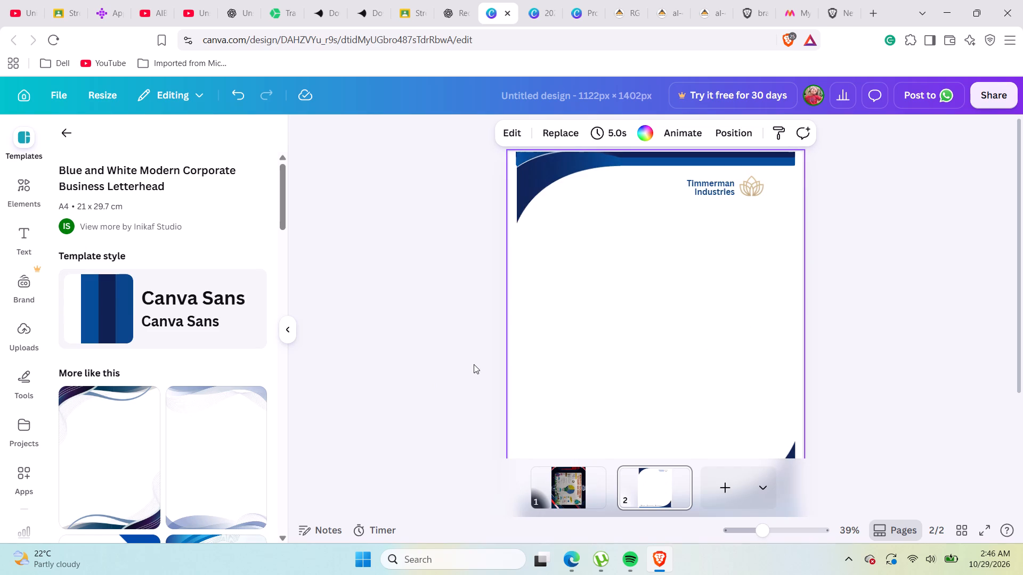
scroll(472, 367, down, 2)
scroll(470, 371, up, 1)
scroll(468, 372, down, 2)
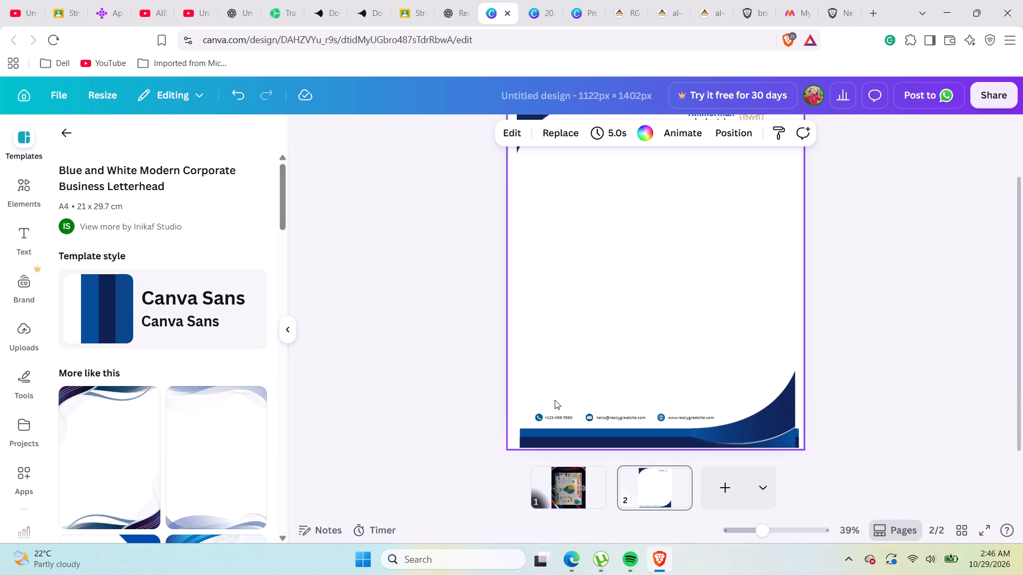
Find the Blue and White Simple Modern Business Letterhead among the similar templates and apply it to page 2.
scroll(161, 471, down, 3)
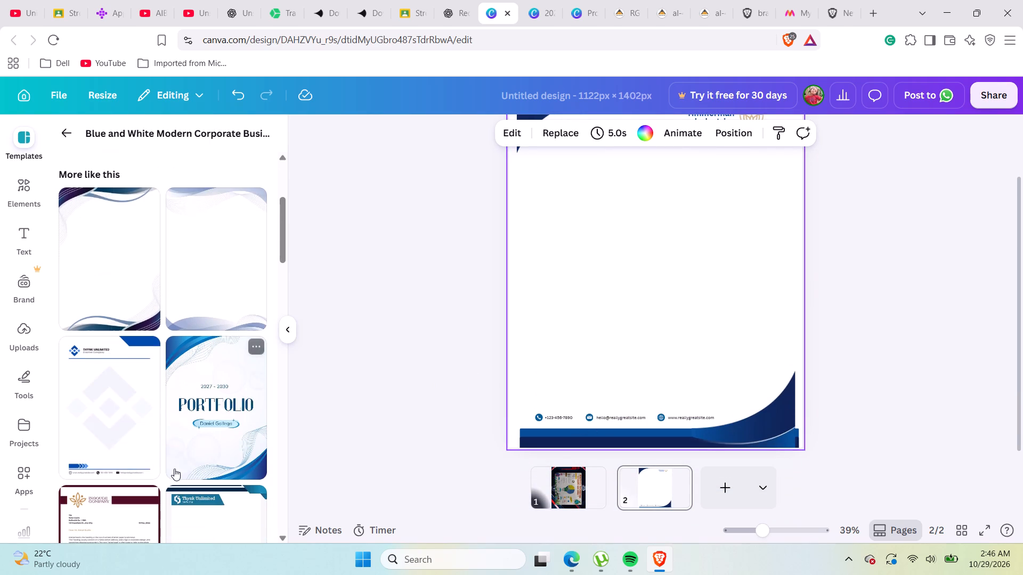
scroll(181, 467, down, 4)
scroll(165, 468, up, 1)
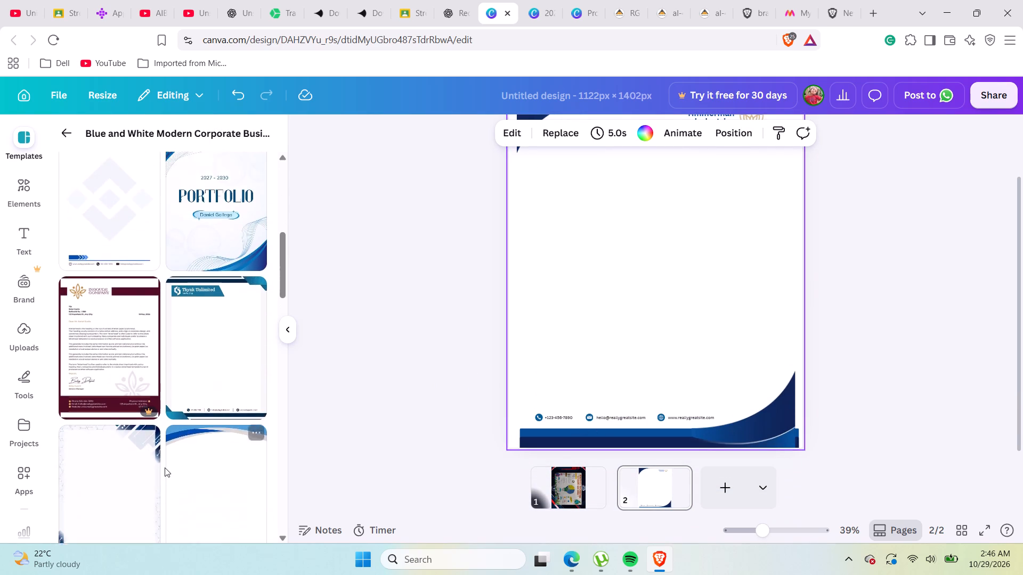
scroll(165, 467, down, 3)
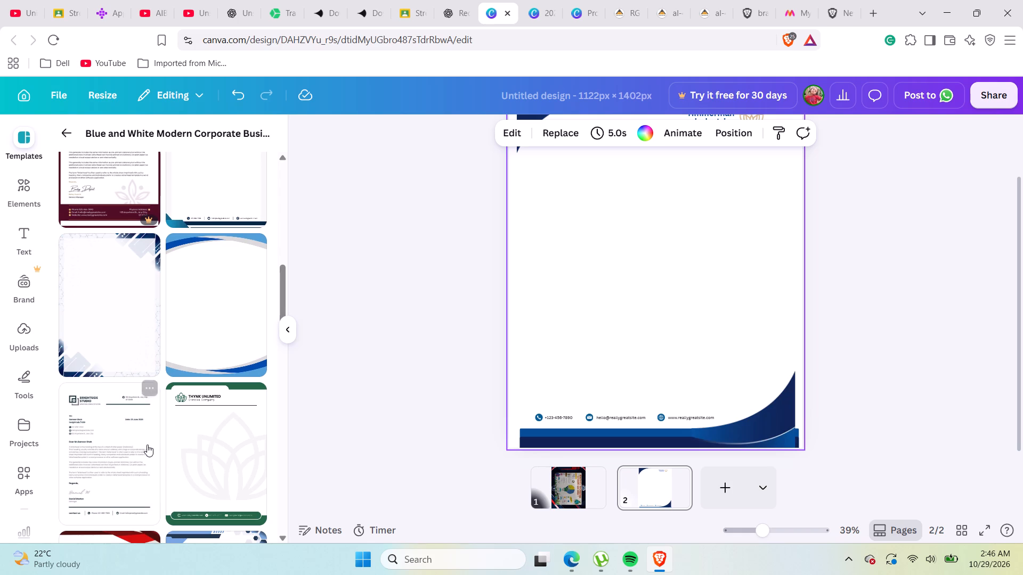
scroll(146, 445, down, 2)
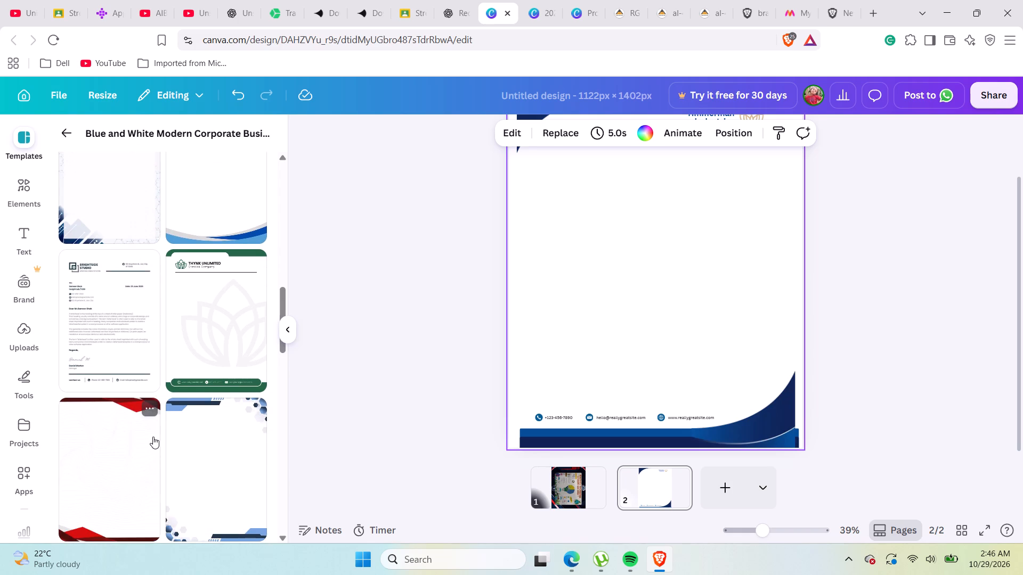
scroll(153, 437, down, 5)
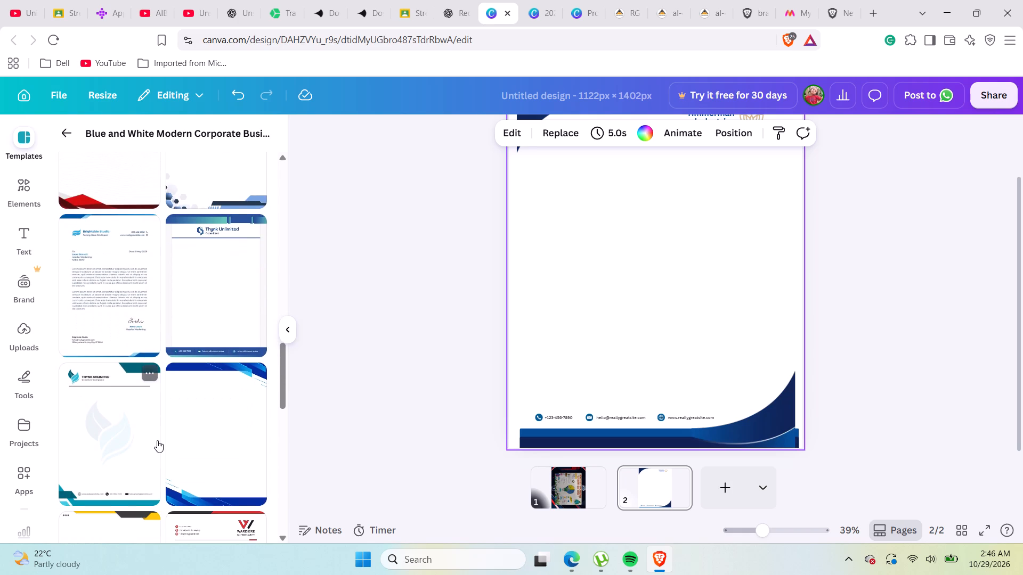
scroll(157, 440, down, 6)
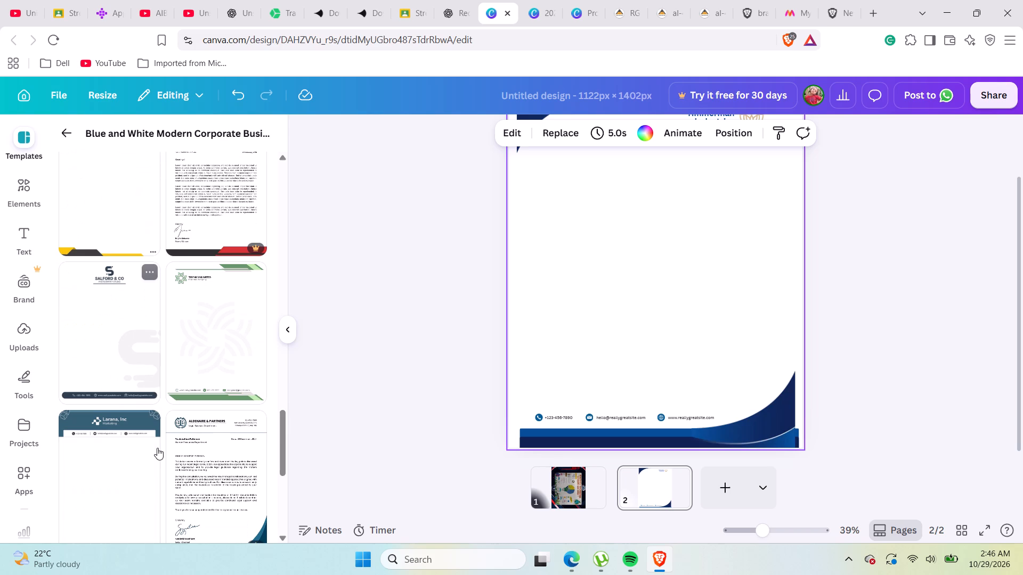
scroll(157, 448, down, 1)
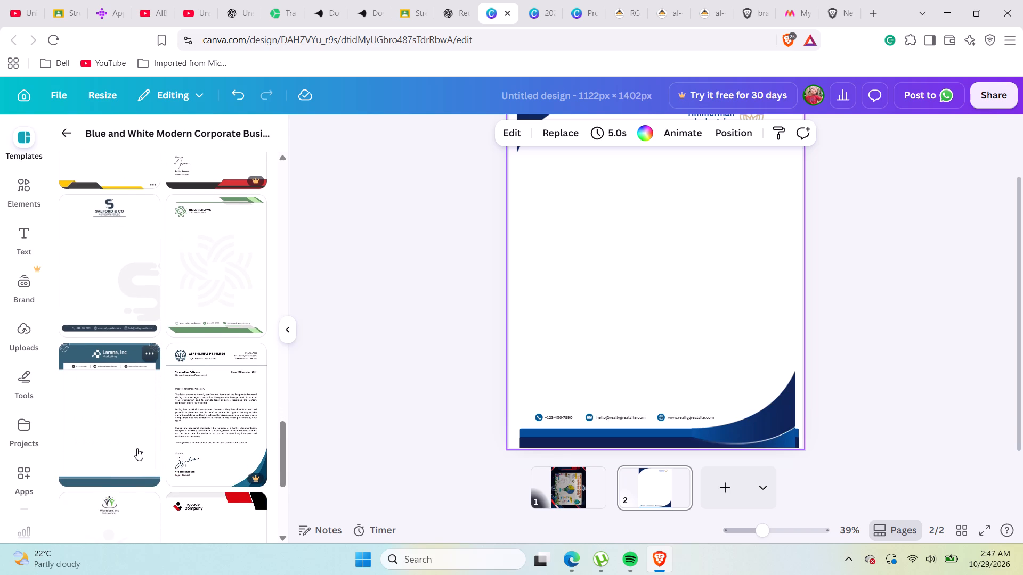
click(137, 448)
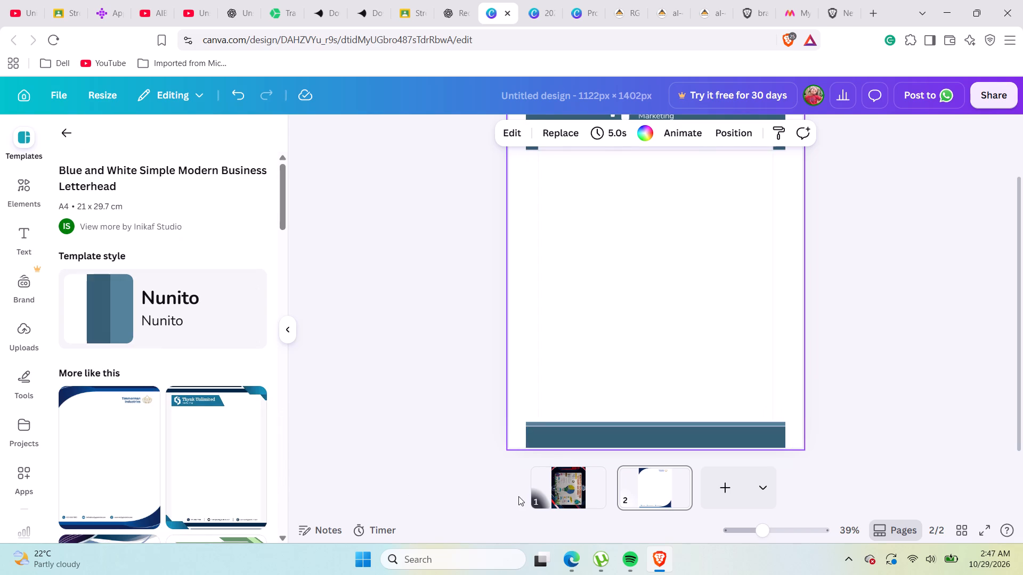
Examine the header band, contact strip, blank body and footer of the letterhead on page 2.
scroll(519, 496, up, 4)
scroll(579, 469, up, 4)
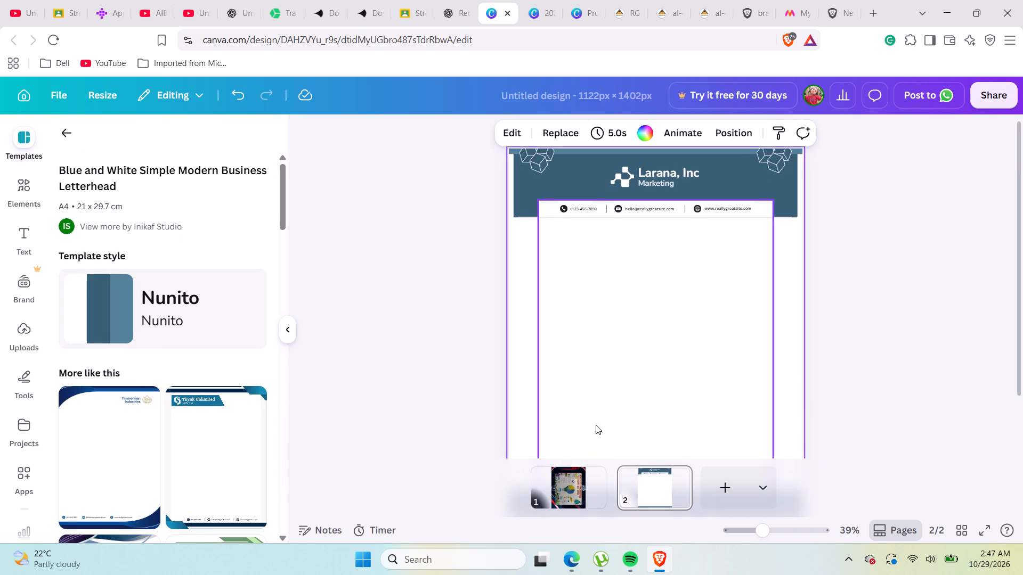
scroll(589, 432, up, 1)
scroll(582, 437, down, 2)
scroll(575, 443, up, 3)
scroll(575, 443, down, 1)
scroll(575, 443, up, 2)
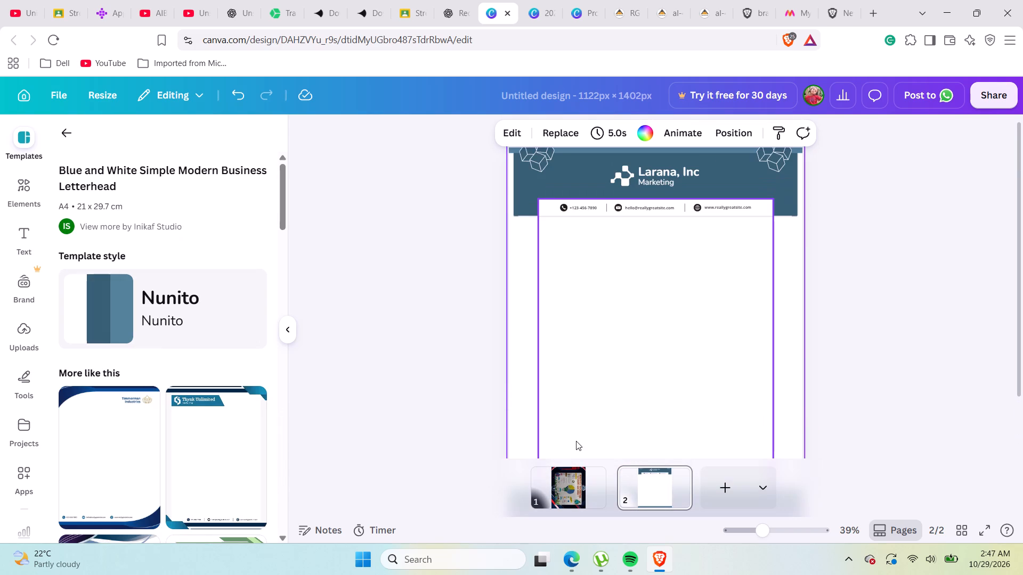
scroll(576, 441, up, 1)
double_click(576, 441)
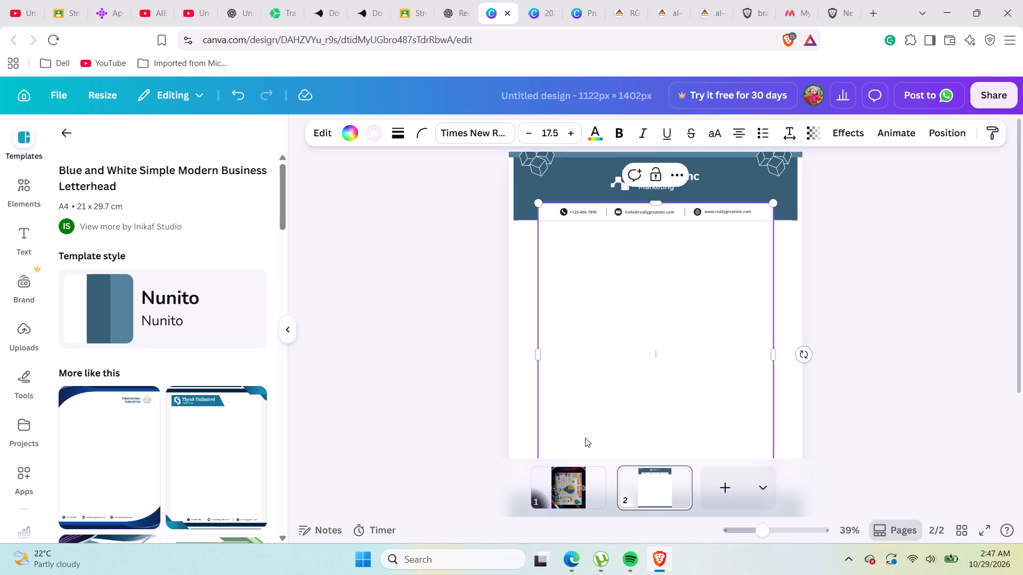
scroll(582, 431, down, 4)
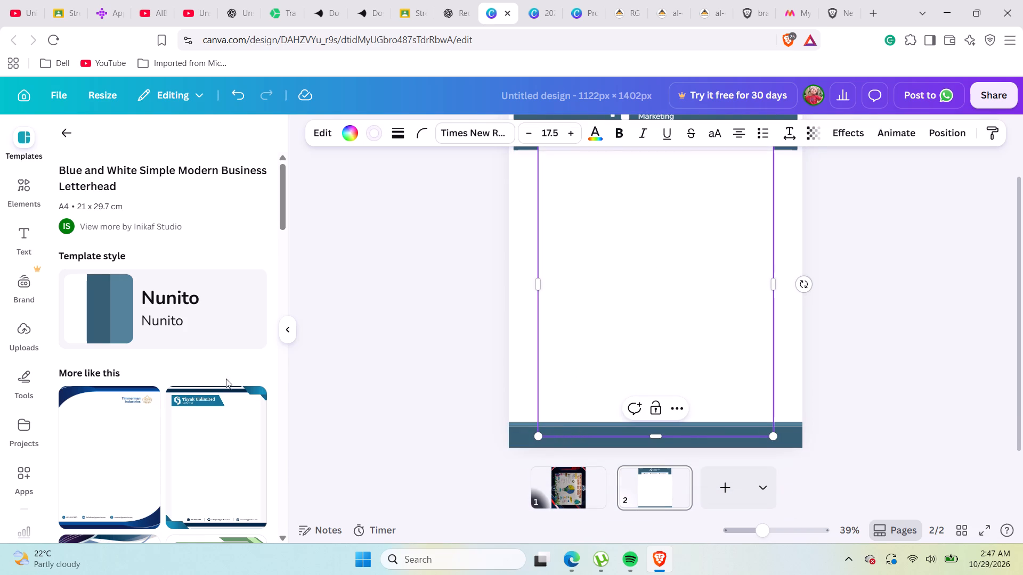
click(374, 377)
scroll(377, 377, up, 4)
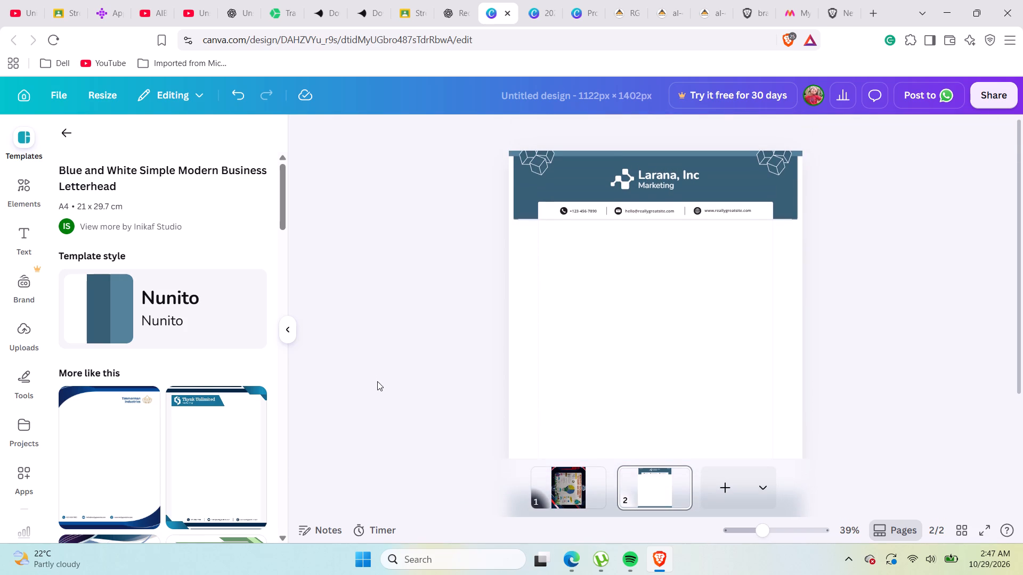
scroll(295, 396, down, 1)
scroll(224, 420, down, 2)
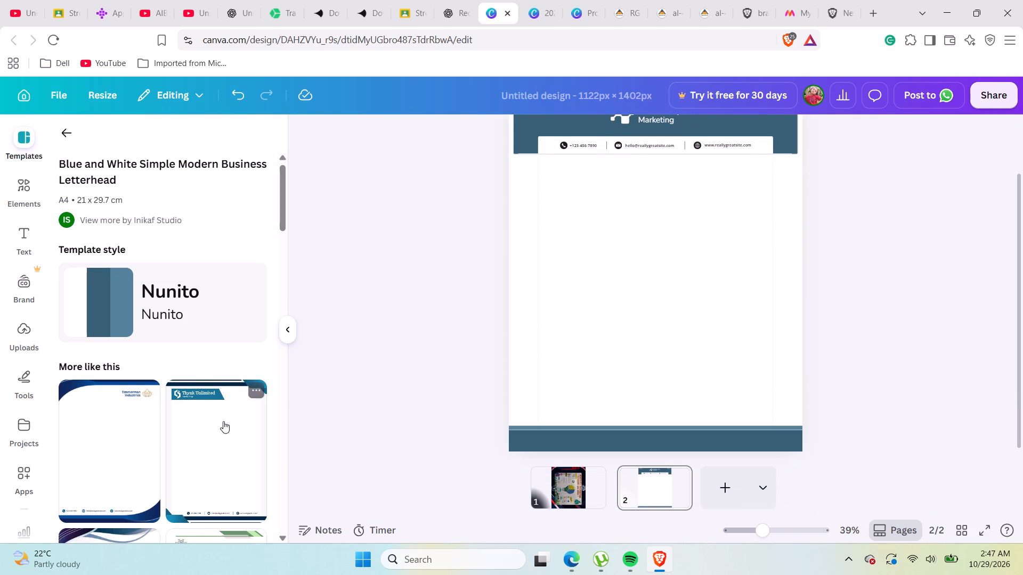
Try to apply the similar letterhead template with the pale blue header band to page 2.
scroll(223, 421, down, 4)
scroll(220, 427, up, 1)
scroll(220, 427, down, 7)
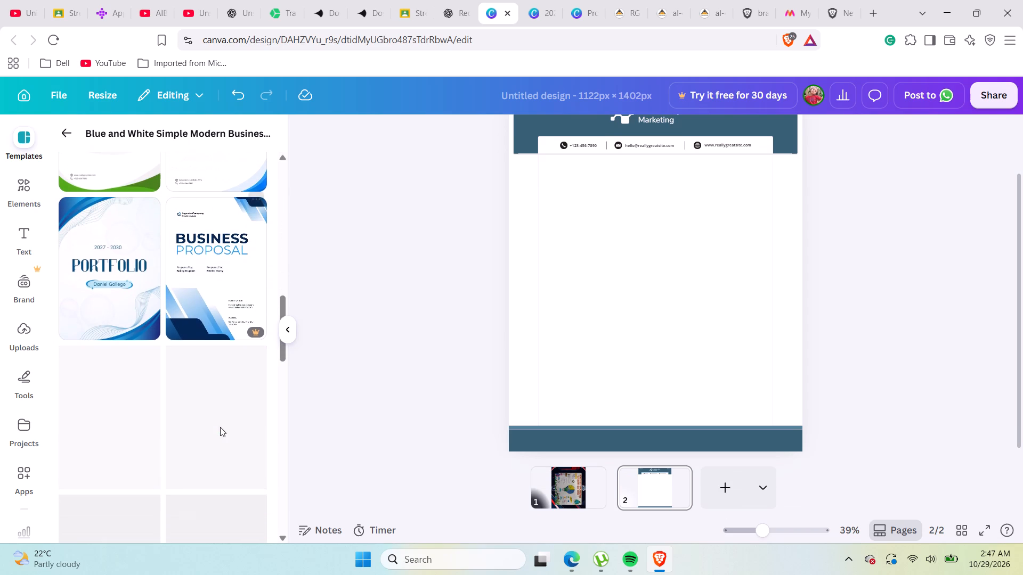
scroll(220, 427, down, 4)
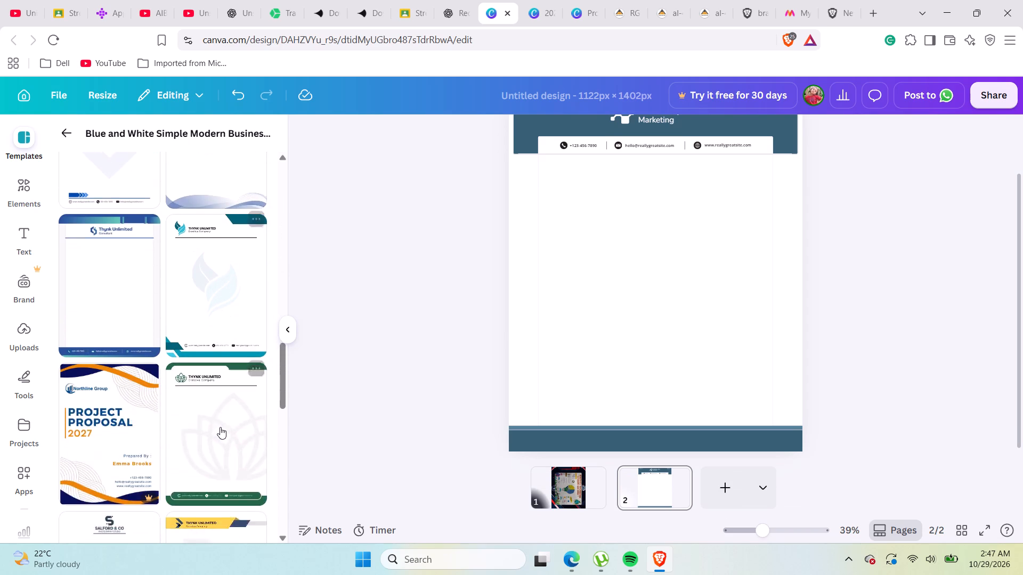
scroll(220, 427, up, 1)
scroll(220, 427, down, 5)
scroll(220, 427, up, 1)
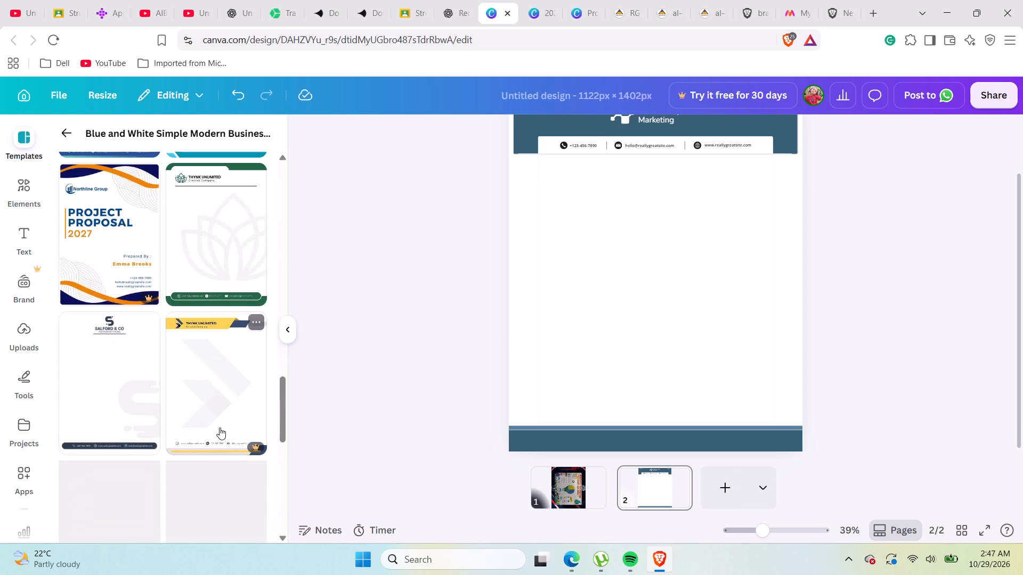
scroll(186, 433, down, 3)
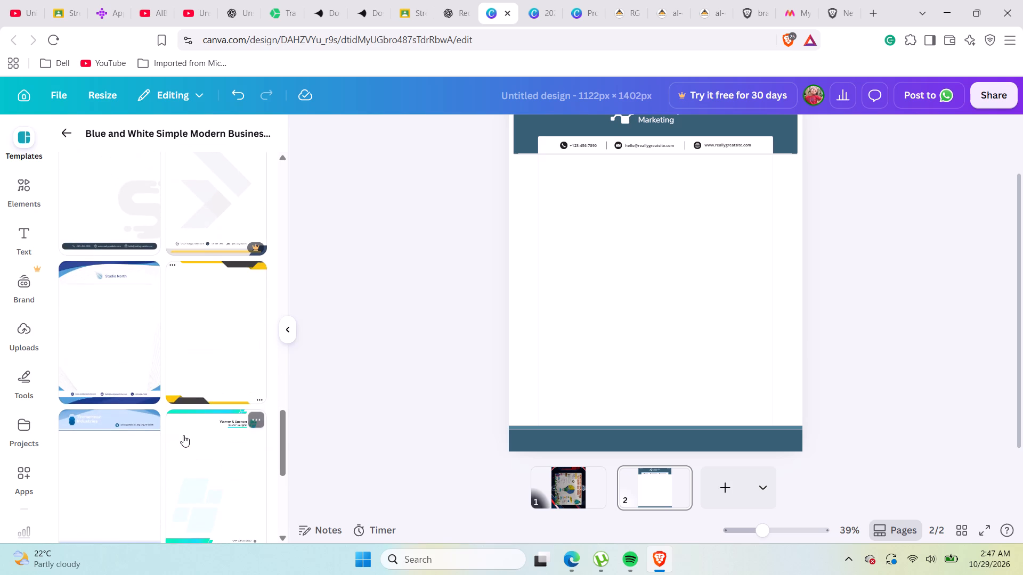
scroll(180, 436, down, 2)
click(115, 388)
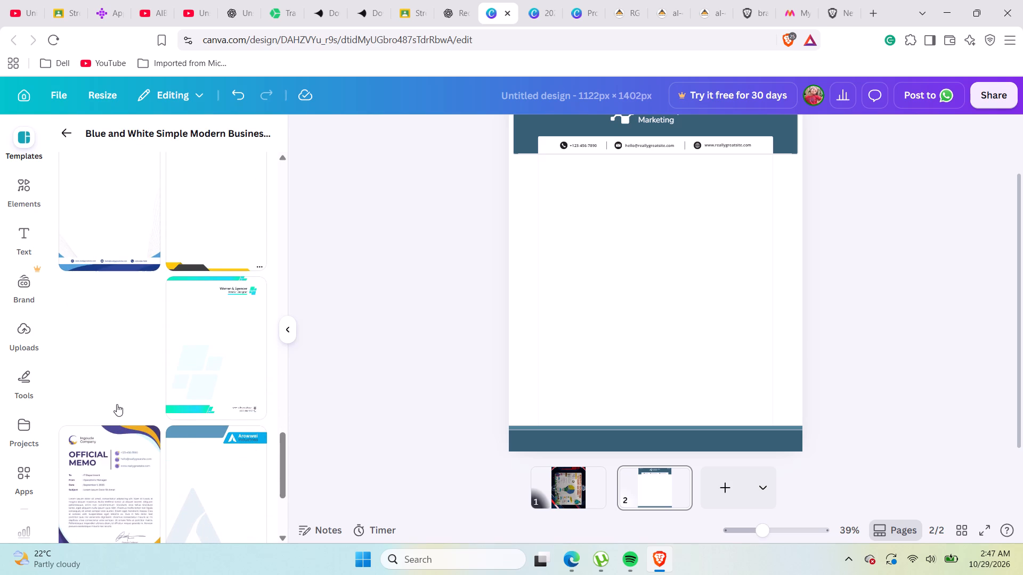
Find the Blue and Orange Modern Business Letterhead among the similar templates, apply it to page 2 and check its header and footer.
scroll(117, 404, down, 6)
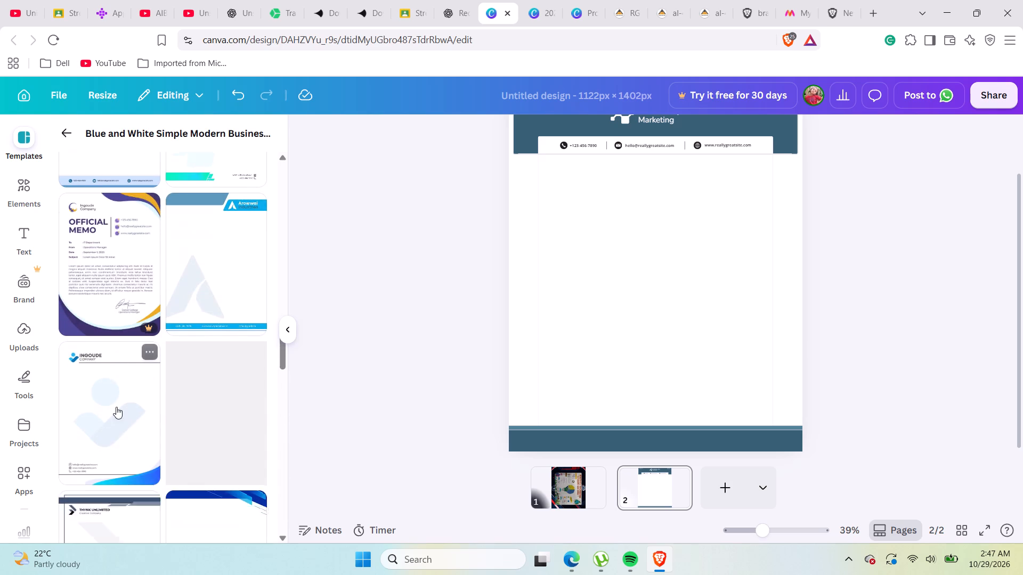
scroll(116, 407, down, 3)
scroll(116, 407, up, 1)
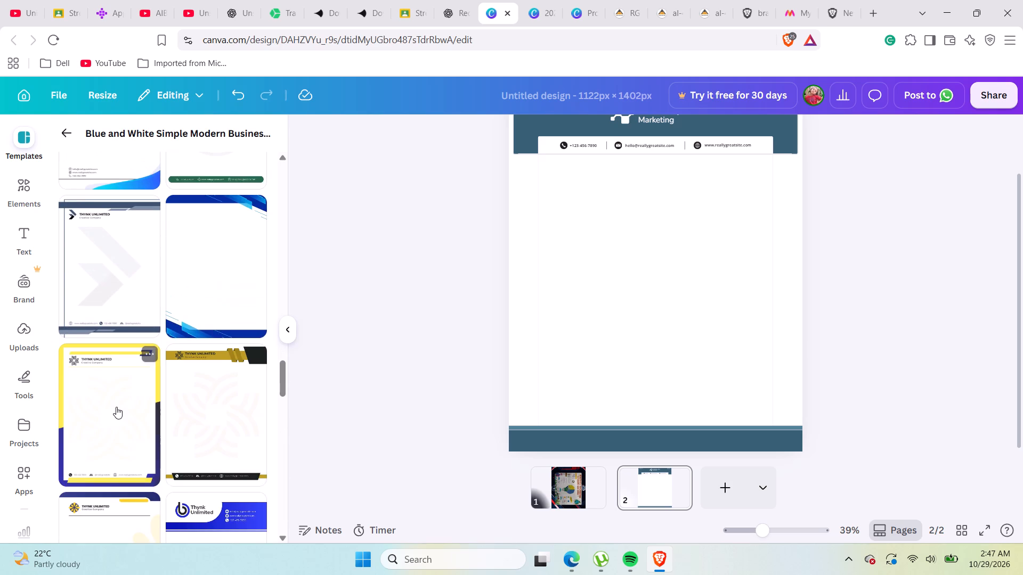
scroll(116, 407, down, 5)
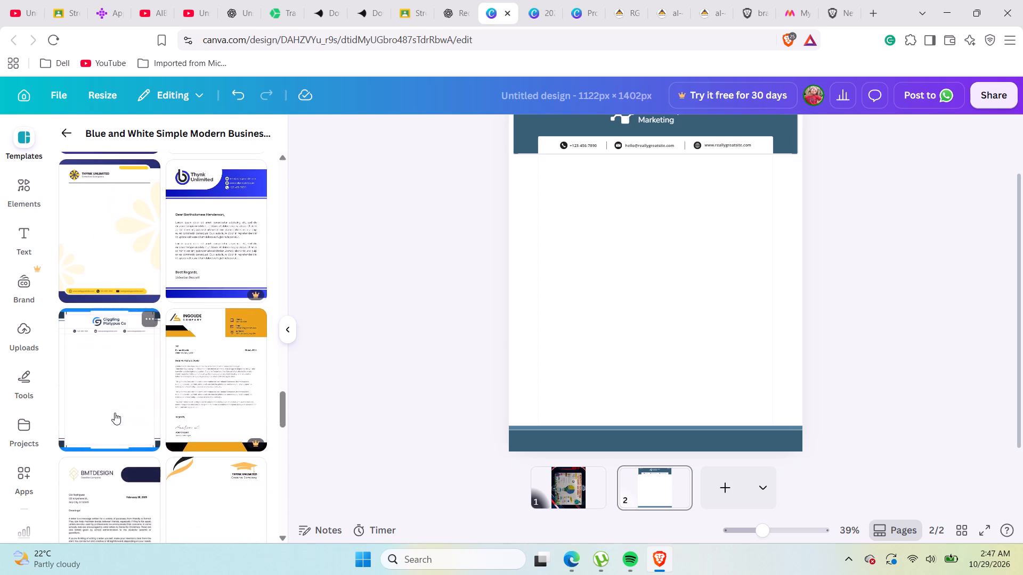
scroll(115, 413, down, 2)
scroll(115, 413, up, 1)
scroll(115, 413, down, 6)
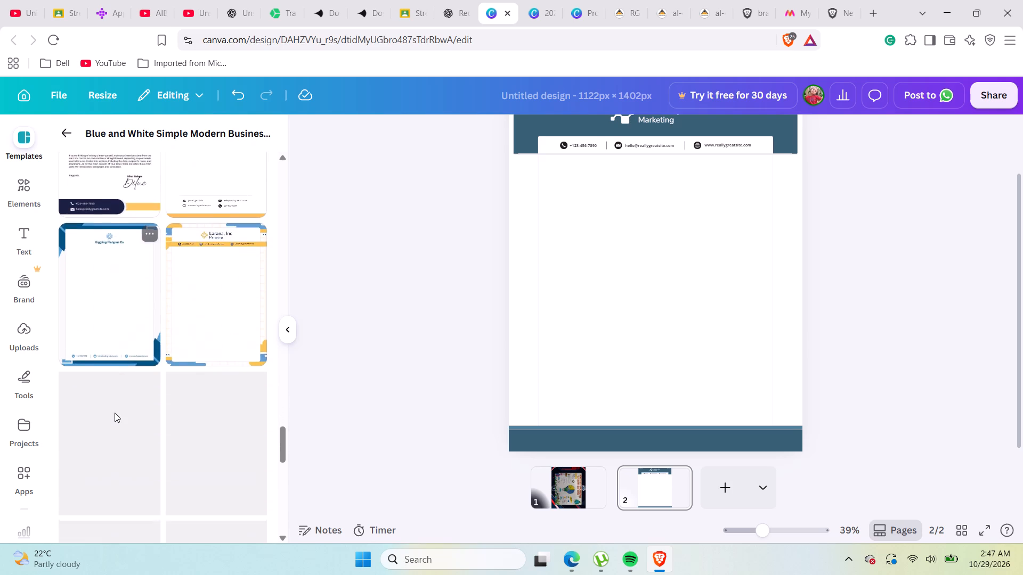
scroll(115, 413, up, 1)
scroll(115, 413, down, 4)
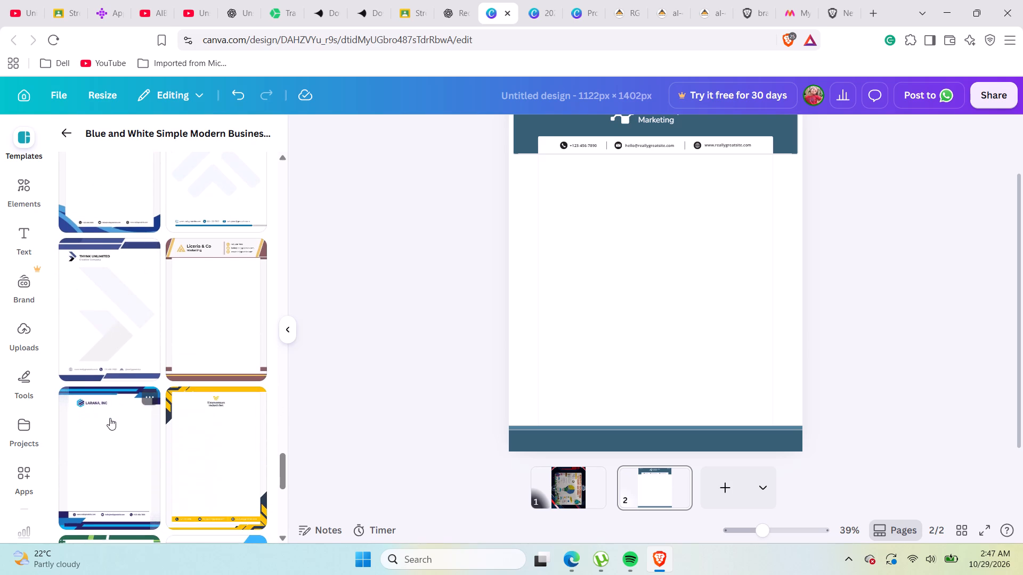
scroll(110, 418, down, 6)
scroll(110, 418, up, 1)
scroll(110, 417, down, 3)
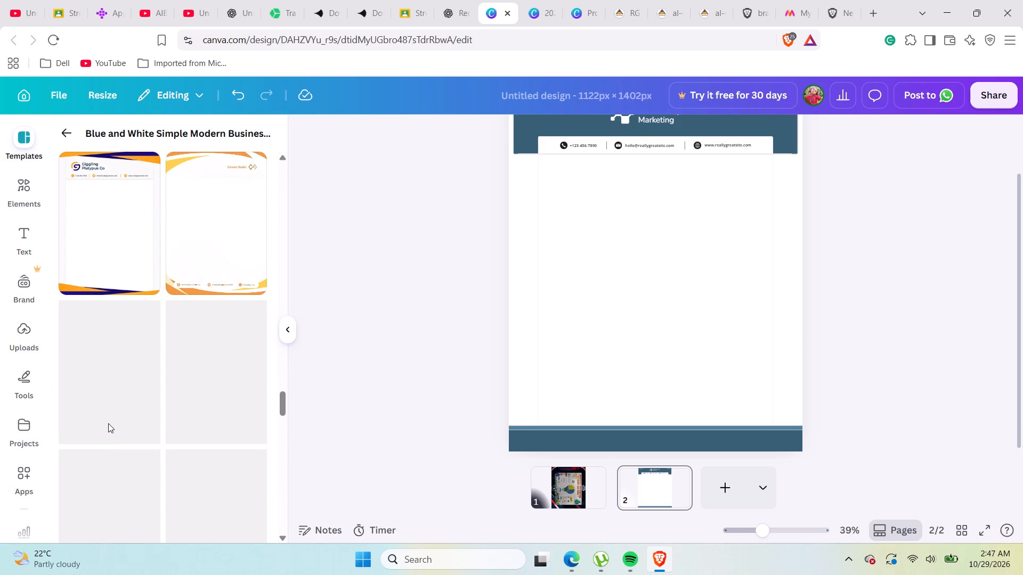
click(110, 273)
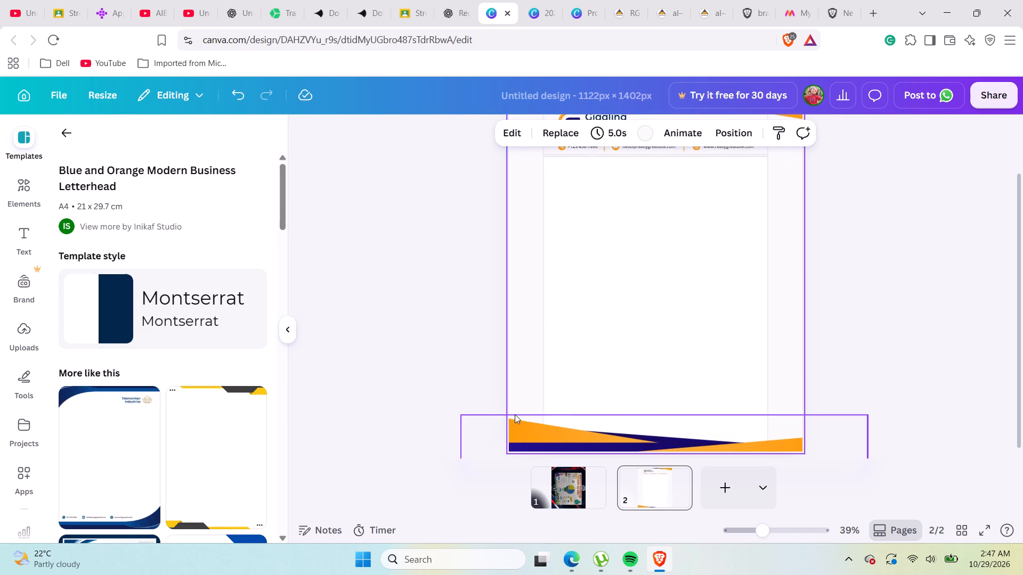
scroll(724, 392, up, 2)
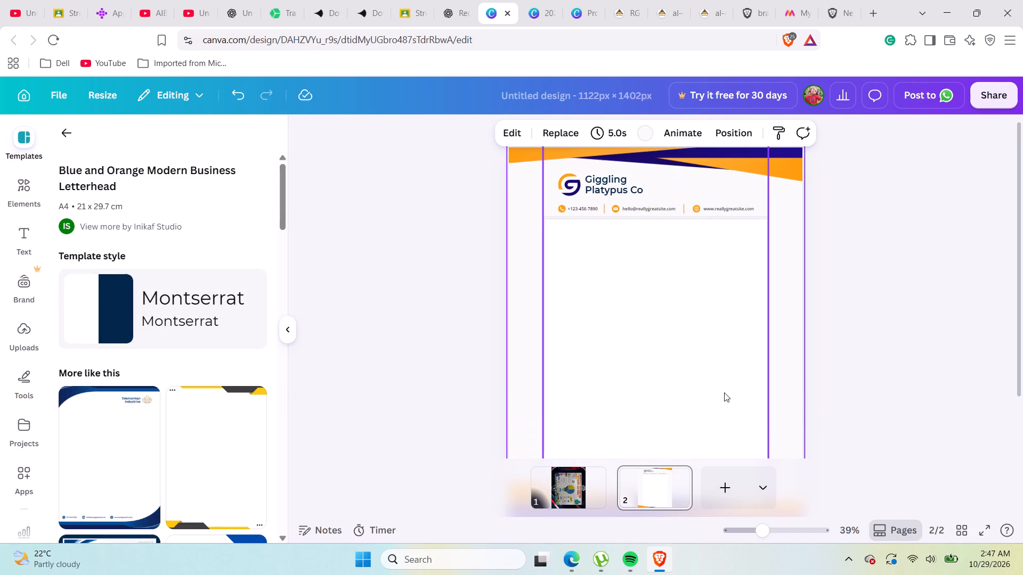
scroll(724, 392, down, 3)
Browse the templates similar to the Blue and Orange Modern Business Letterhead for one with a suitable header.
scroll(181, 433, down, 6)
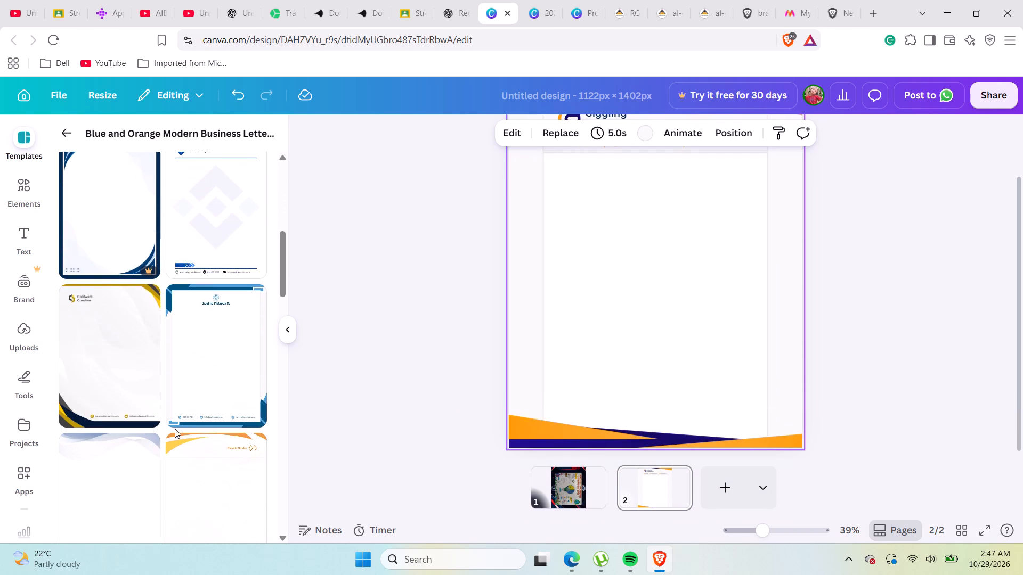
scroll(137, 401, down, 11)
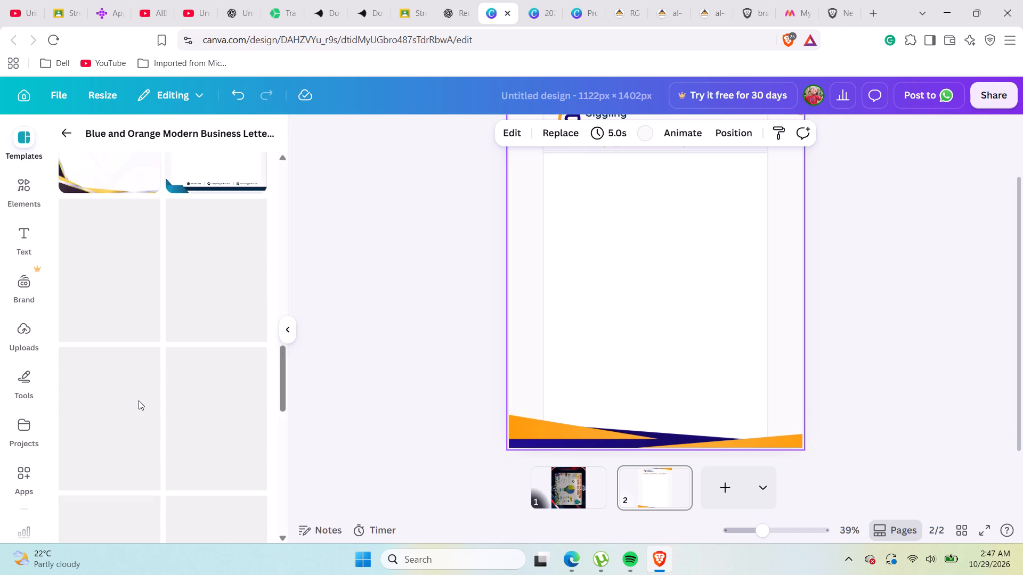
scroll(139, 400, down, 3)
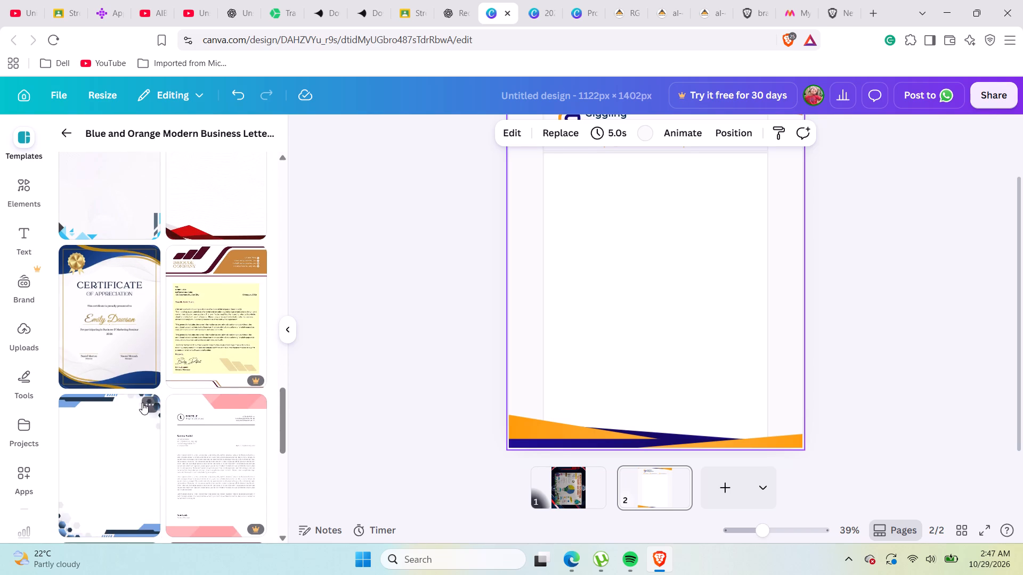
scroll(149, 402, down, 1)
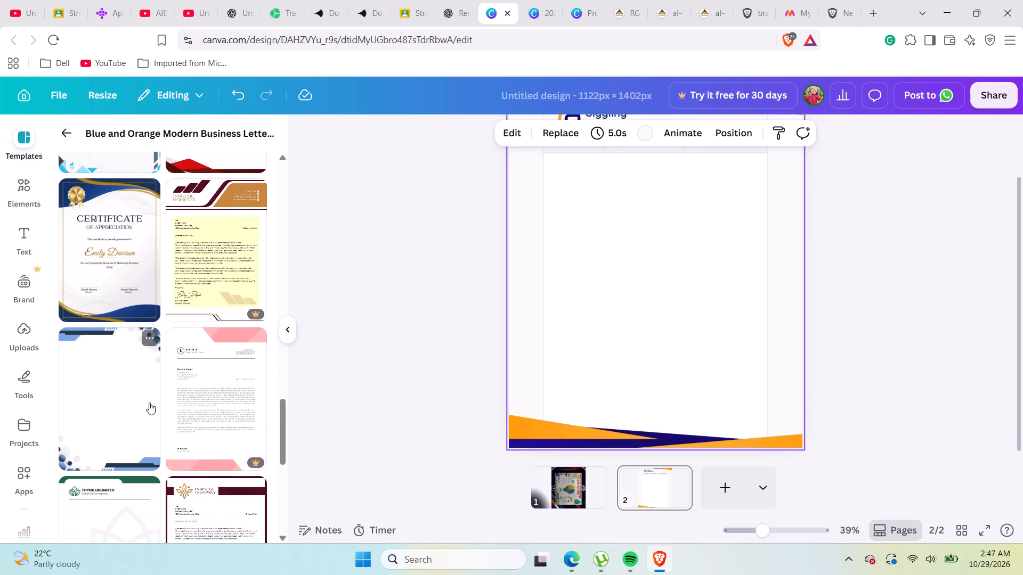
scroll(149, 402, down, 1)
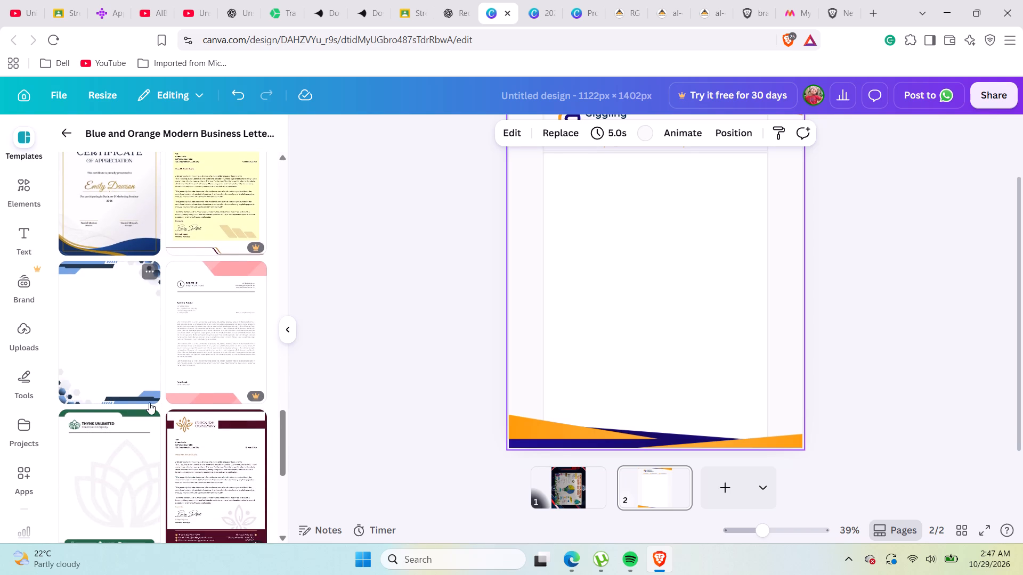
scroll(149, 402, down, 2)
scroll(149, 402, up, 2)
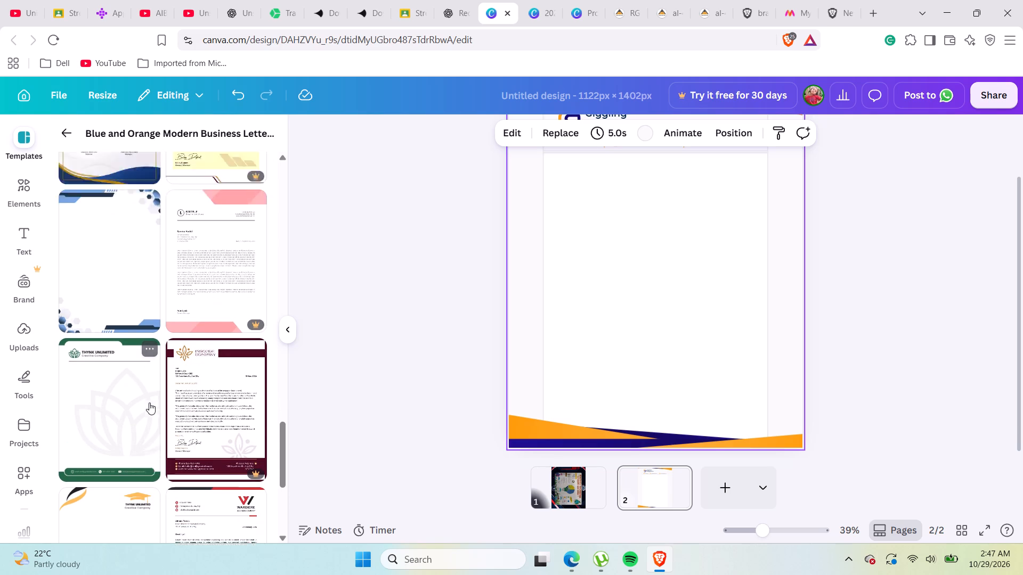
scroll(149, 402, down, 5)
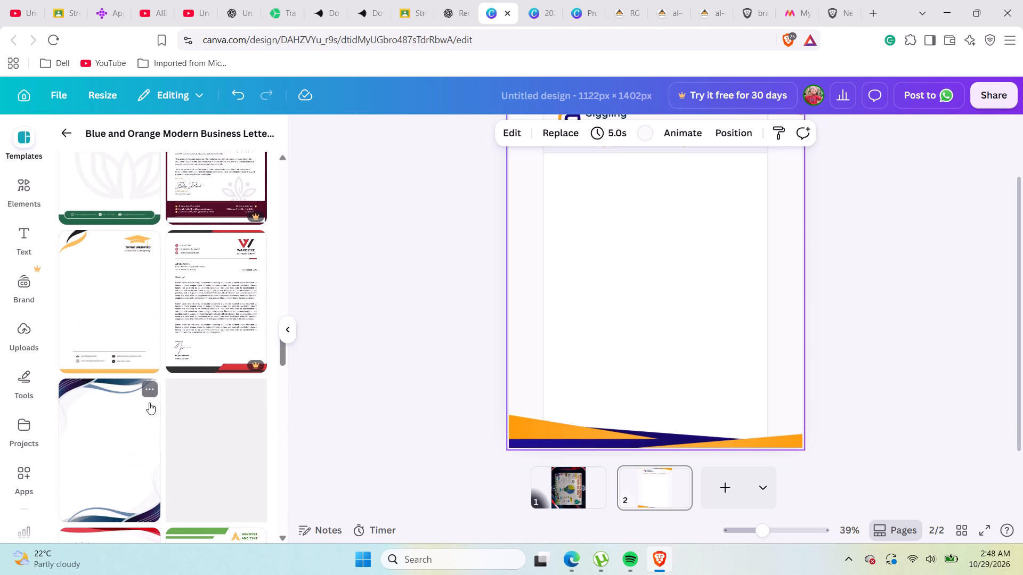
scroll(149, 402, down, 7)
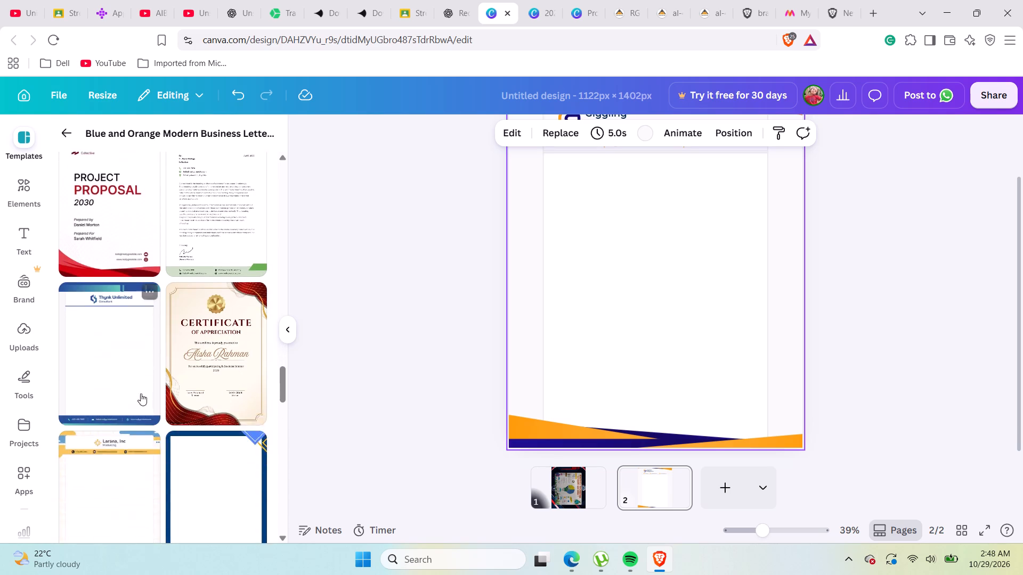
scroll(141, 393, up, 1)
scroll(141, 393, down, 2)
scroll(141, 393, up, 1)
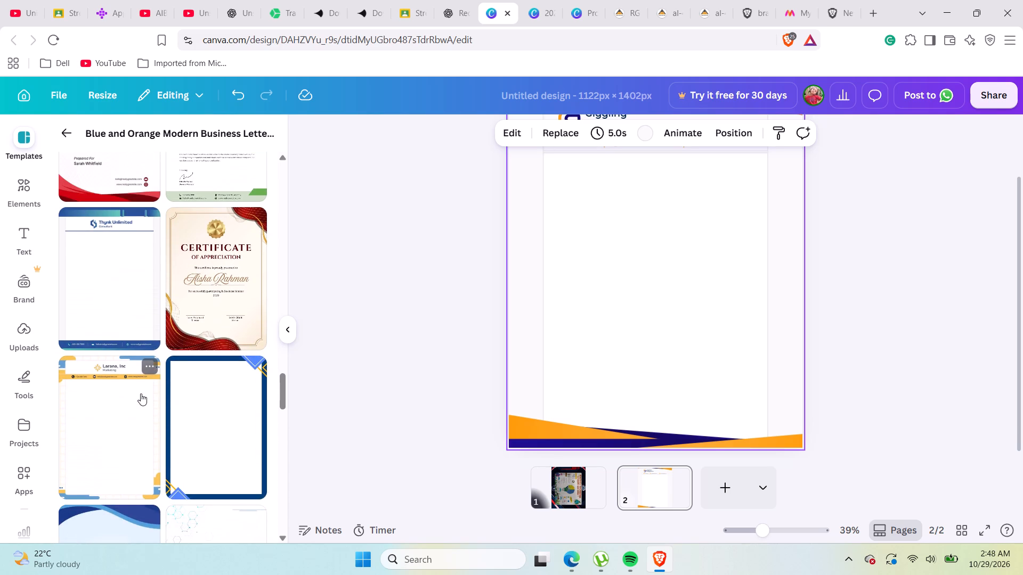
scroll(140, 394, down, 2)
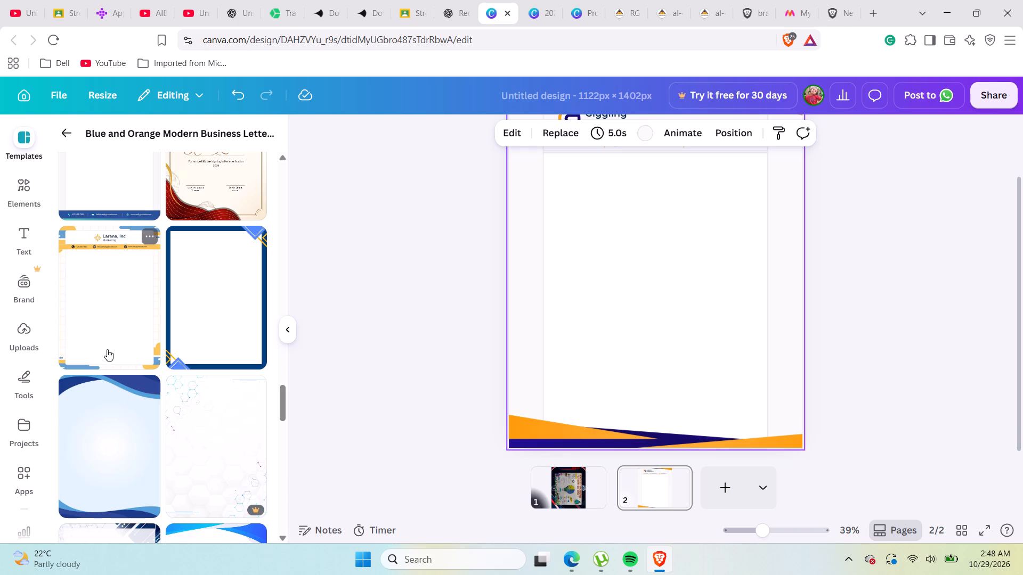
scroll(107, 349, down, 5)
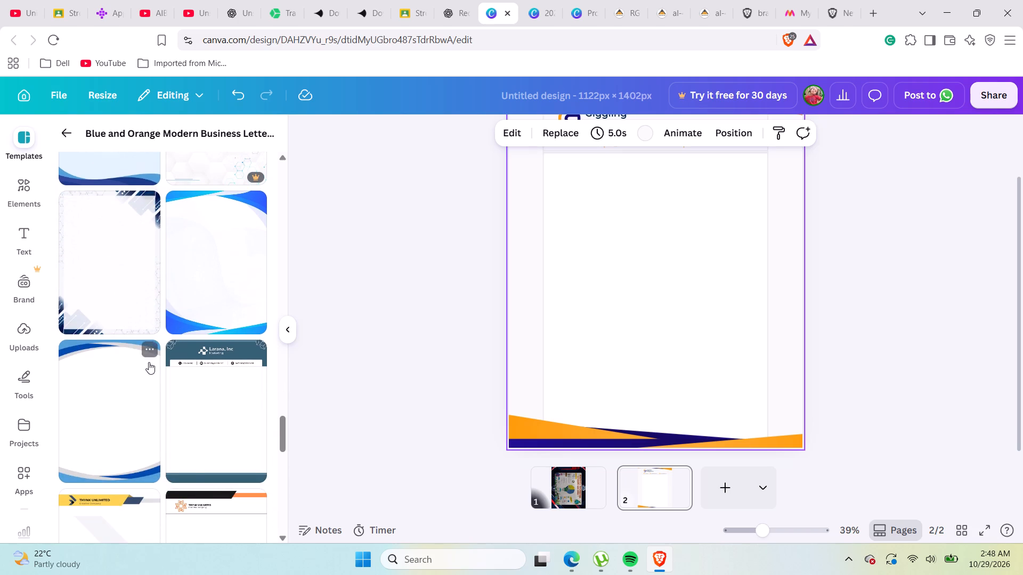
scroll(165, 365, down, 10)
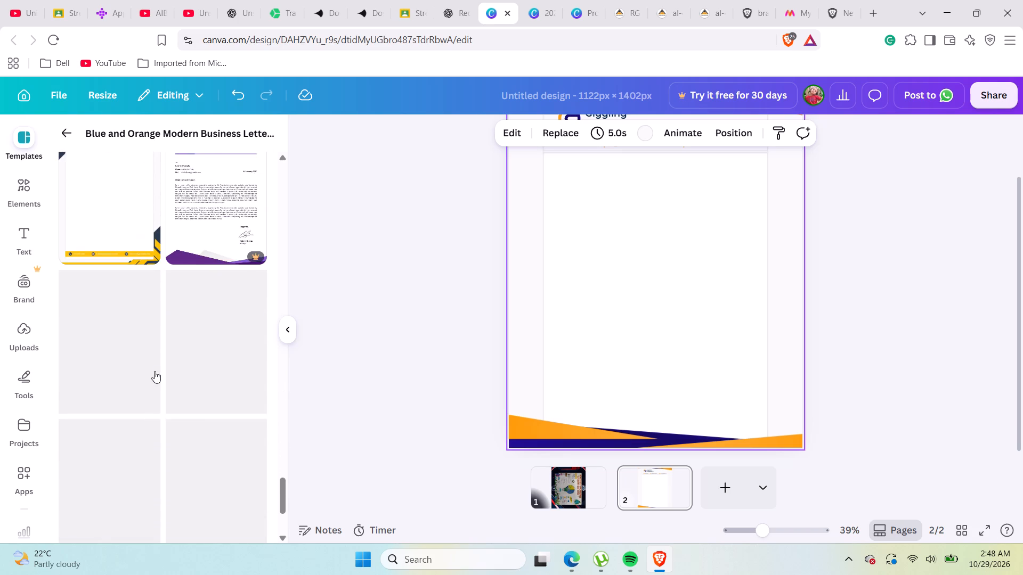
scroll(156, 363, down, 6)
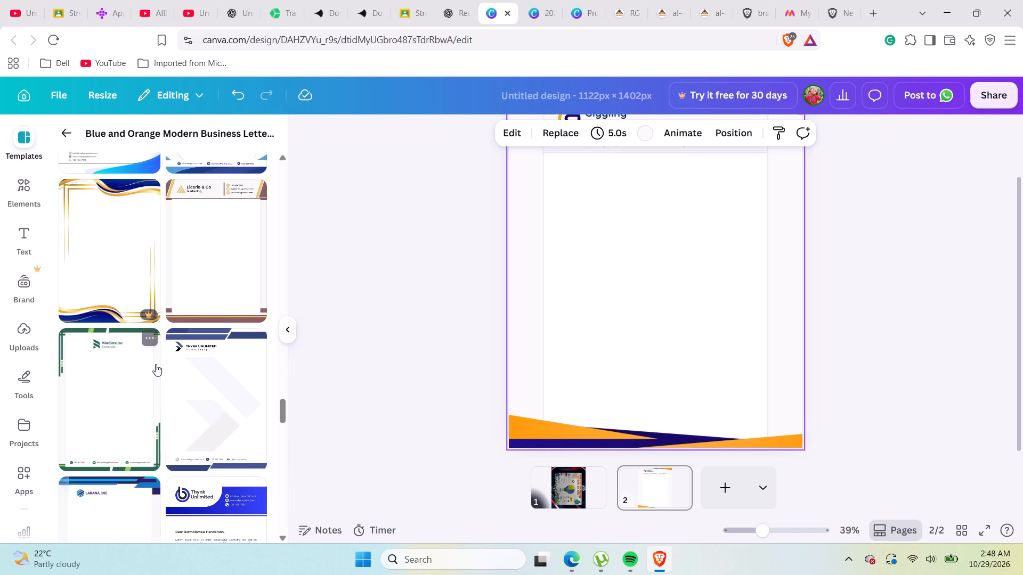
scroll(156, 364, down, 3)
scroll(156, 364, up, 1)
scroll(156, 365, down, 1)
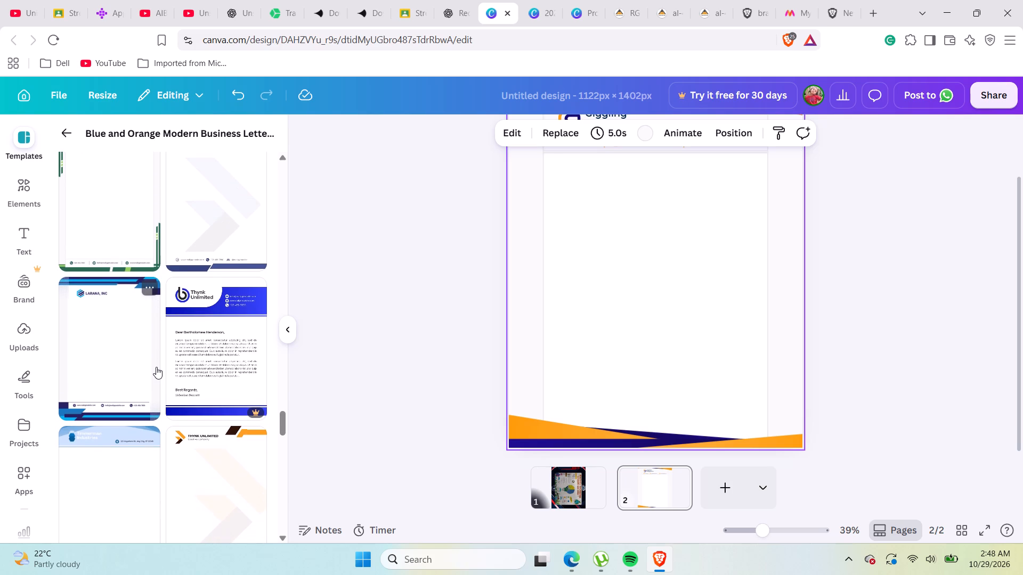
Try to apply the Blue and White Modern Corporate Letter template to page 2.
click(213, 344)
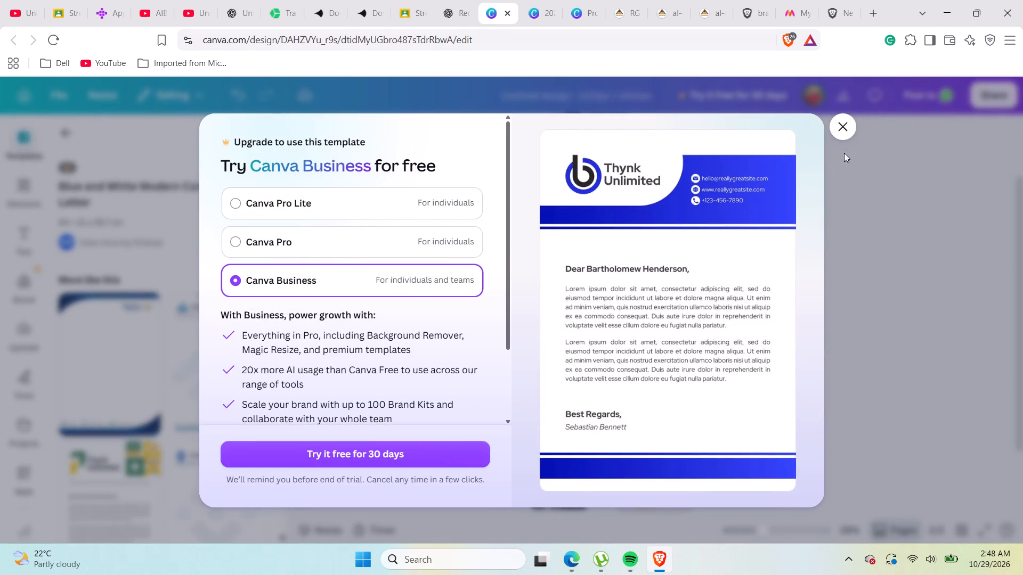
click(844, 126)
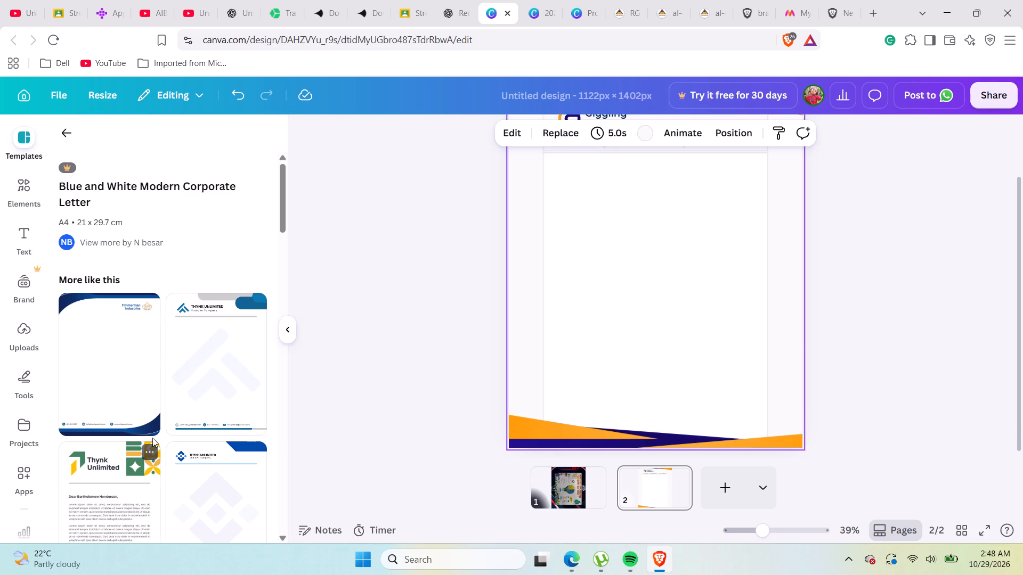
Find the Blue and White Modern Company Letterhead A4 among the similar templates, apply it to page 2 and check its header and footer.
scroll(184, 410, down, 7)
scroll(168, 432, up, 1)
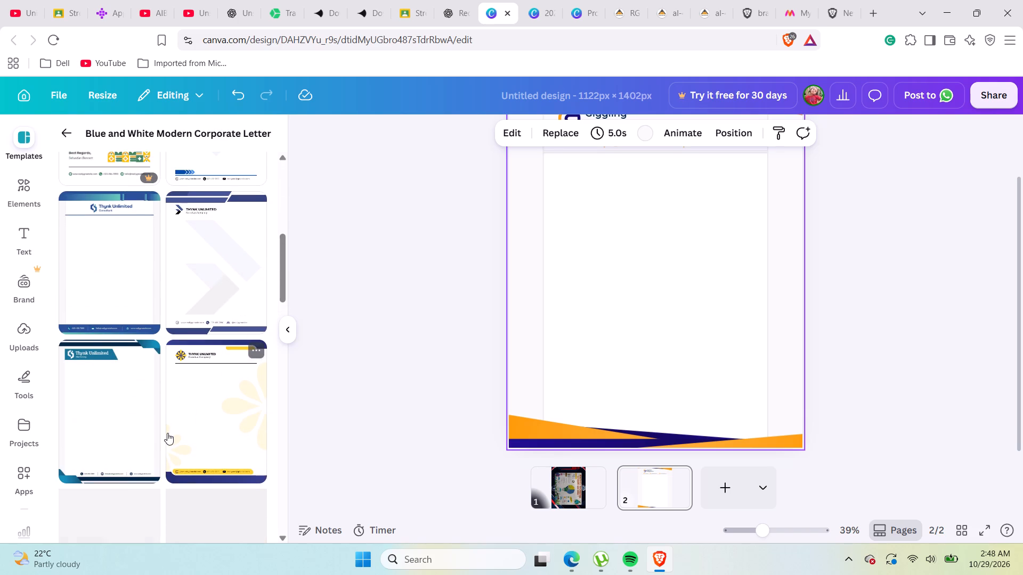
scroll(165, 436, down, 5)
scroll(164, 441, up, 1)
scroll(161, 447, down, 3)
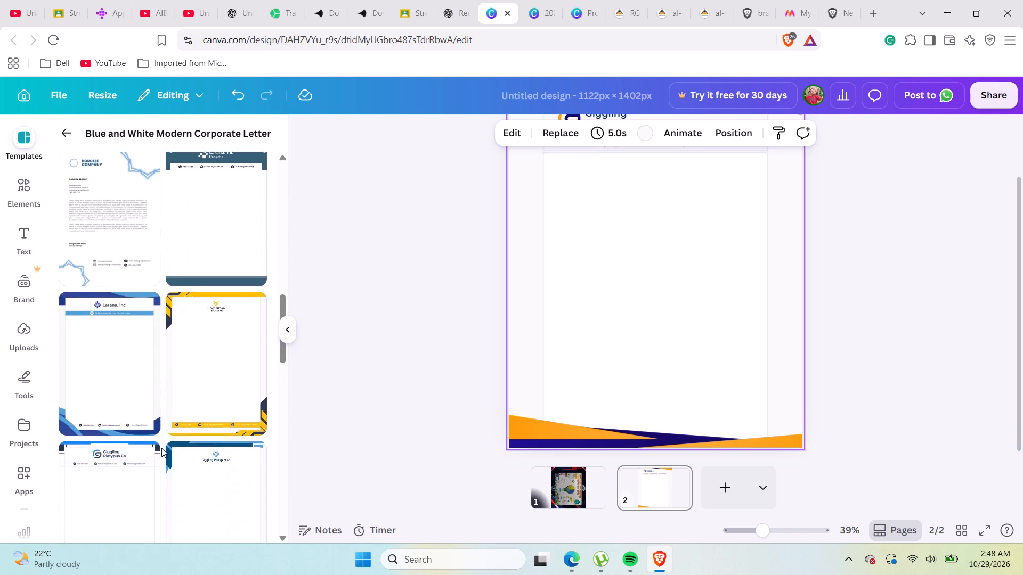
scroll(161, 448, up, 1)
scroll(161, 448, down, 5)
scroll(172, 435, up, 1)
scroll(145, 448, down, 3)
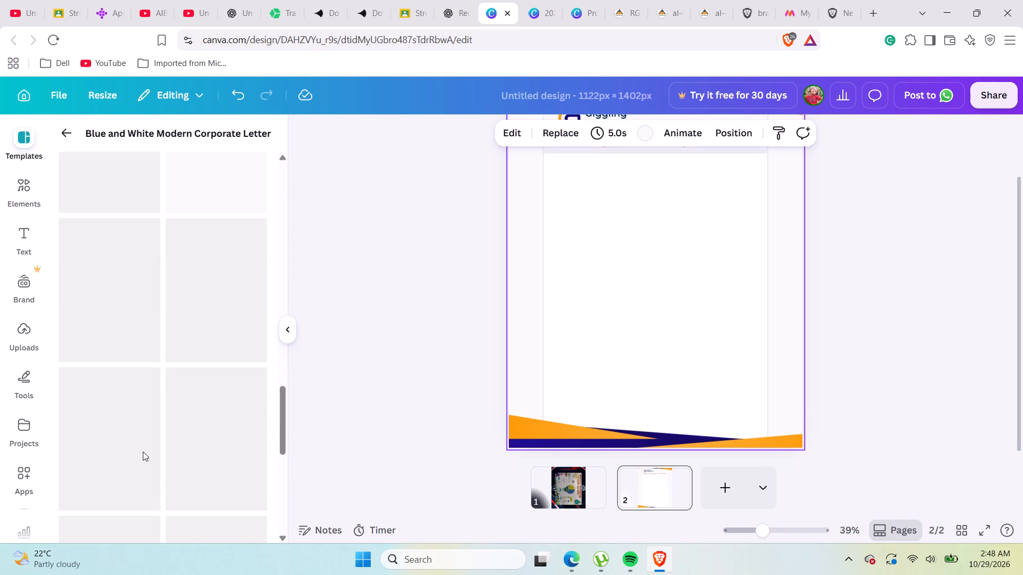
scroll(143, 451, down, 1)
scroll(135, 456, up, 6)
scroll(129, 455, down, 3)
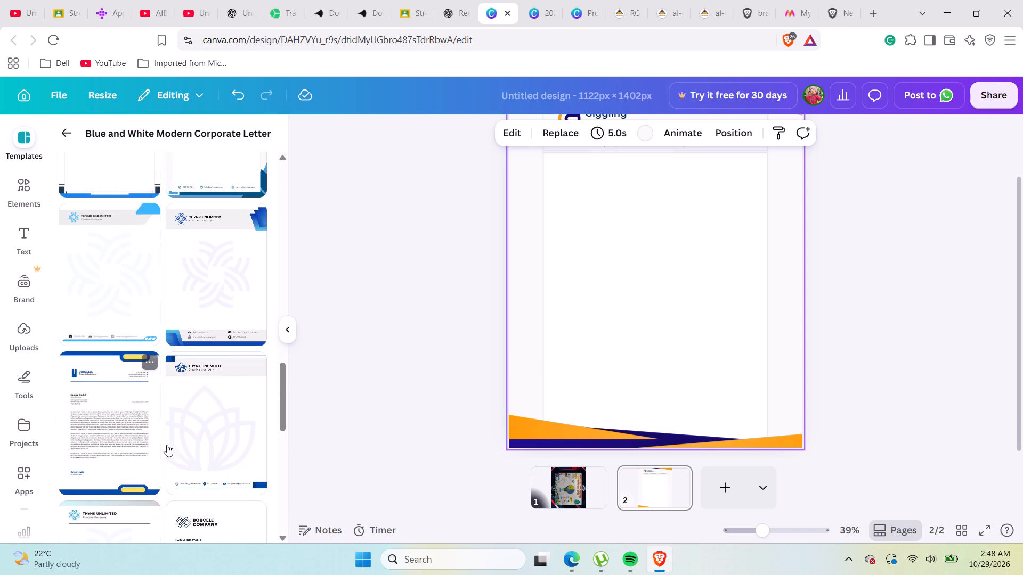
click(197, 330)
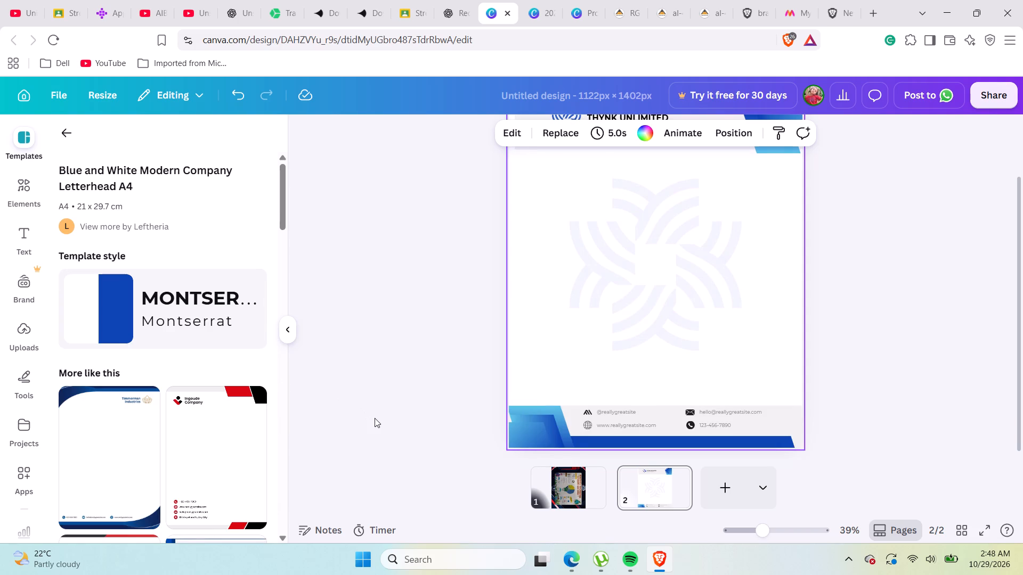
ctrl+scroll(479, 443, up, 1)
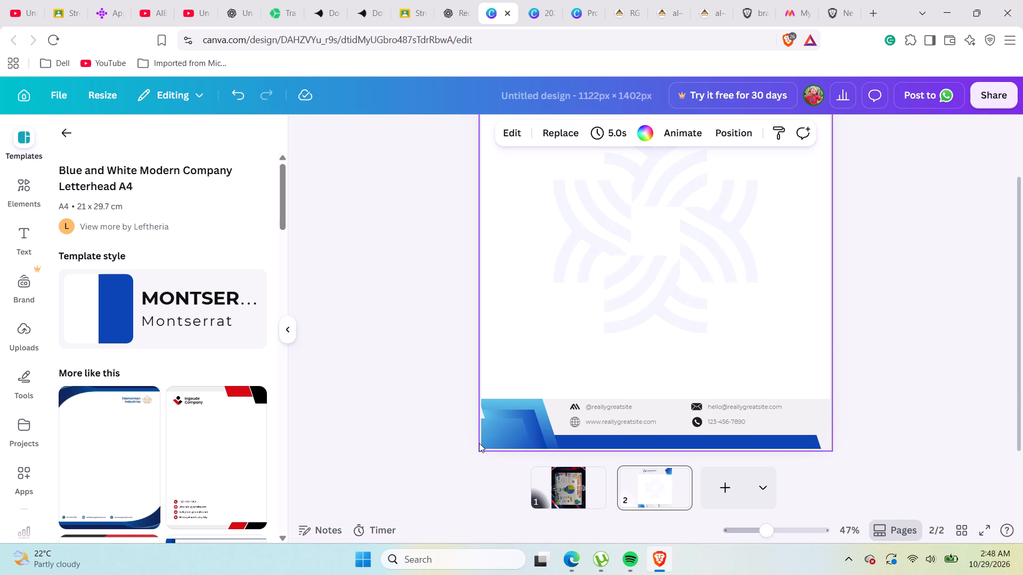
scroll(479, 443, up, 3)
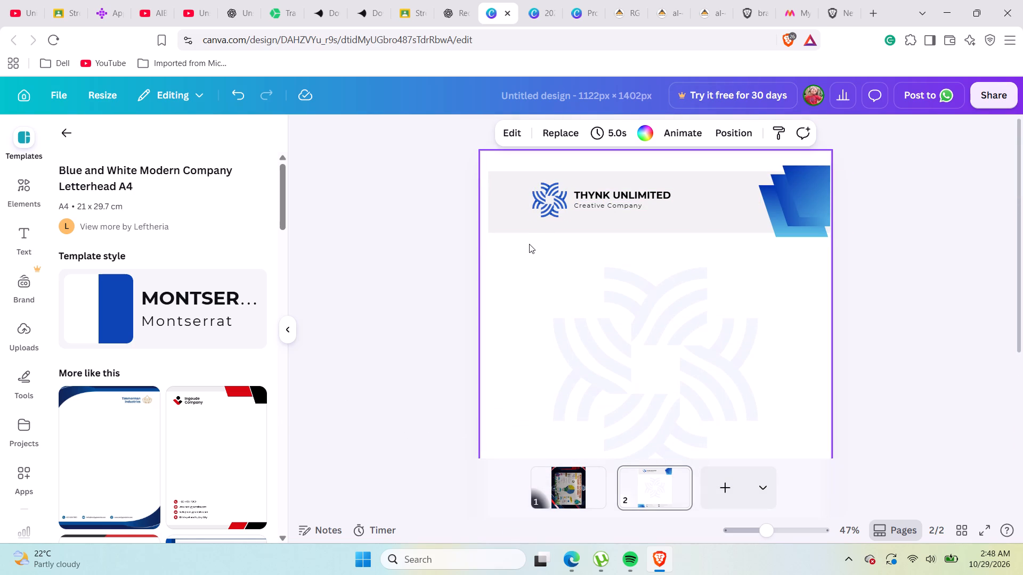
scroll(530, 244, down, 4)
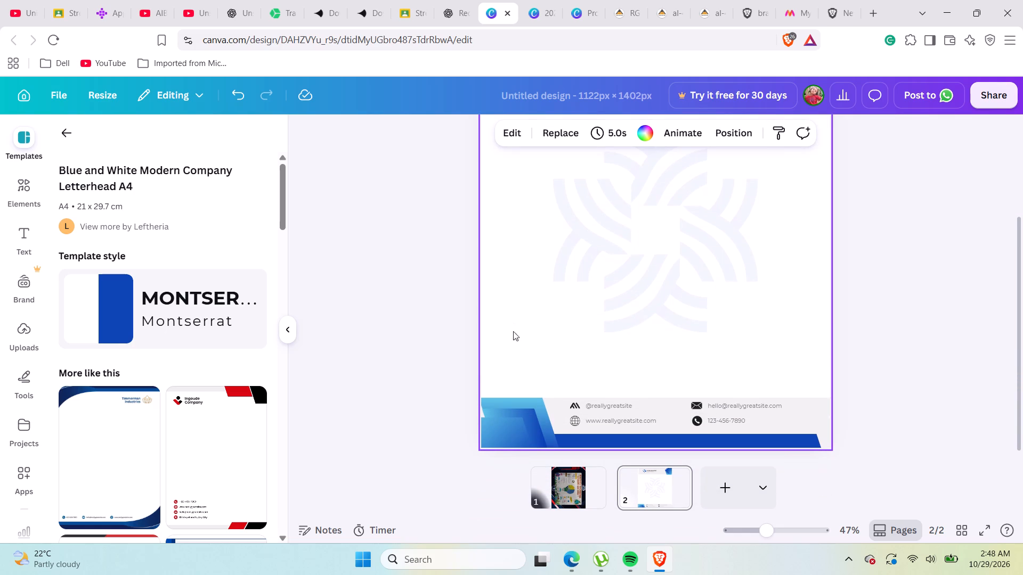
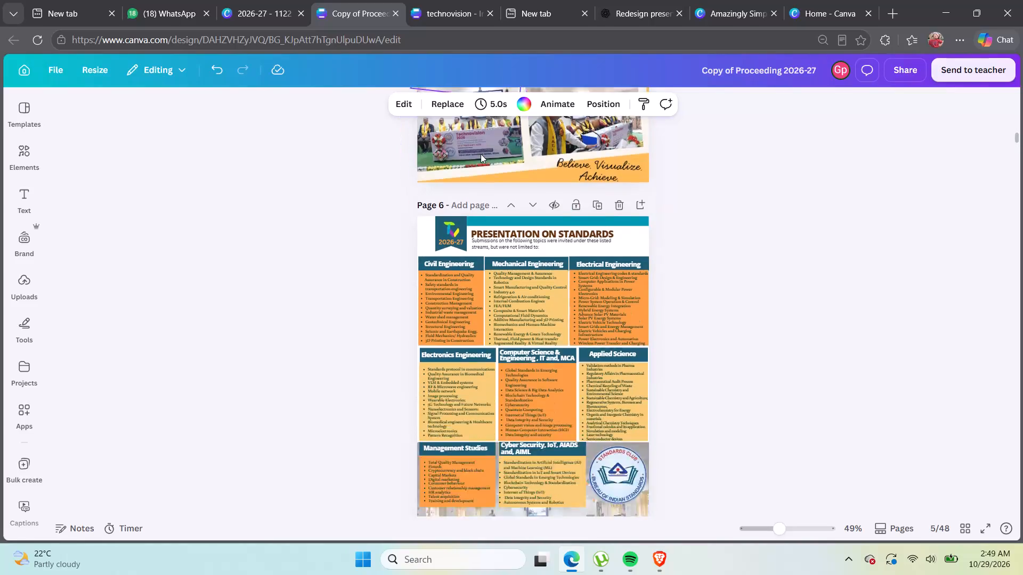
Add a blank page directly after page 7, the Technovision-2026 Poster Presentation page with the cybersecurity poster.
scroll(481, 154, down, 4)
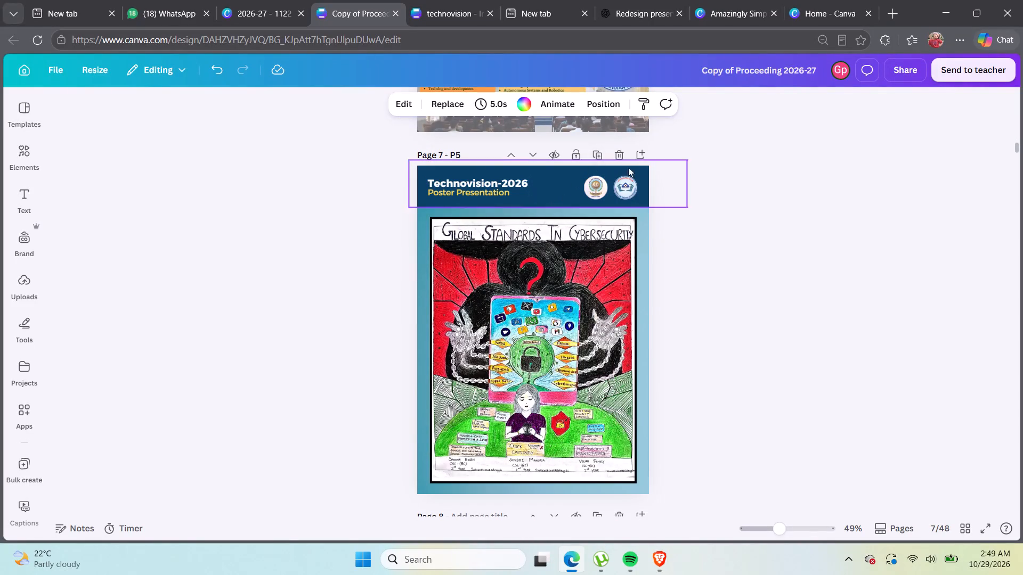
click(645, 156)
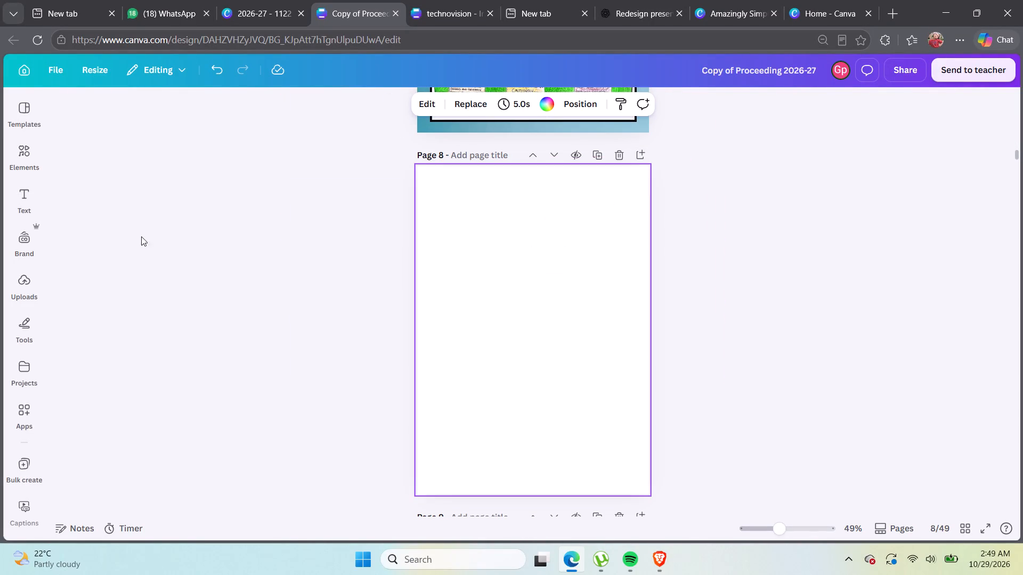
Search the A4 flyer templates for "header" and browse the results for a suitable header design.
click(14, 107)
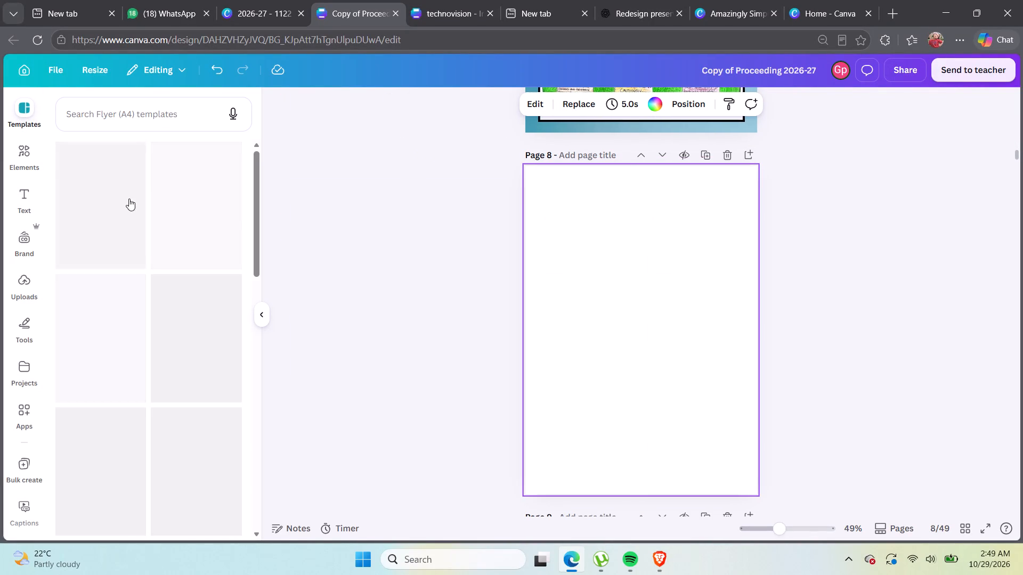
click(142, 112)
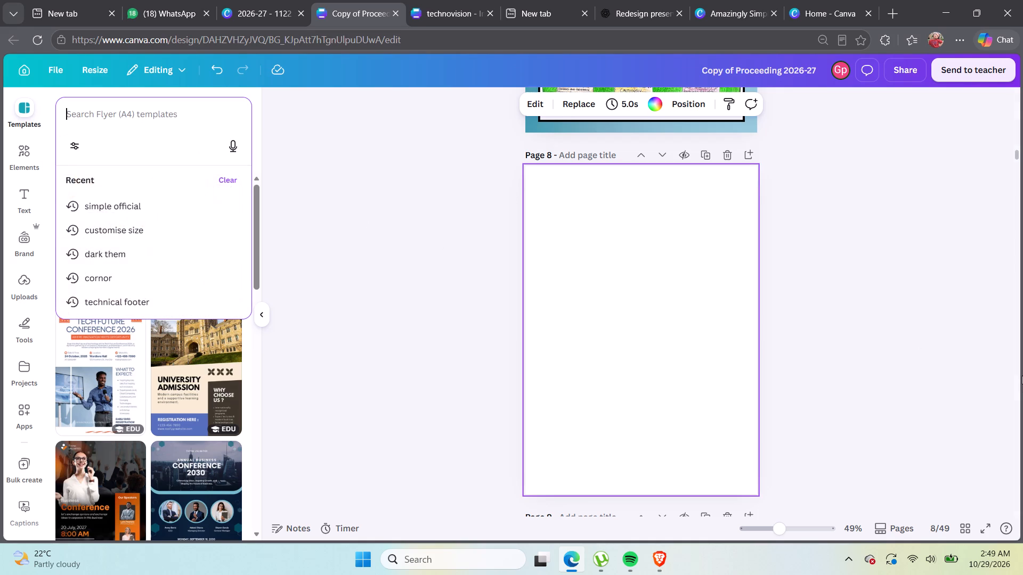
text(header)
key(Return)
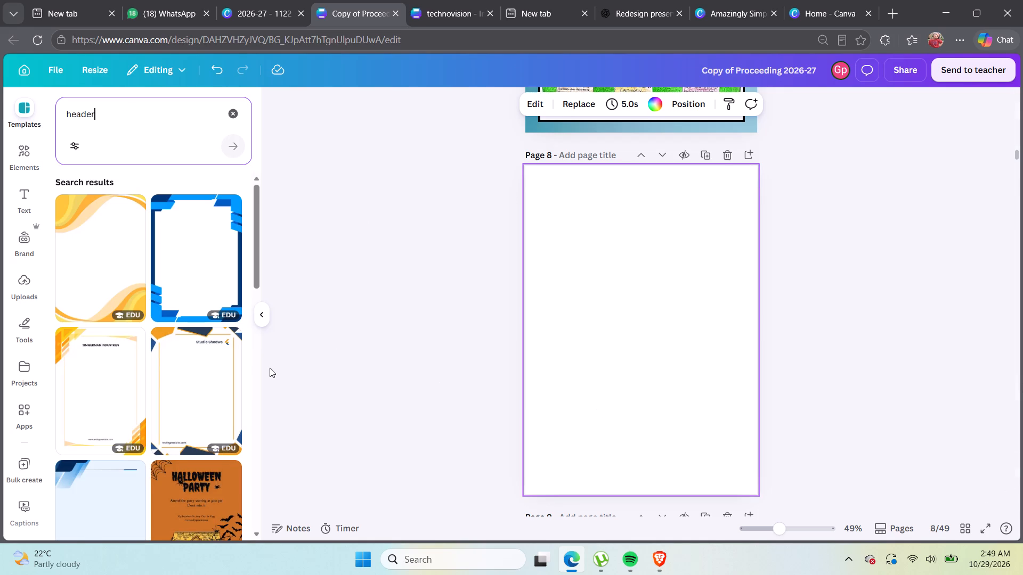
scroll(172, 412, down, 5)
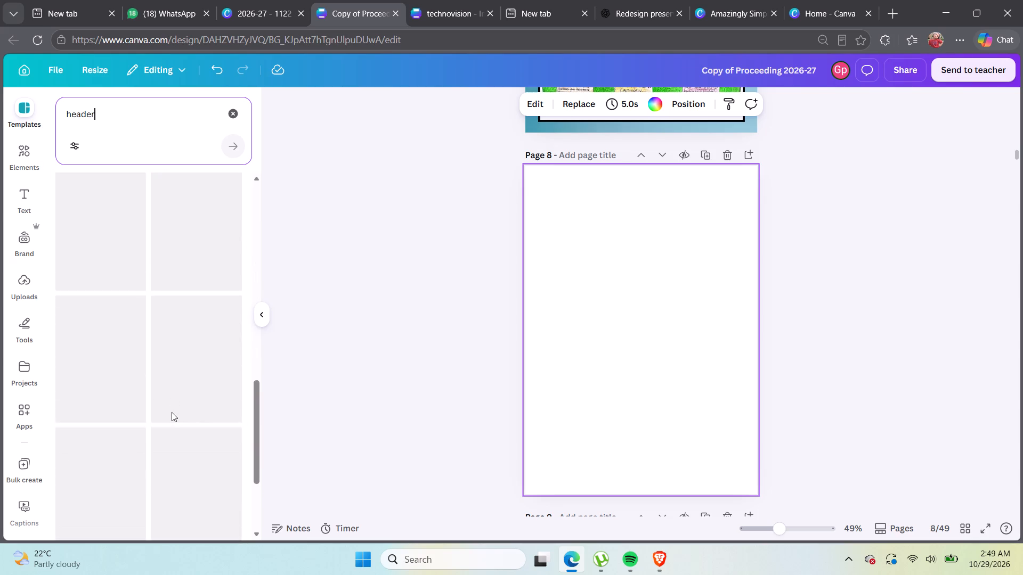
scroll(172, 412, up, 3)
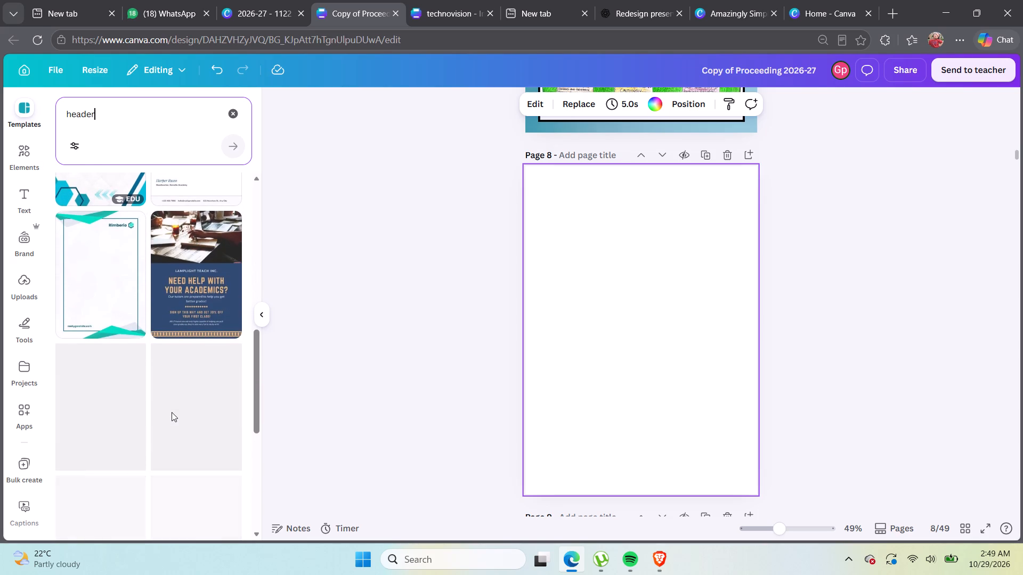
scroll(172, 412, down, 1)
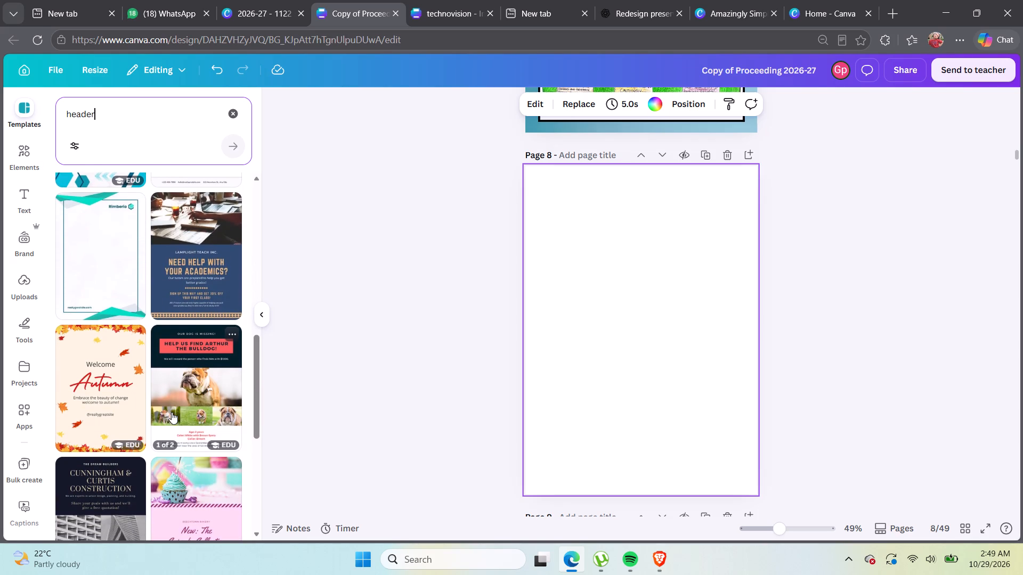
scroll(172, 412, down, 3)
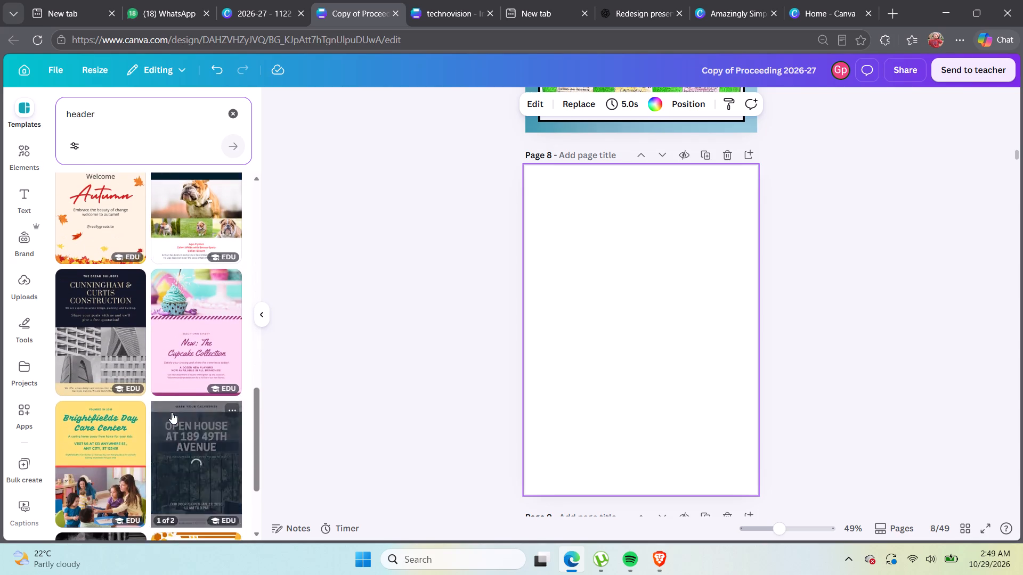
scroll(172, 412, down, 3)
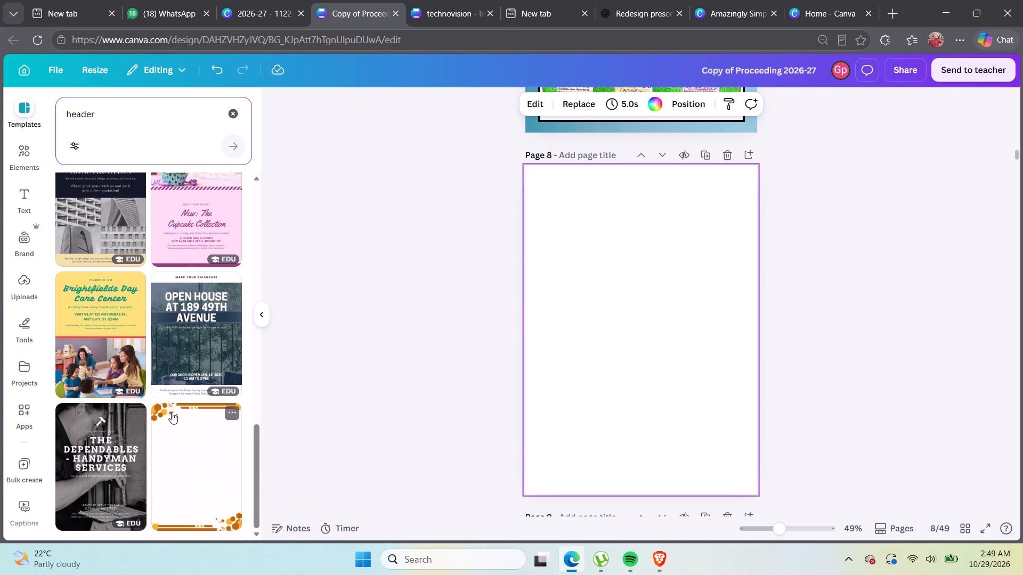
scroll(180, 415, down, 3)
Search the templates for "header and footer" and browse the results for a suitable page design.
key(space)
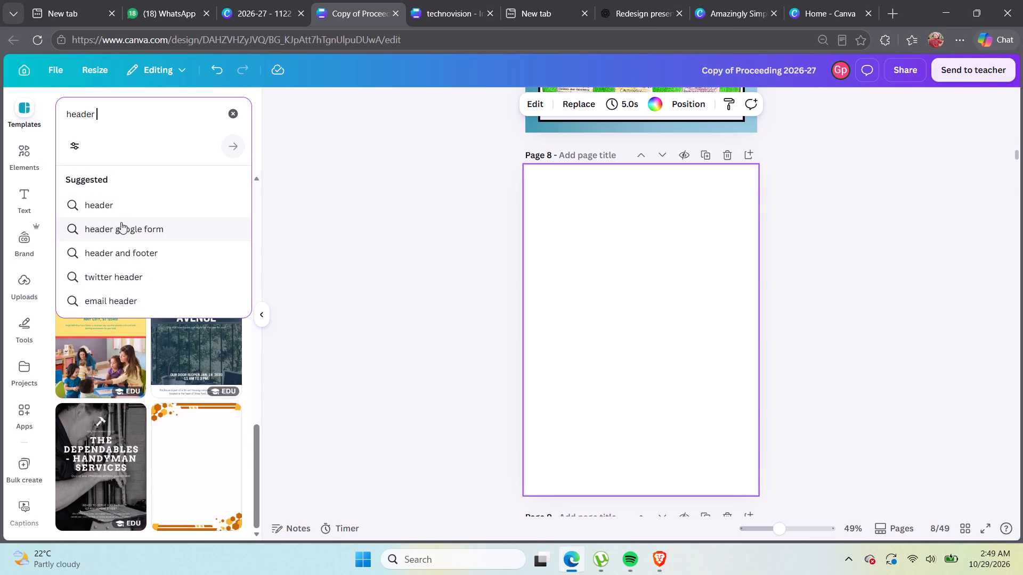
click(127, 248)
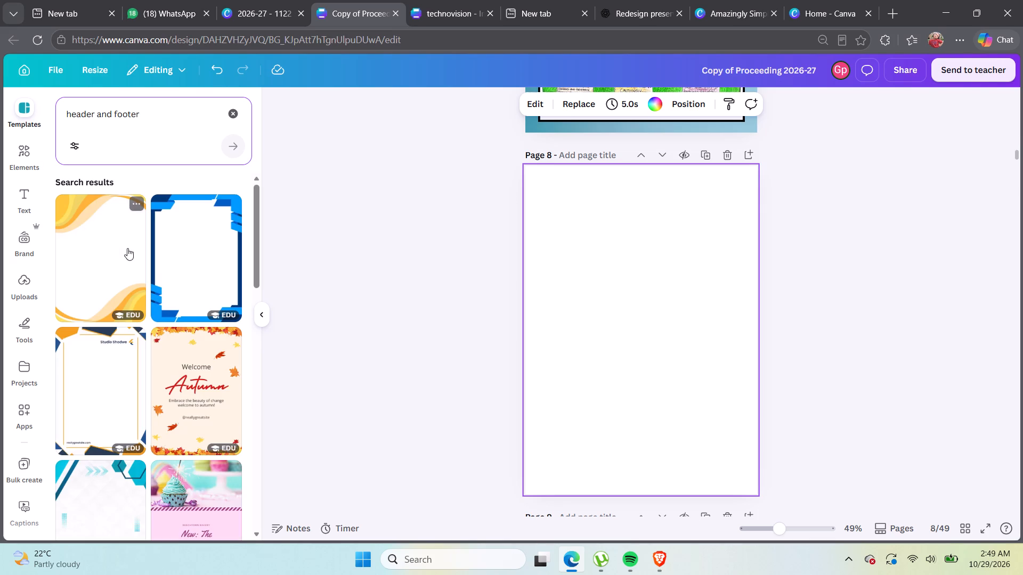
scroll(172, 338, down, 3)
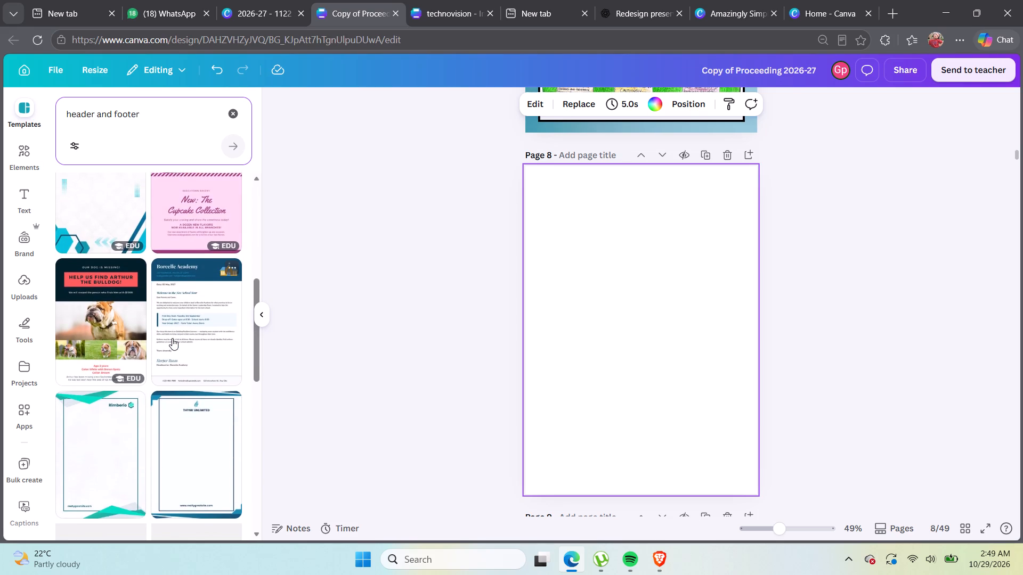
scroll(172, 338, down, 4)
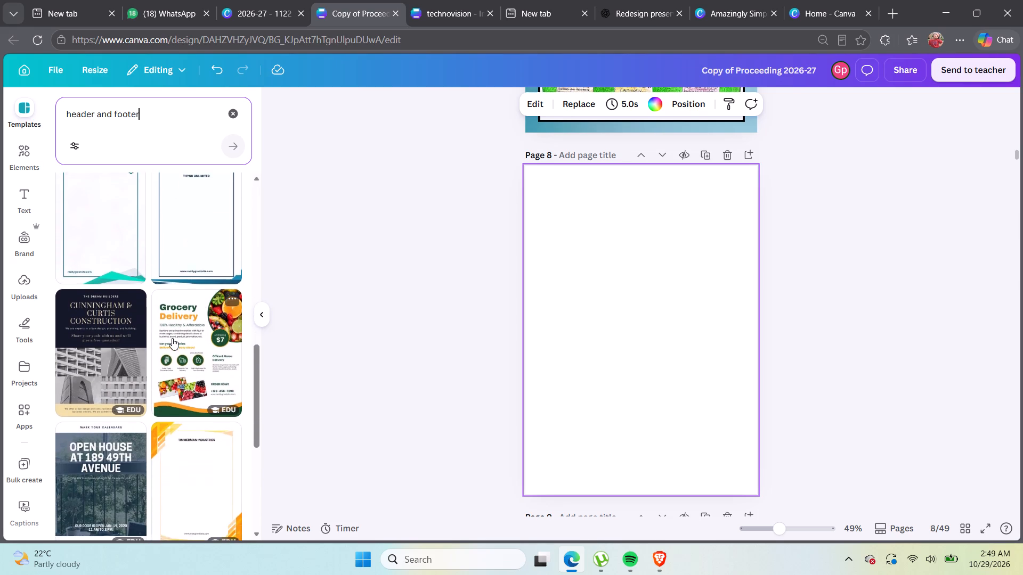
scroll(172, 338, down, 4)
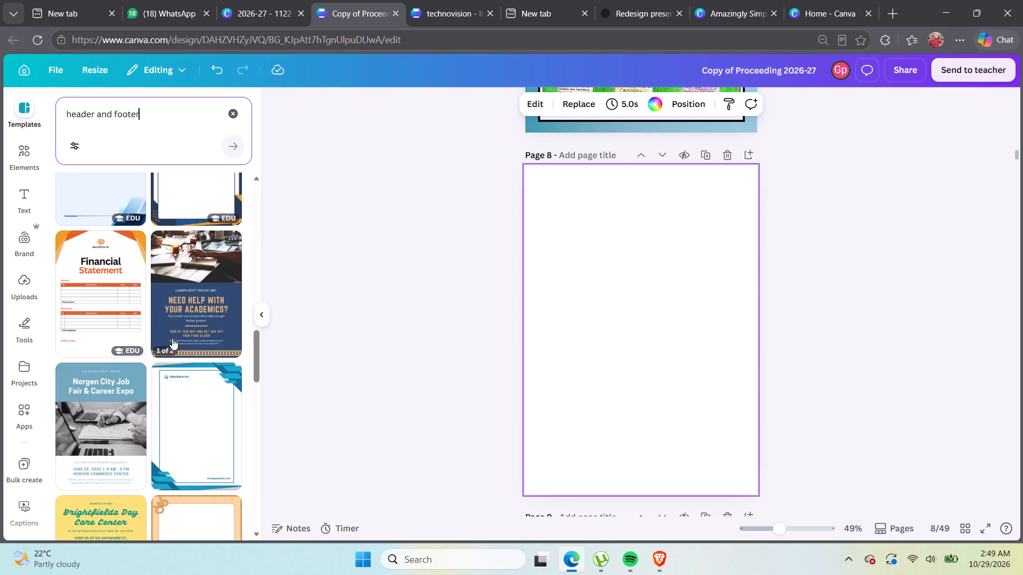
scroll(172, 338, down, 3)
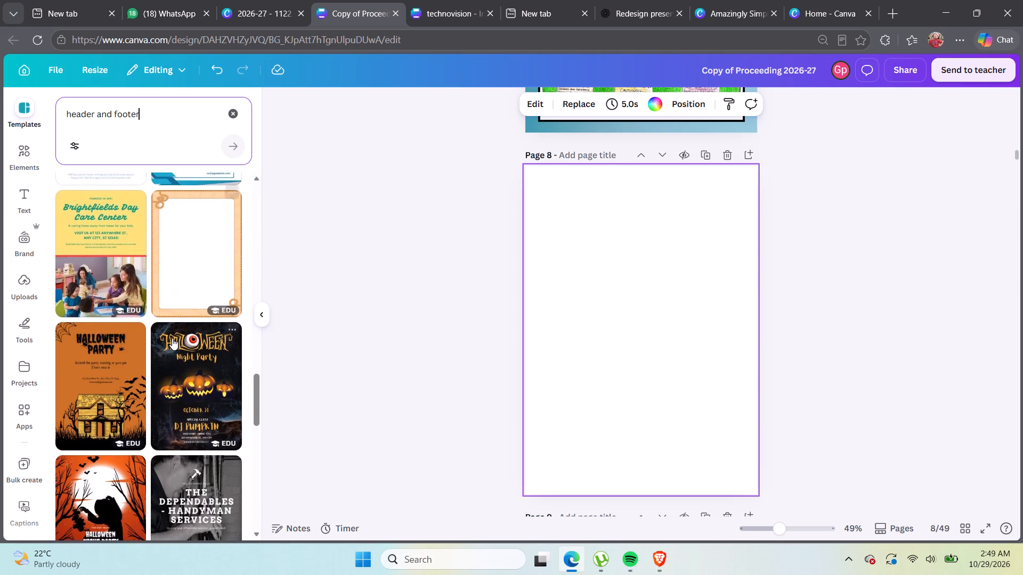
scroll(172, 338, down, 3)
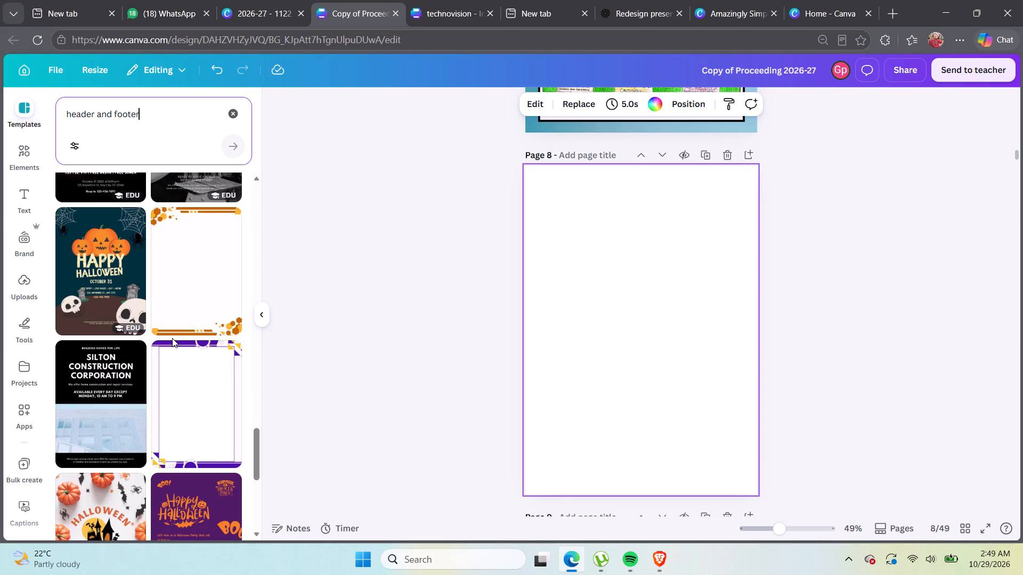
scroll(172, 338, down, 5)
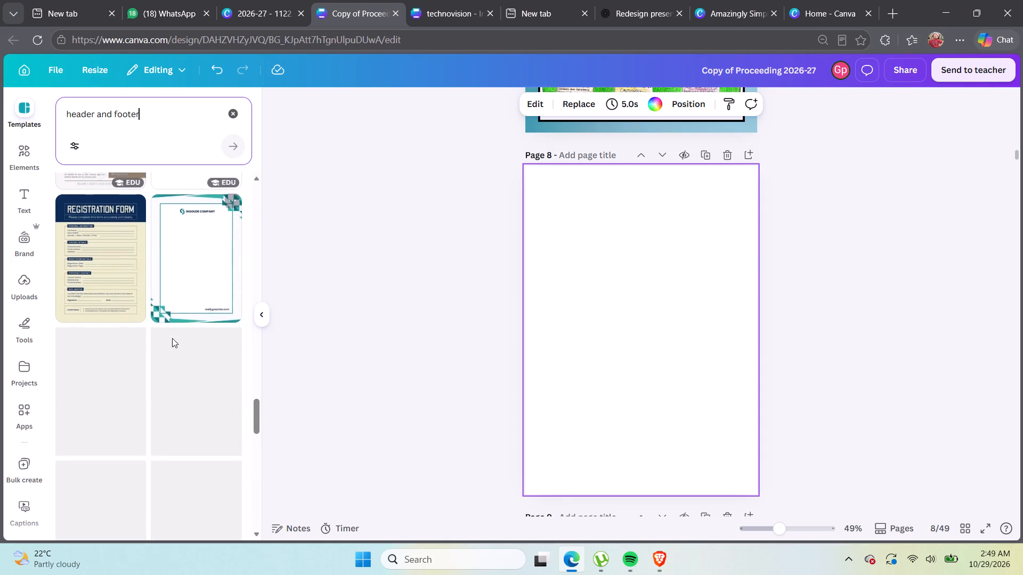
scroll(172, 338, up, 2)
scroll(172, 338, down, 4)
scroll(172, 338, up, 2)
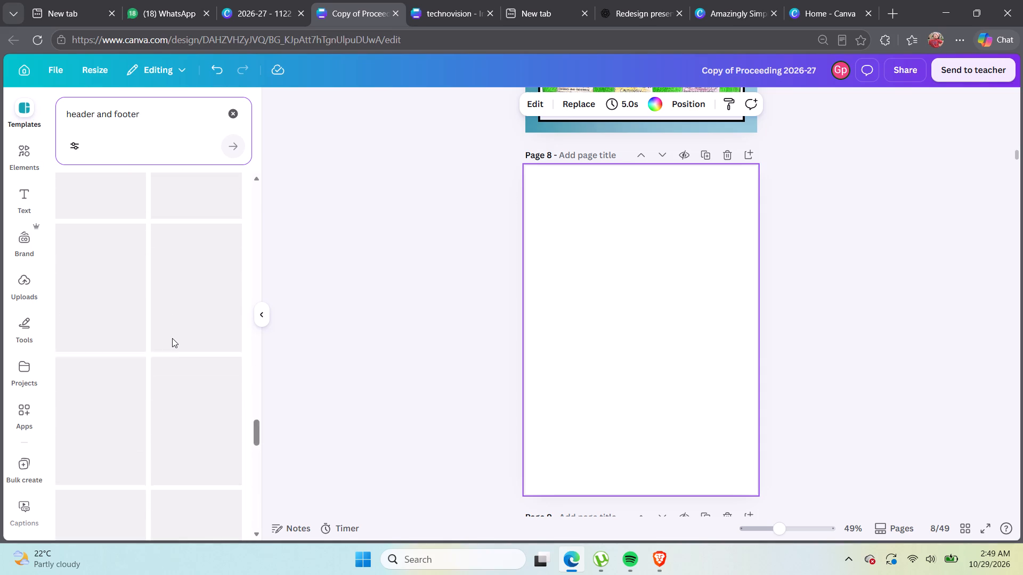
scroll(172, 338, up, 7)
scroll(172, 338, down, 2)
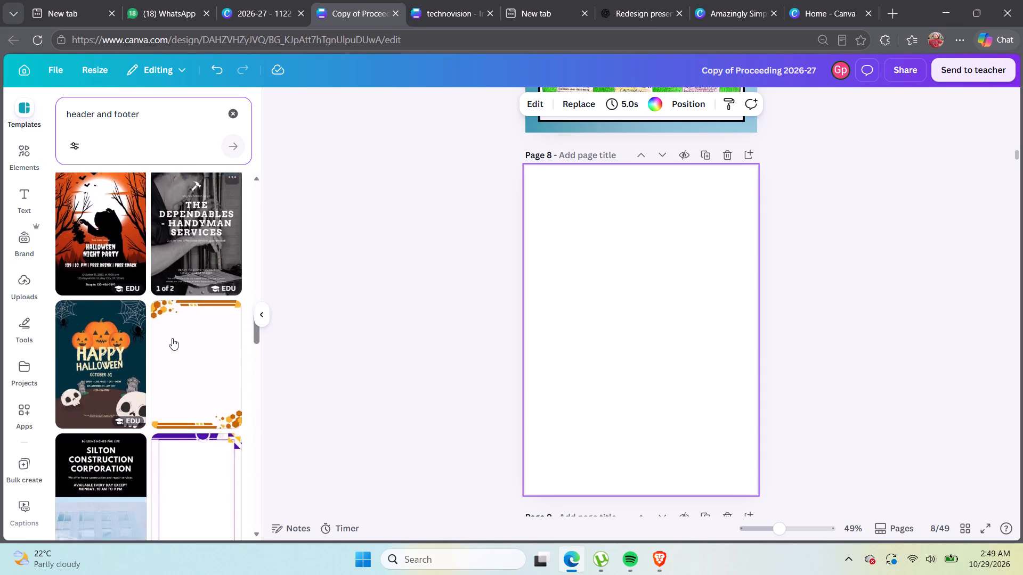
scroll(172, 338, down, 5)
scroll(172, 338, up, 1)
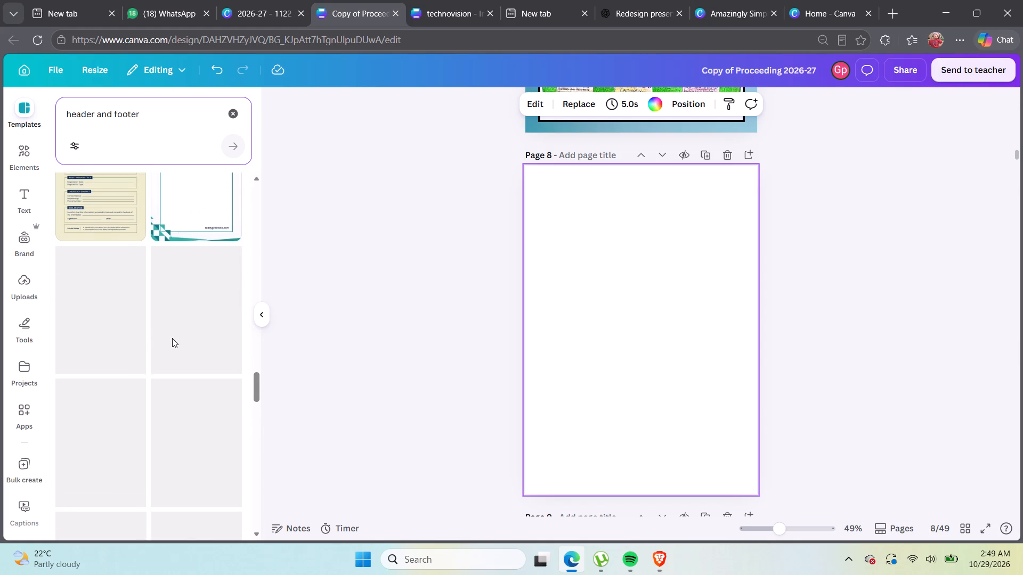
scroll(172, 338, up, 7)
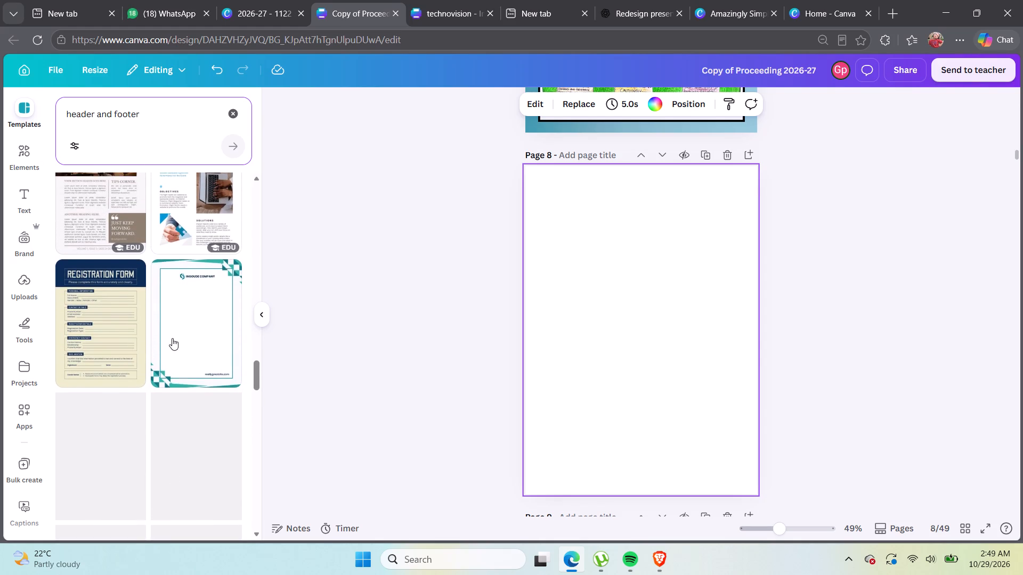
scroll(172, 338, up, 8)
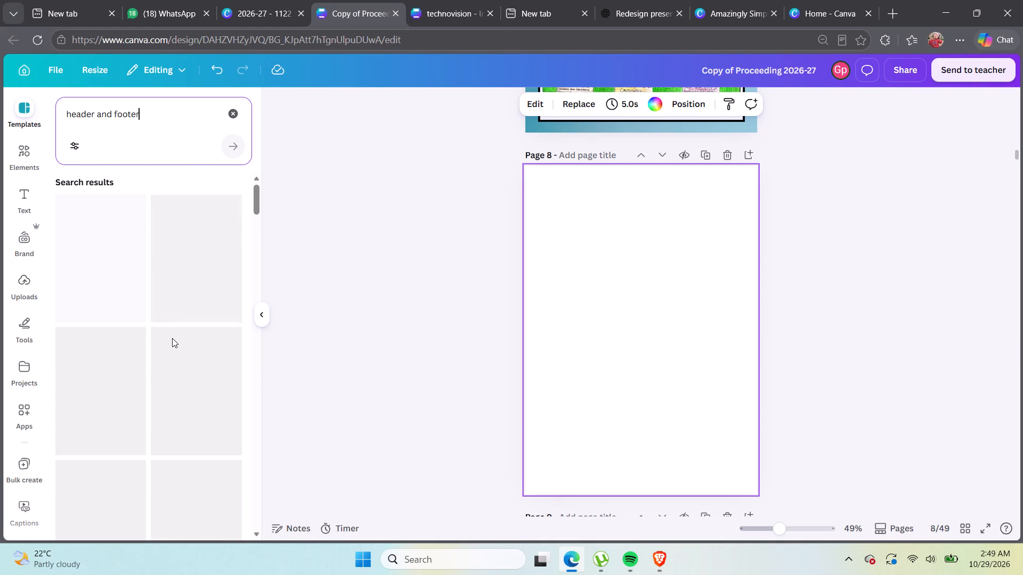
Go through the "header and footer" template results again from the start, comparing the header and border designs.
scroll(172, 338, up, 3)
scroll(172, 338, down, 5)
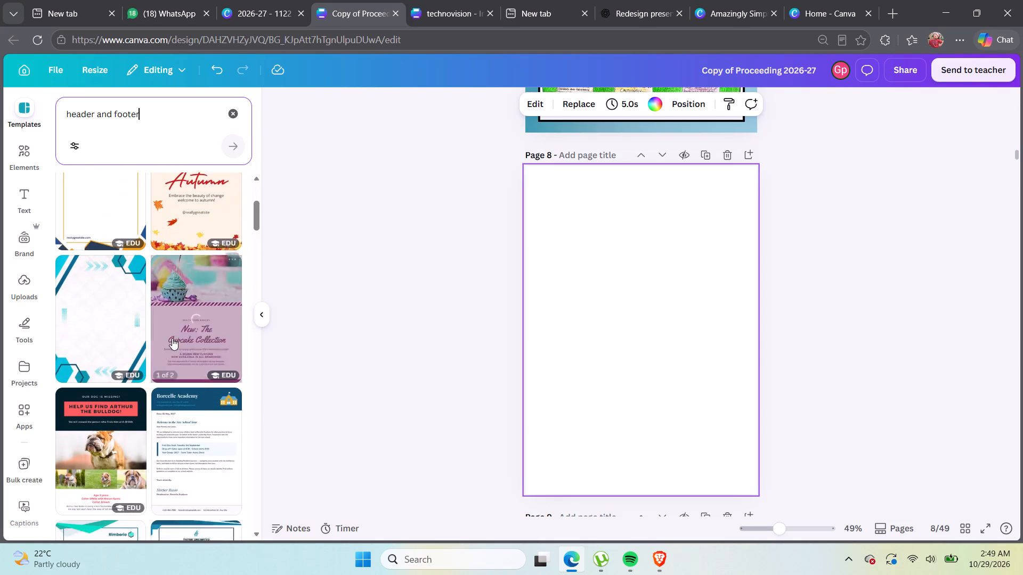
scroll(172, 338, down, 1)
scroll(169, 416, down, 5)
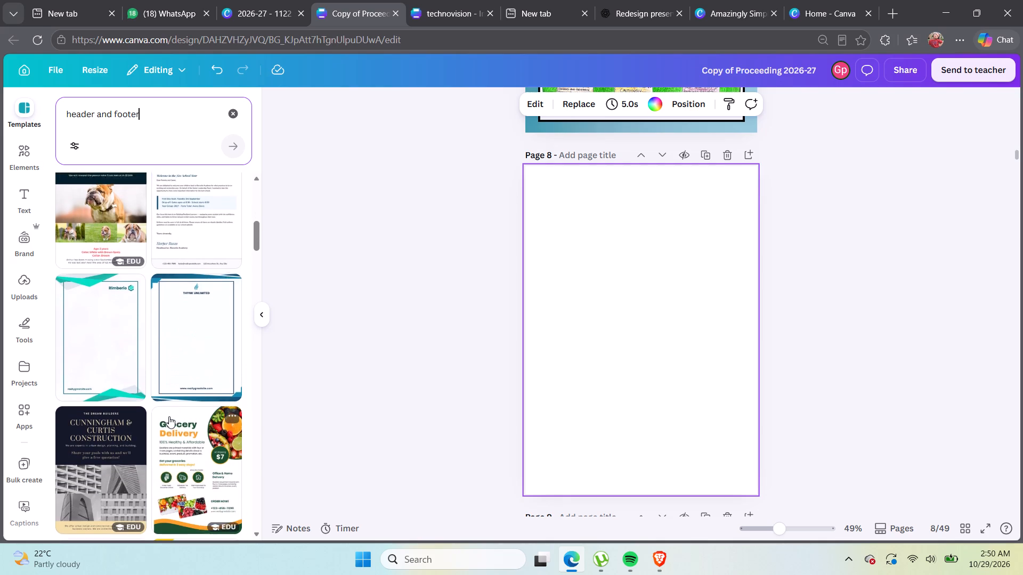
scroll(169, 416, down, 6)
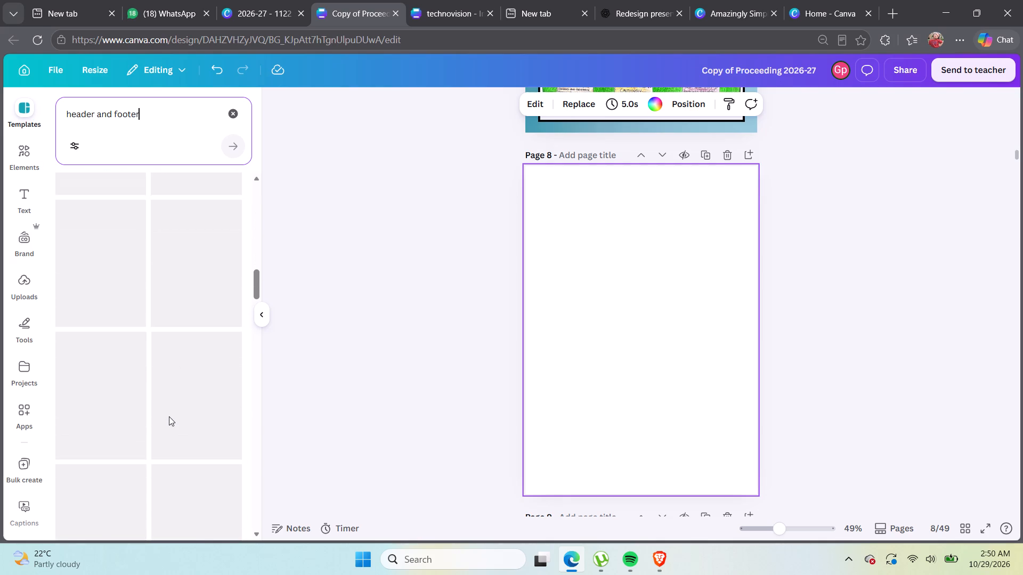
scroll(169, 416, down, 3)
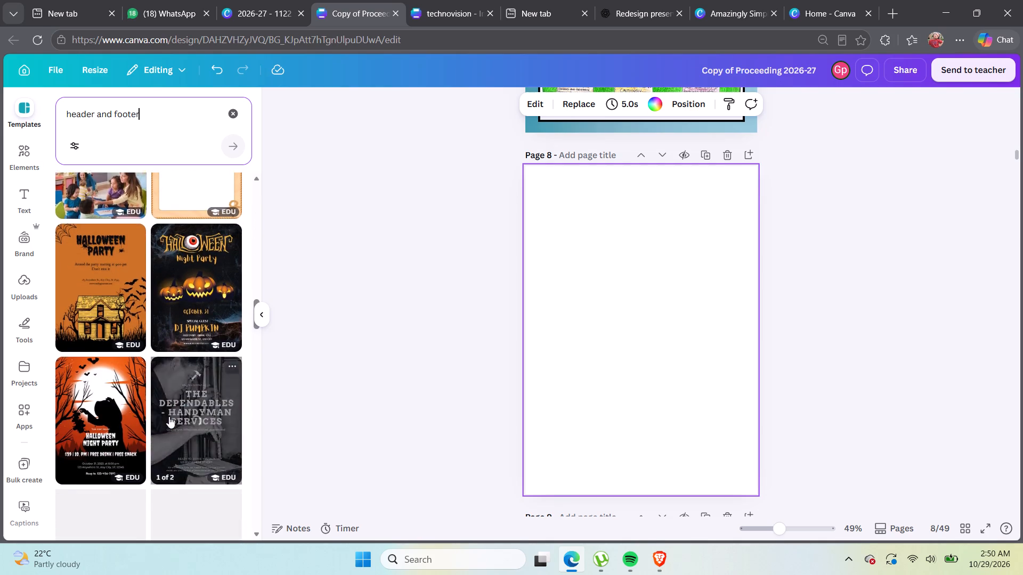
scroll(169, 416, down, 3)
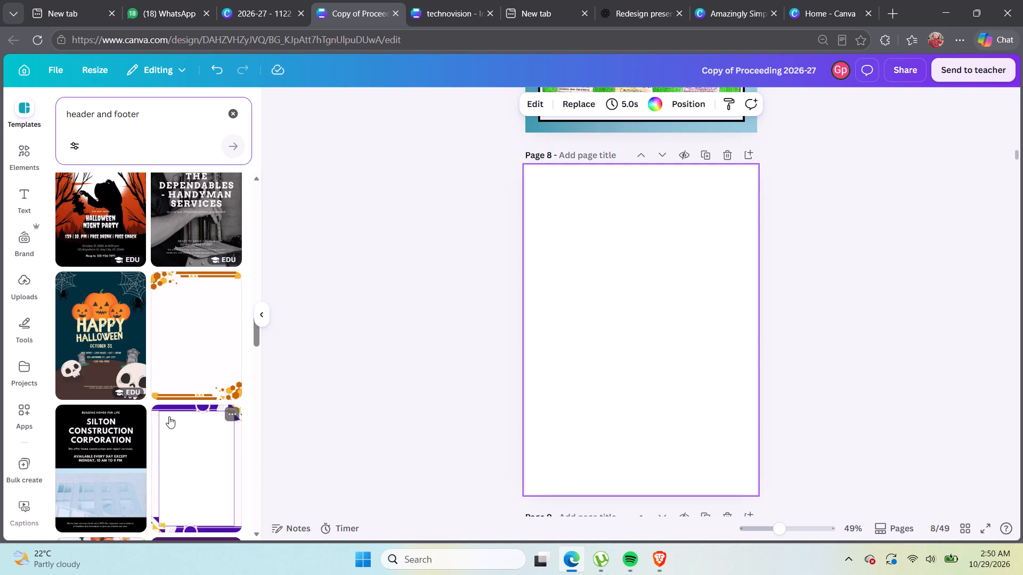
scroll(169, 416, down, 9)
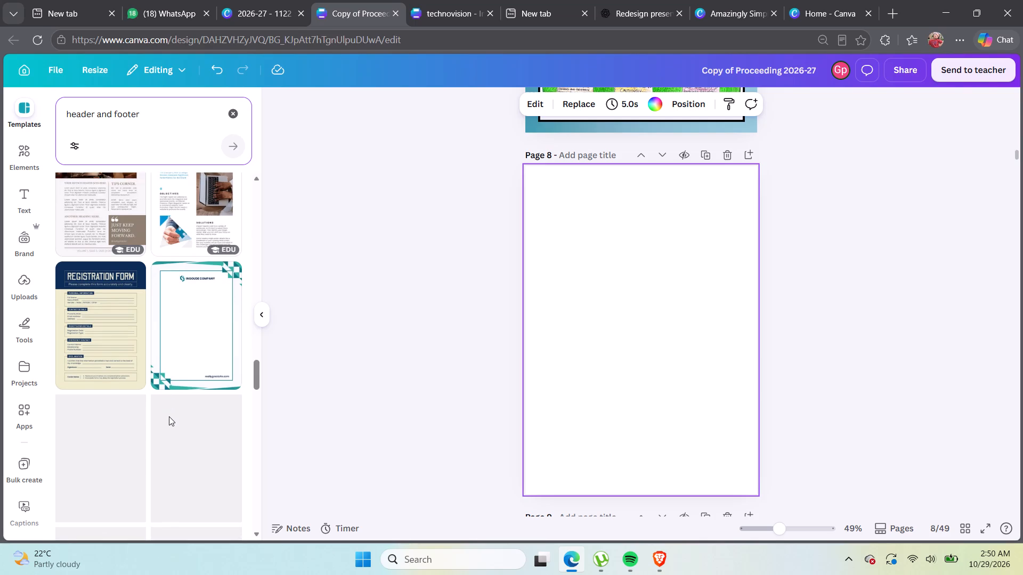
scroll(169, 416, down, 2)
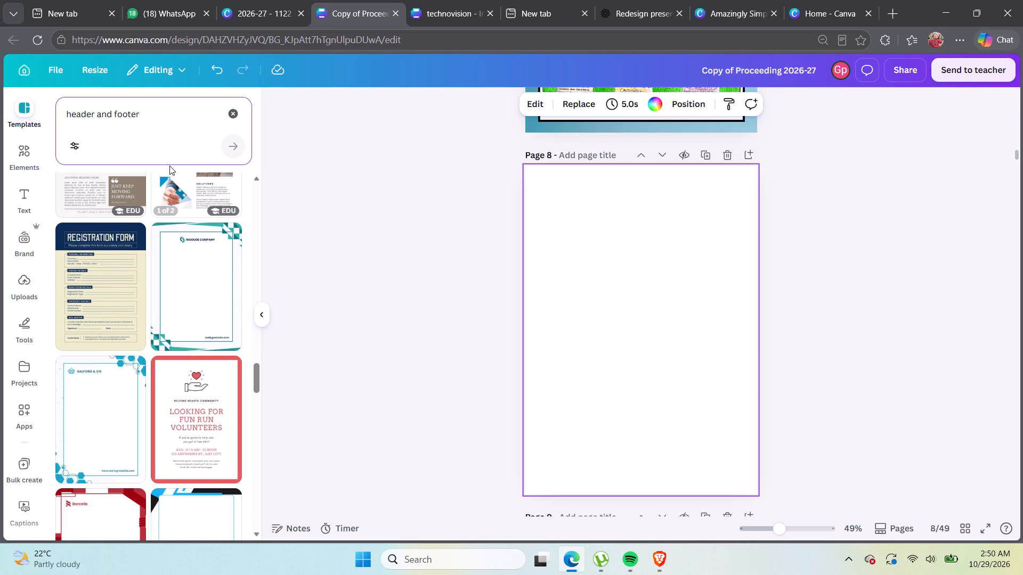
Clear the "header and footer" text from the template search.
key(BackSpace)
key(BackSpace)
key(BackSpace)
key(BackSpace)
key(BackSpace)
key(BackSpace)
key(BackSpace)
key(BackSpace)
key(BackSpace)
key(BackSpace)
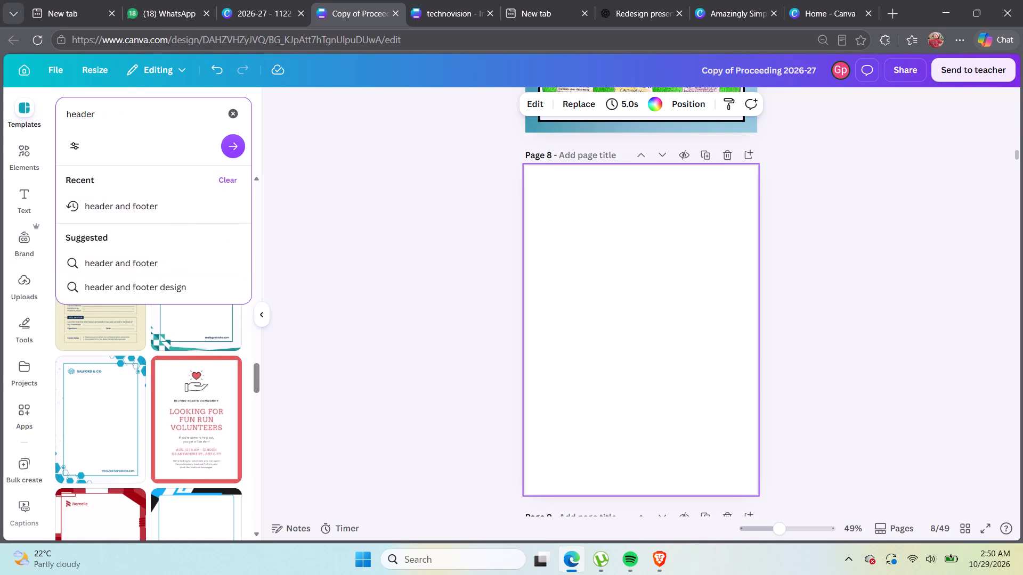
key(BackSpace)
key(BackSpace)
key(BackSpace)
key(BackSpace)
key(BackSpace)
key(BackSpace)
key(BackSpace)
key(BackSpace)
key(BackSpace)
key(BackSpace)
key(BackSpace)
key(BackSpace)
key(BackSpace)
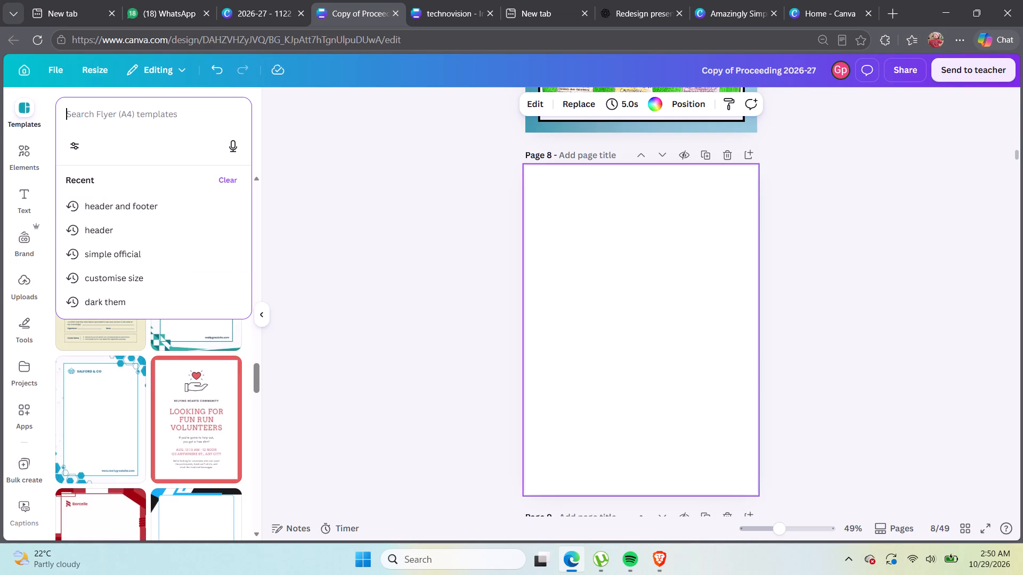
scroll(169, 166, up, 2)
Search the templates for "photo frame" and browse the results for a page design suited to the poster on page 7.
scroll(537, 264, up, 3)
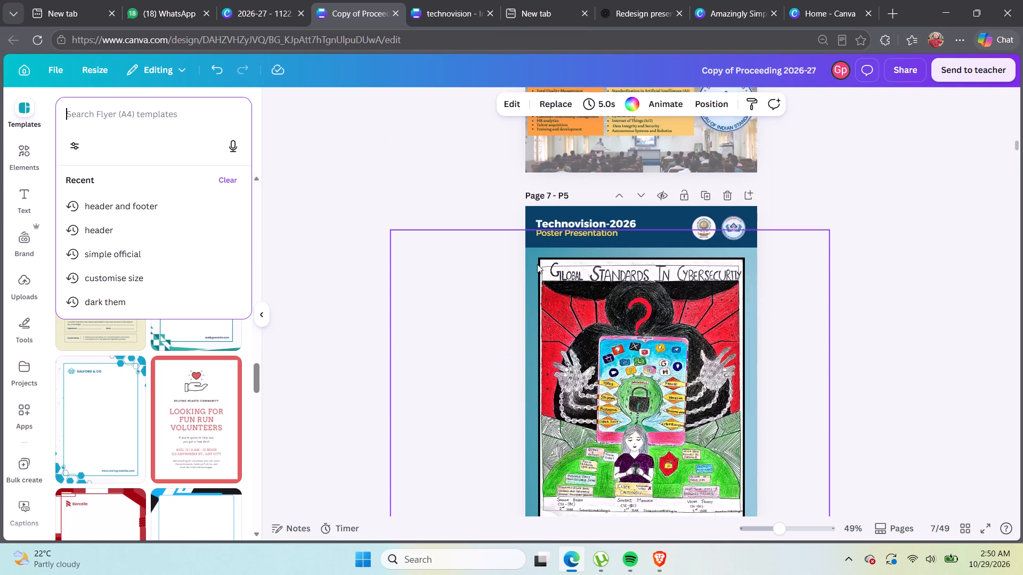
scroll(537, 264, up, 1)
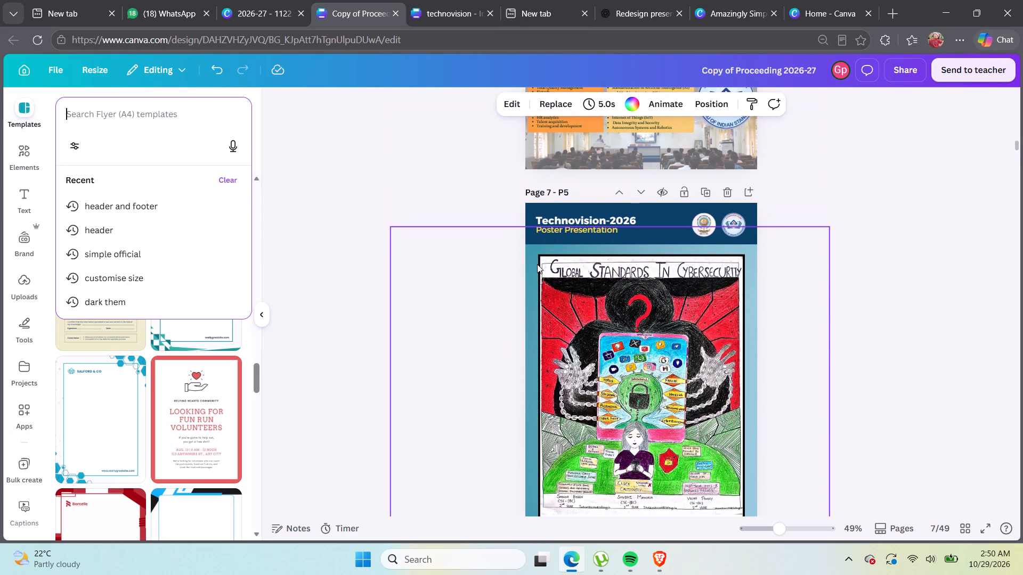
scroll(537, 264, up, 2)
text(photo)
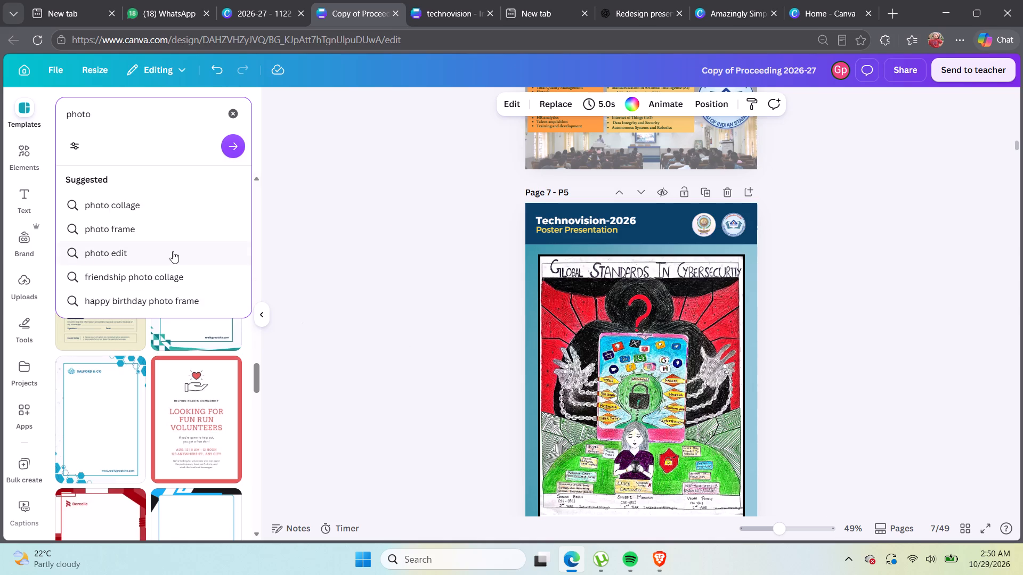
click(166, 234)
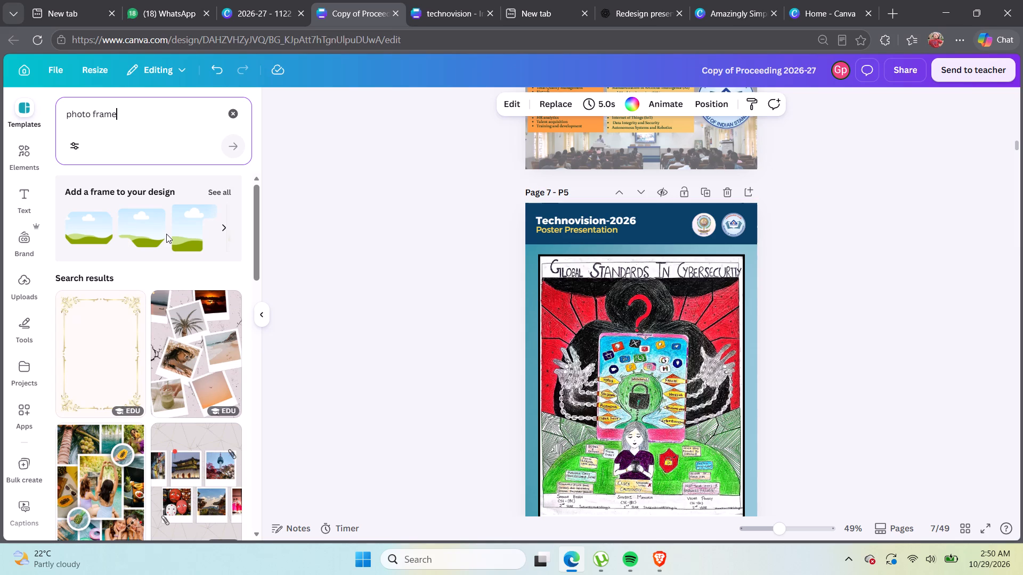
scroll(67, 527, down, 2)
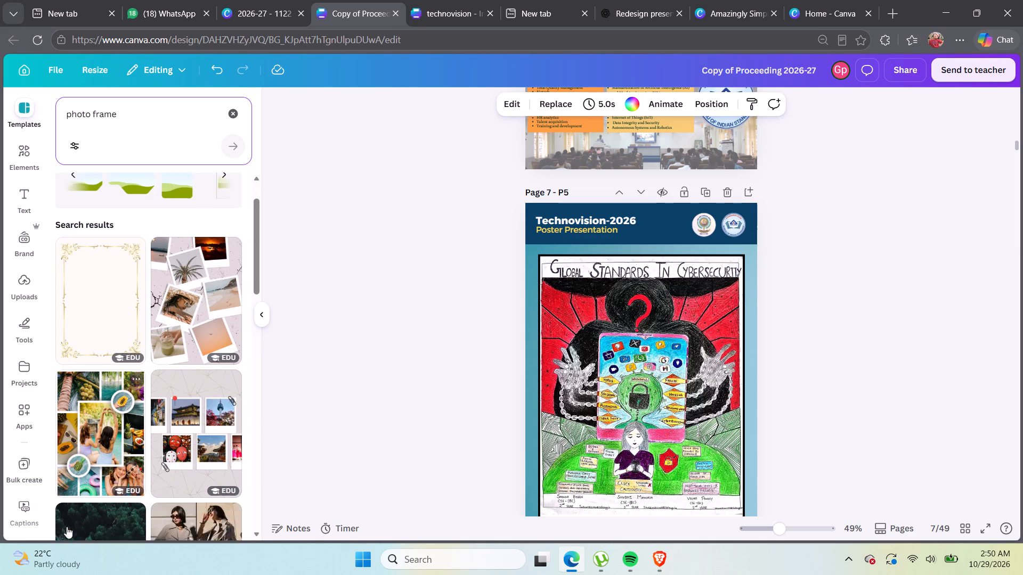
scroll(67, 527, down, 6)
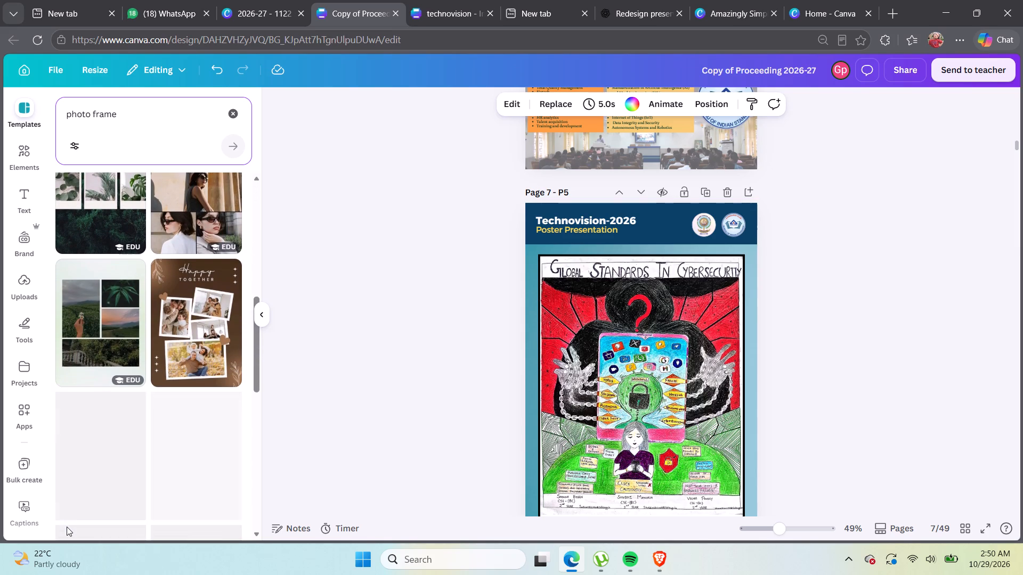
scroll(67, 527, up, 1)
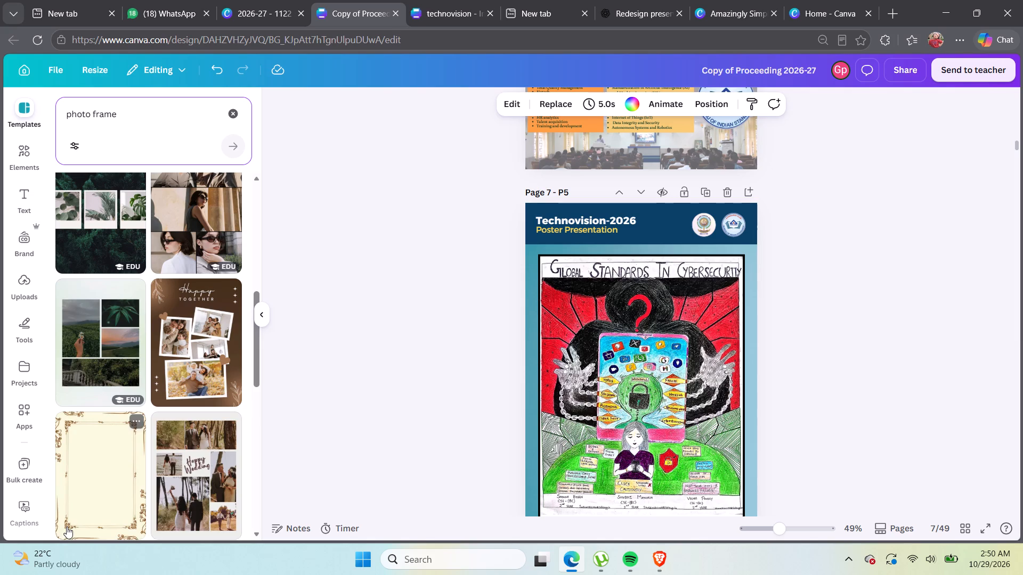
Refine the template search to "single photo frame" and browse the results for a suitable frame or border design.
click(68, 110)
text(single)
key(space)
key(Return)
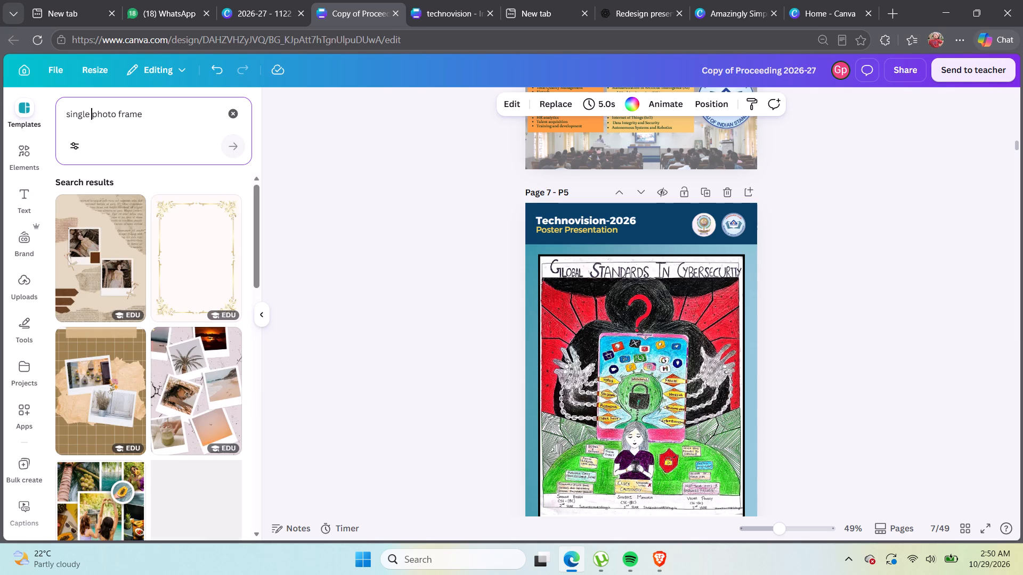
scroll(135, 302, down, 5)
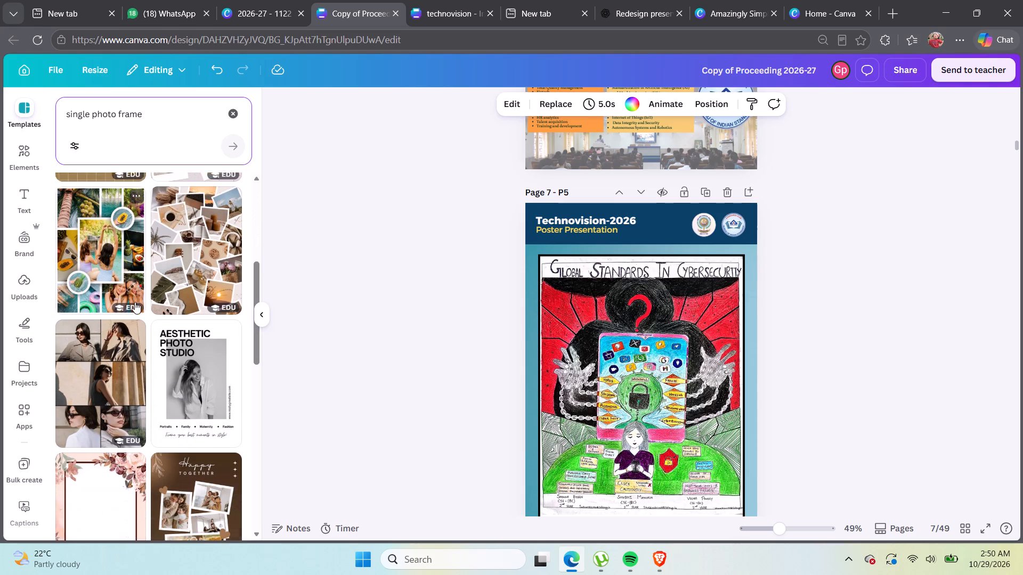
scroll(135, 302, down, 4)
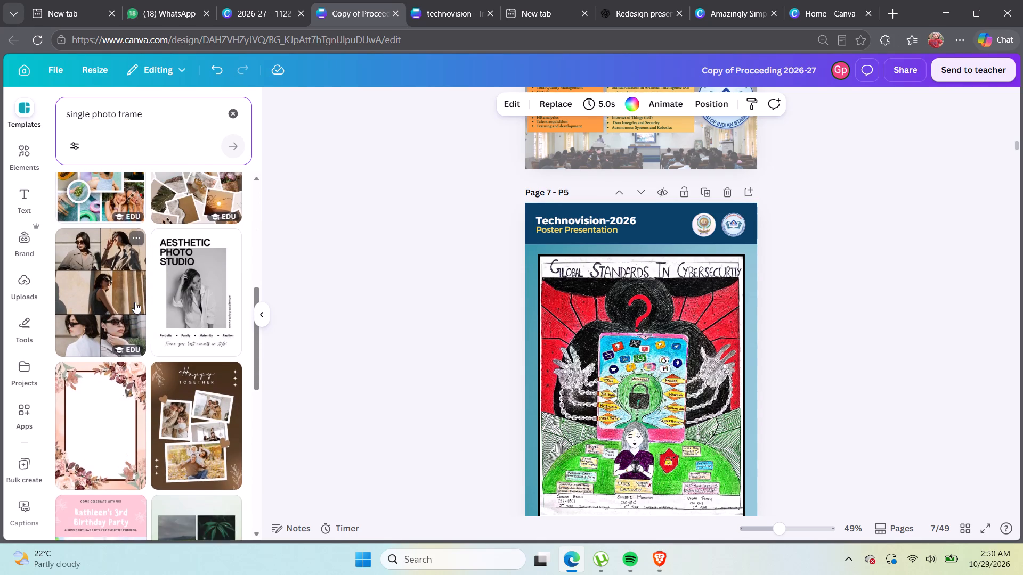
scroll(135, 302, down, 2)
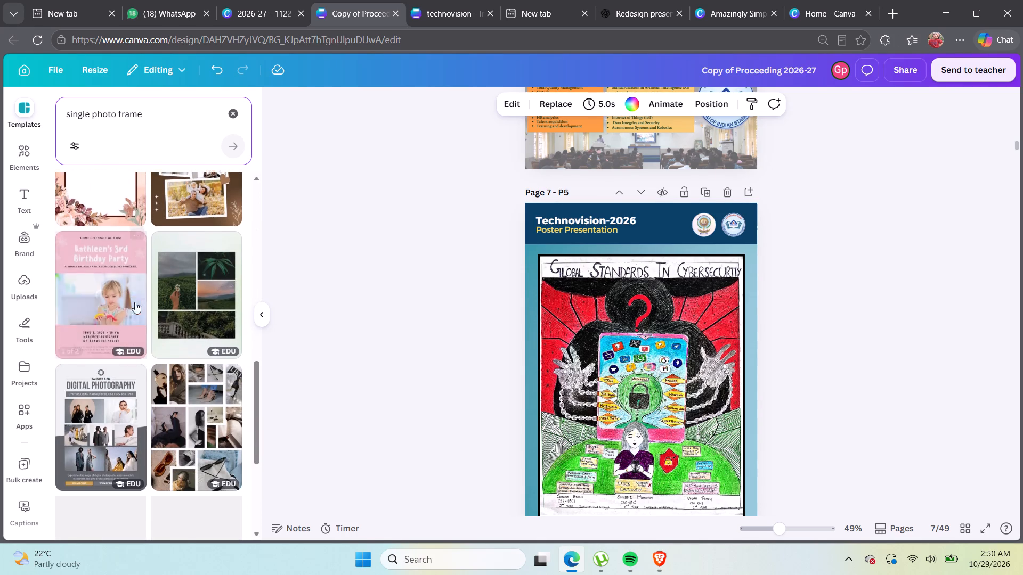
scroll(135, 302, down, 1)
scroll(254, 384, down, 1)
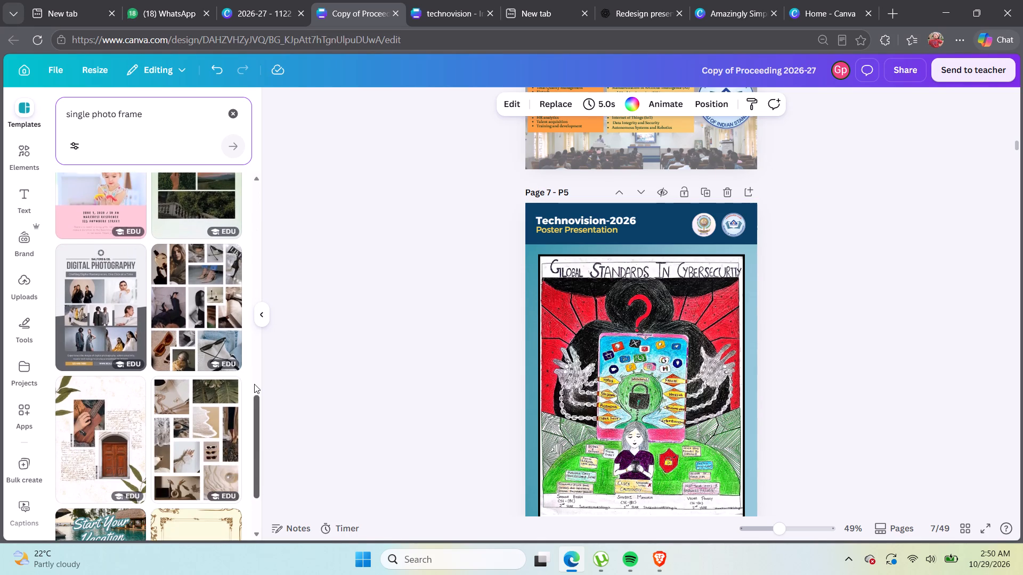
scroll(254, 384, down, 5)
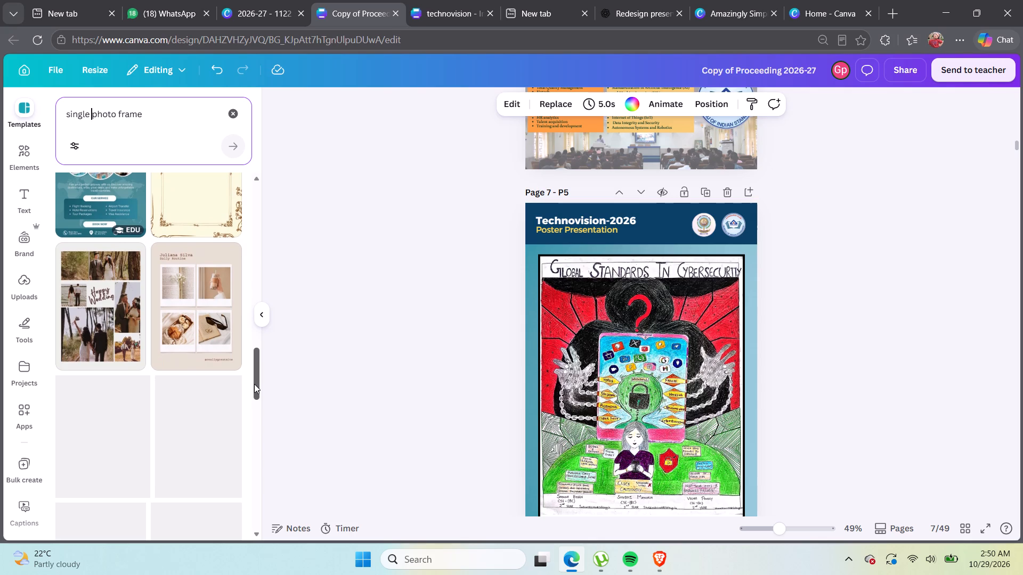
scroll(191, 440, down, 4)
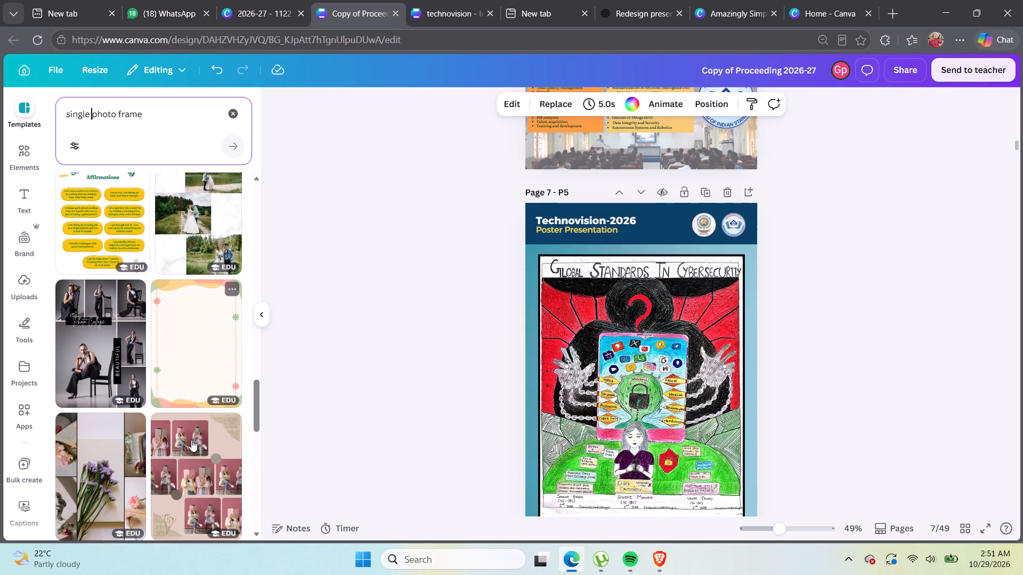
scroll(191, 440, down, 4)
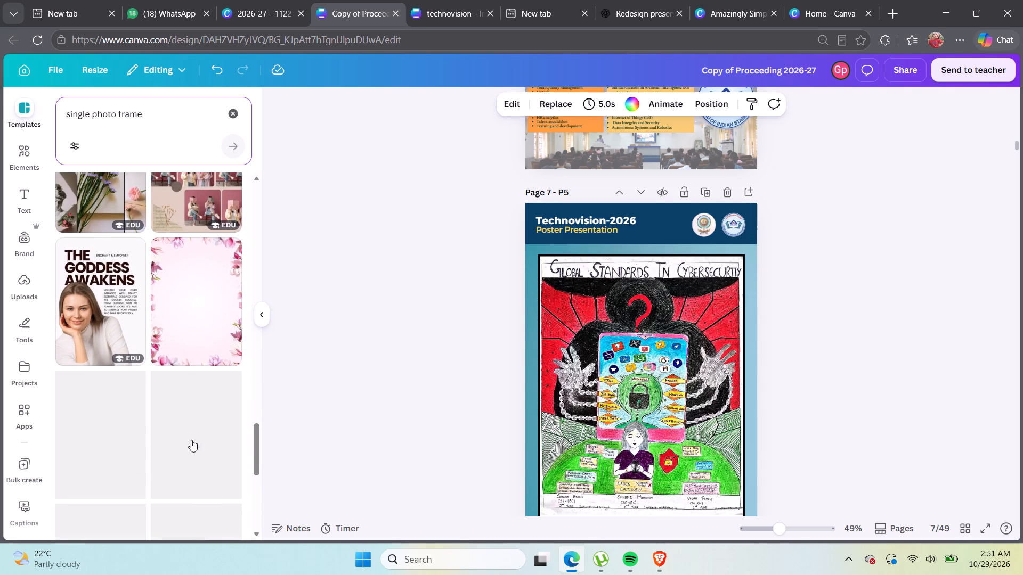
scroll(191, 440, down, 3)
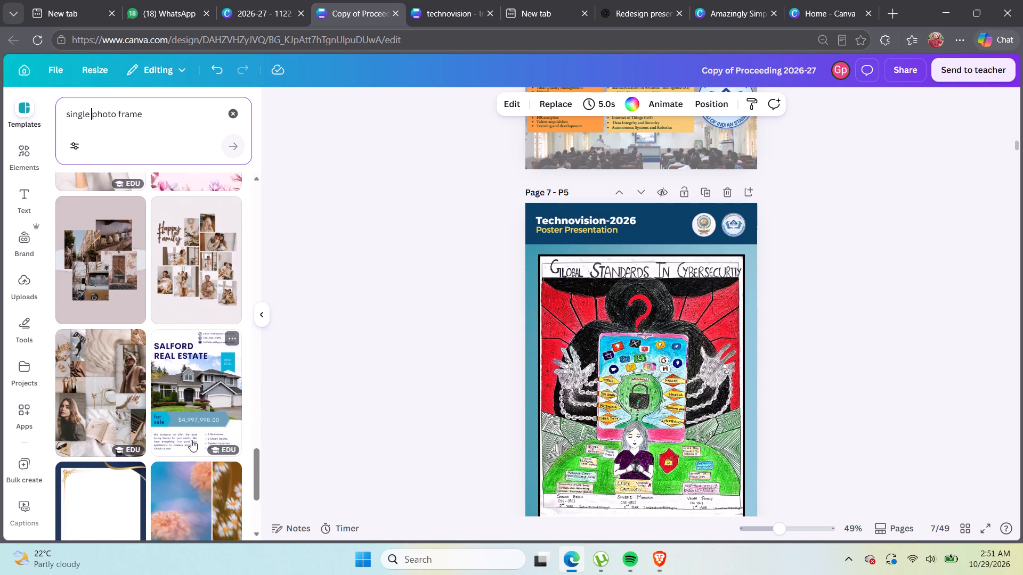
scroll(191, 440, down, 2)
scroll(191, 440, up, 2)
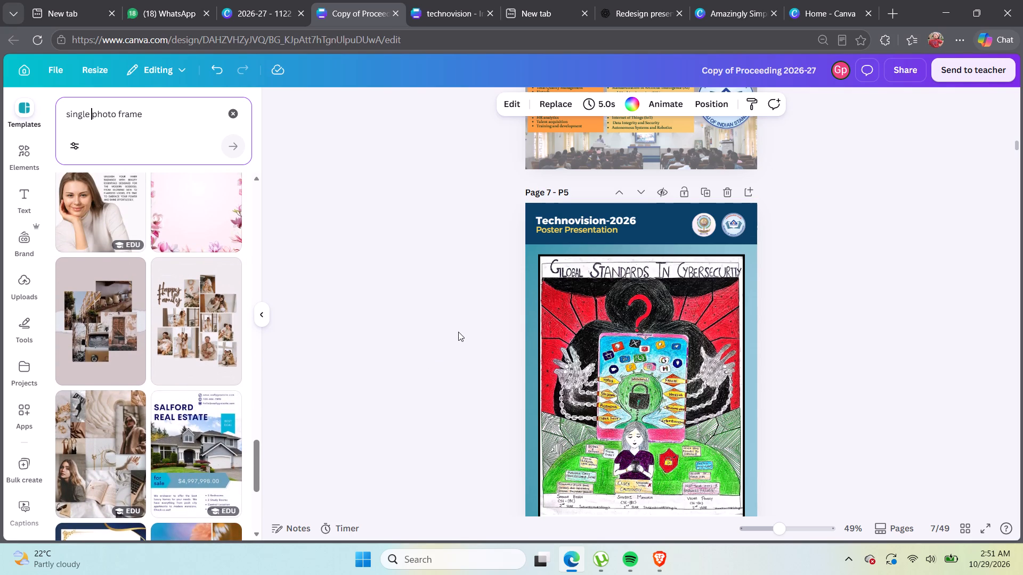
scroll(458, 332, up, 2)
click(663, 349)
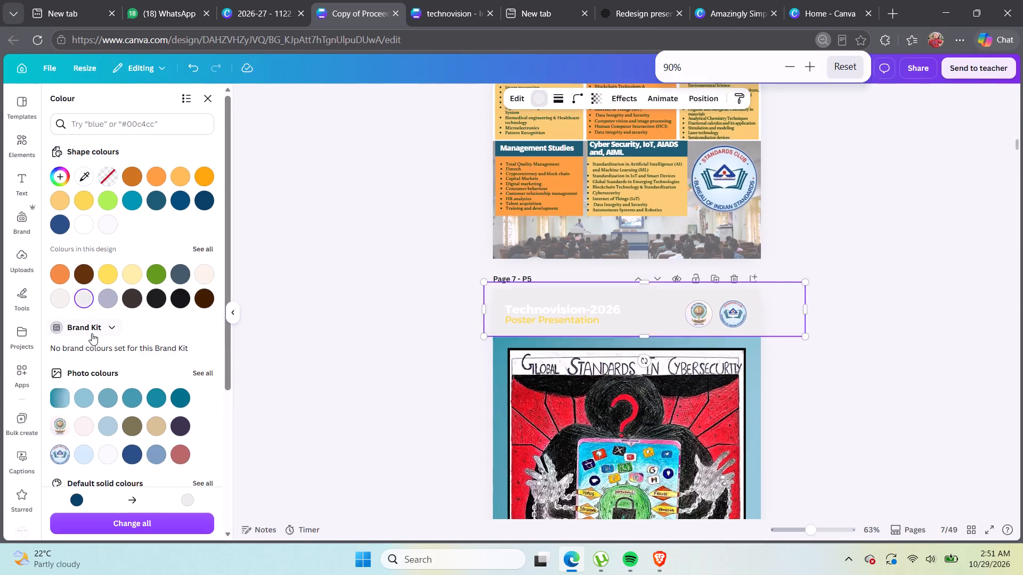
ctrl+scroll(92, 333, up, 1)
scroll(558, 356, down, 2)
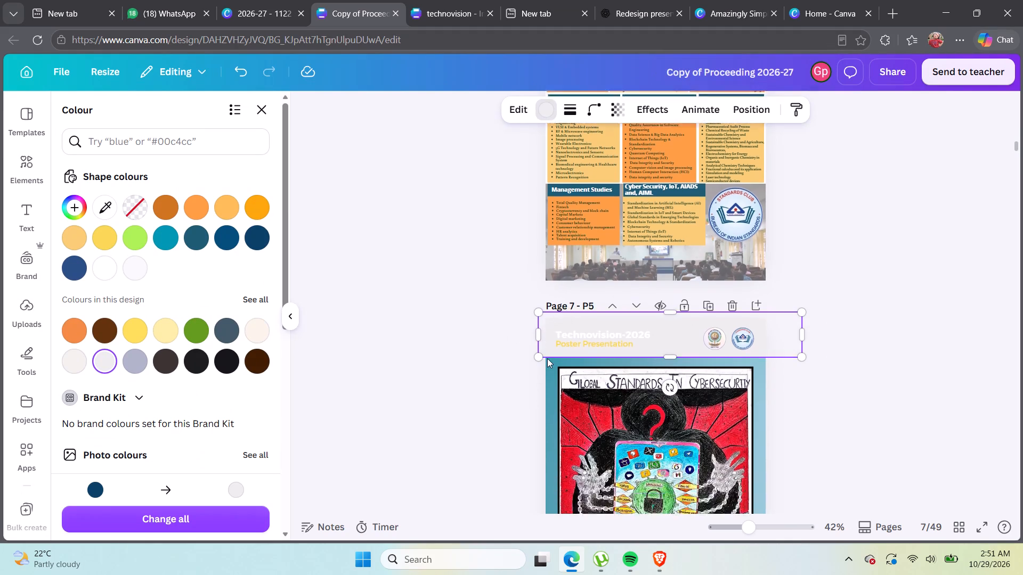
scroll(547, 358, down, 2)
click(552, 326)
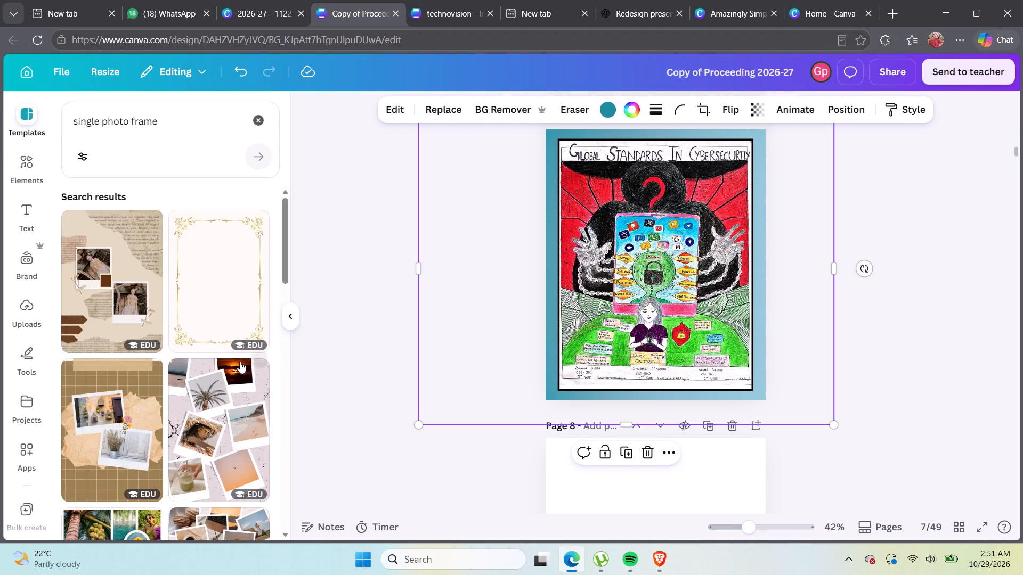
click(611, 108)
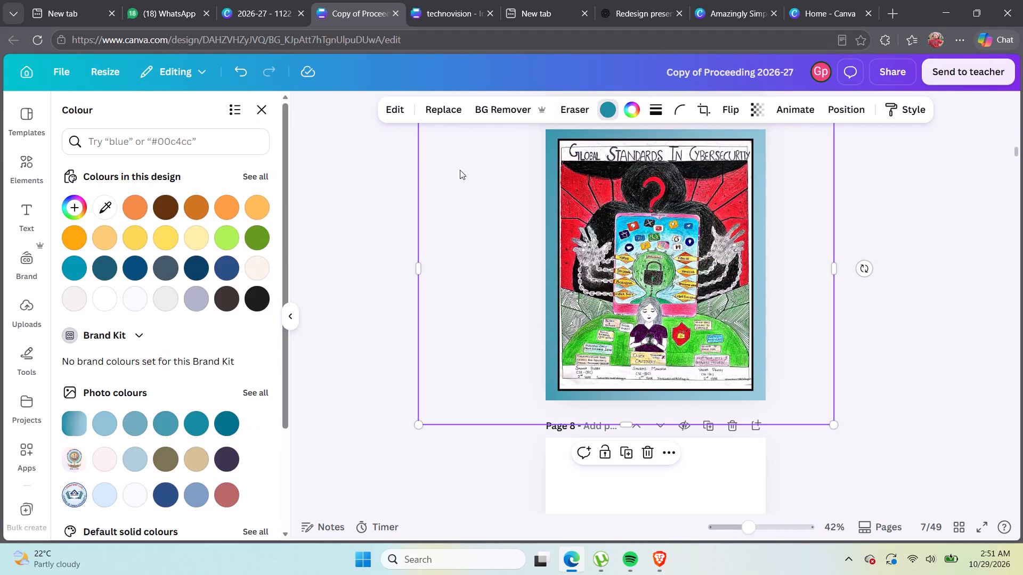
click(189, 456)
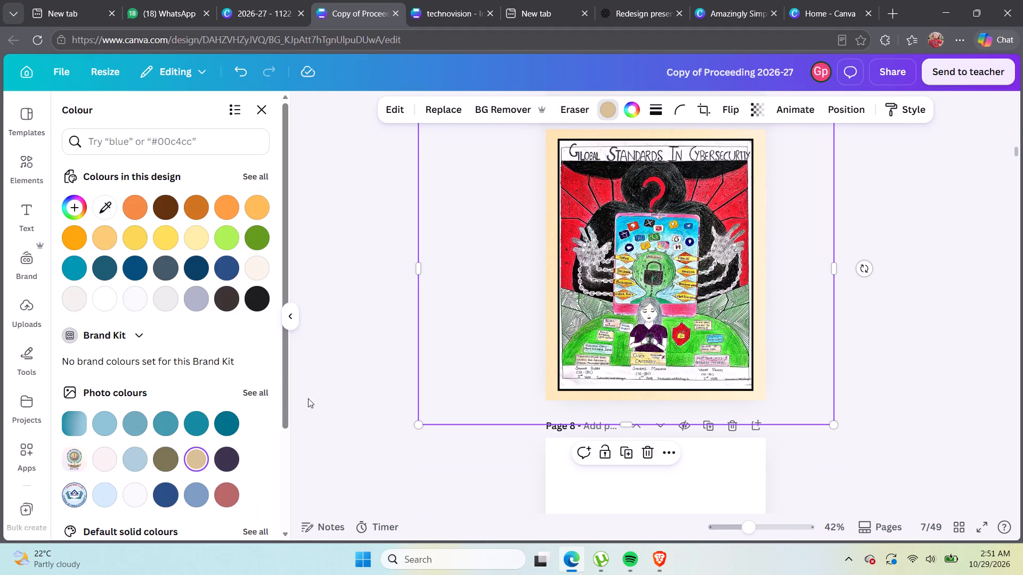
Recolour the page 7 header band, comparing light yellow #f8f4e8, pale yellow and orange shades, and settle on tan.
scroll(343, 301, up, 3)
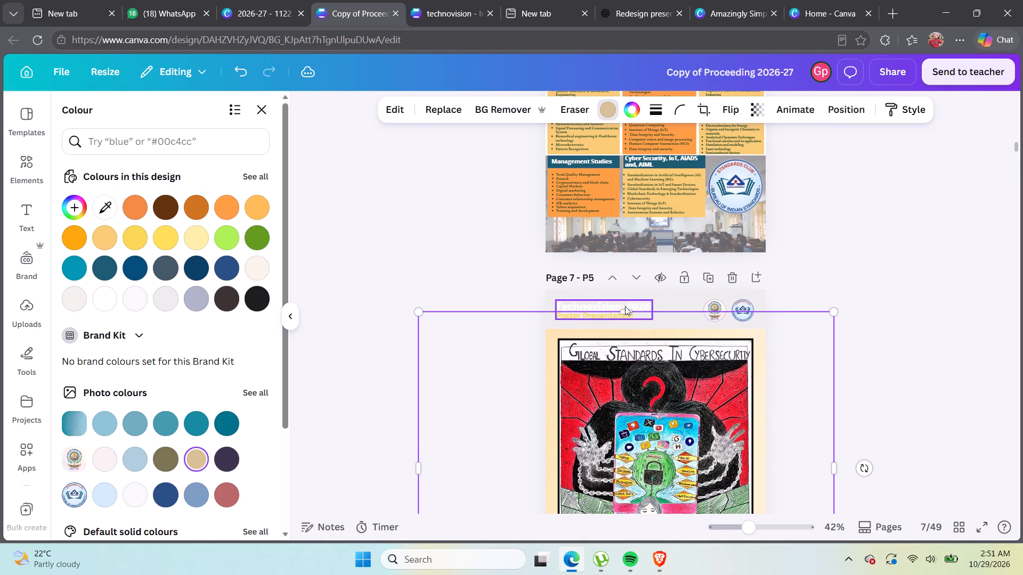
click(683, 307)
click(689, 295)
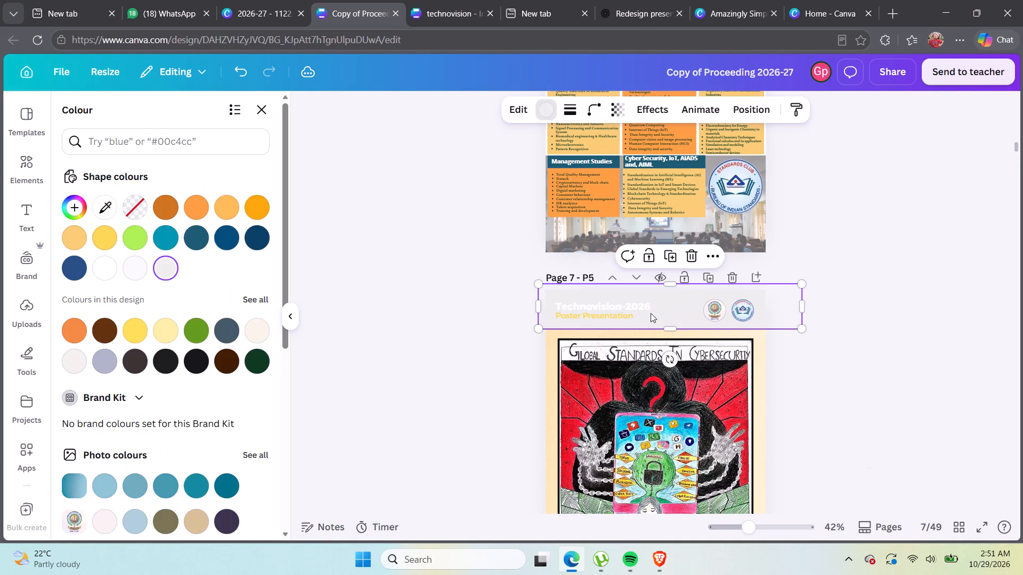
click(263, 327)
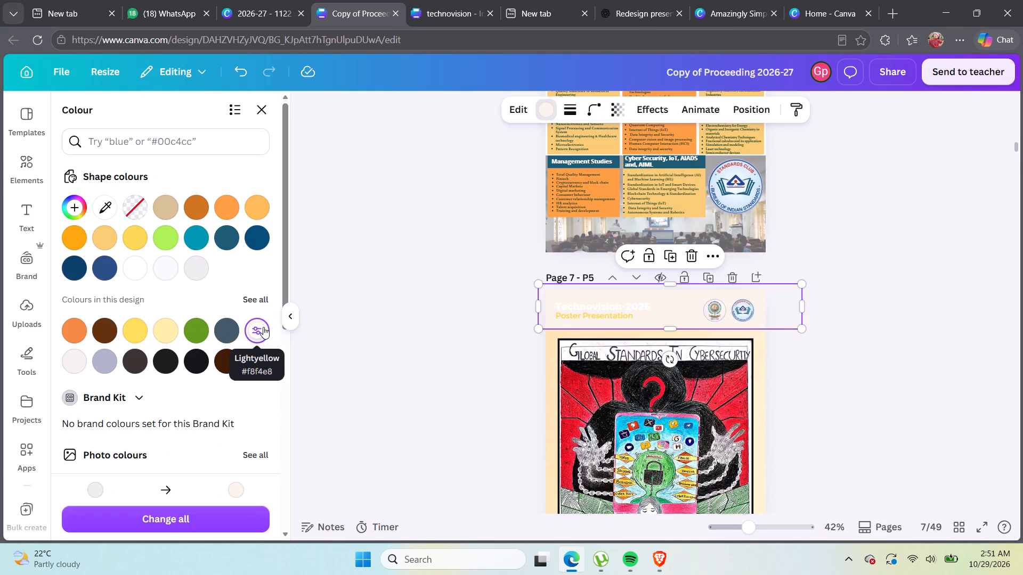
click(164, 329)
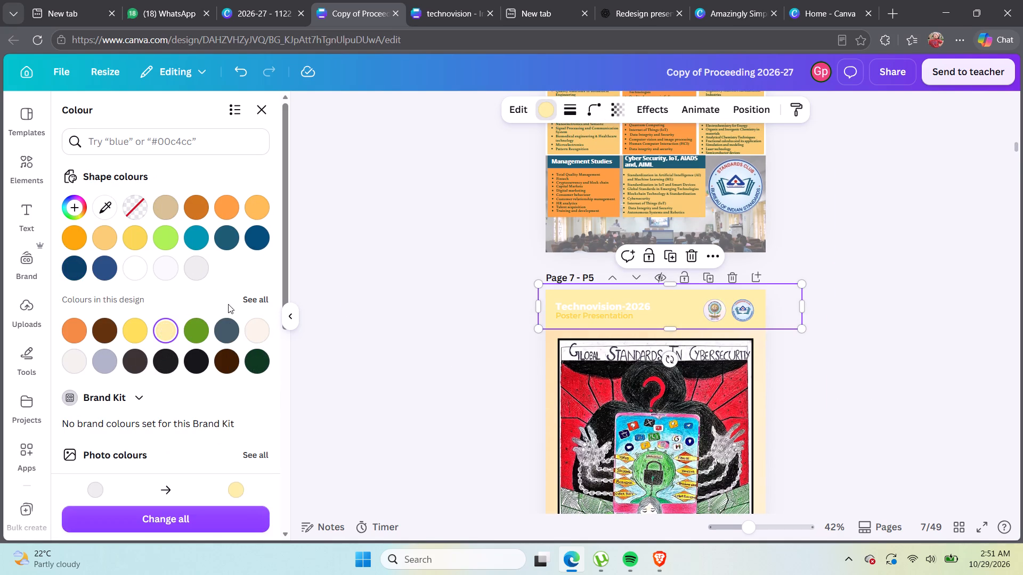
click(109, 247)
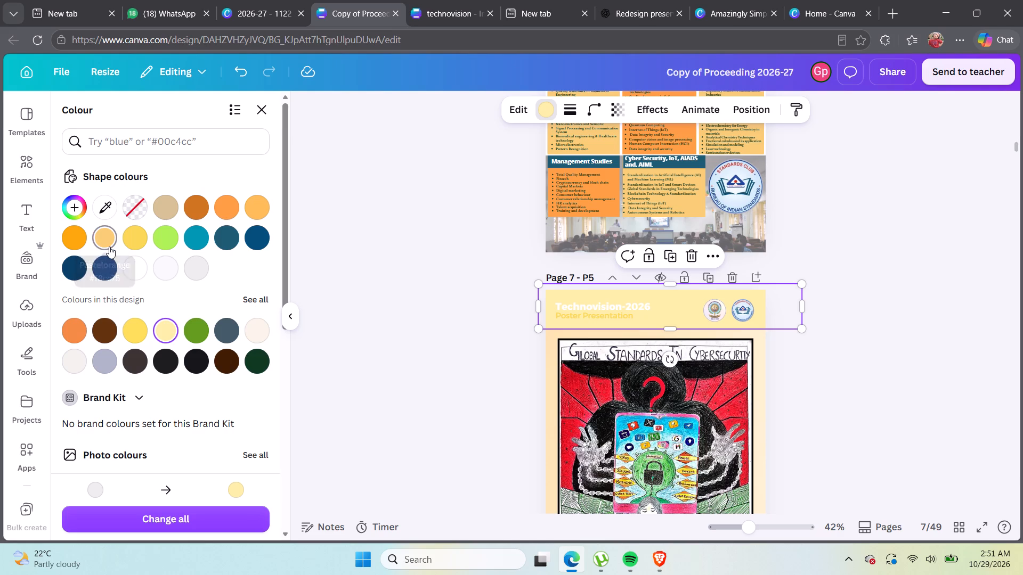
click(205, 213)
click(175, 216)
click(156, 216)
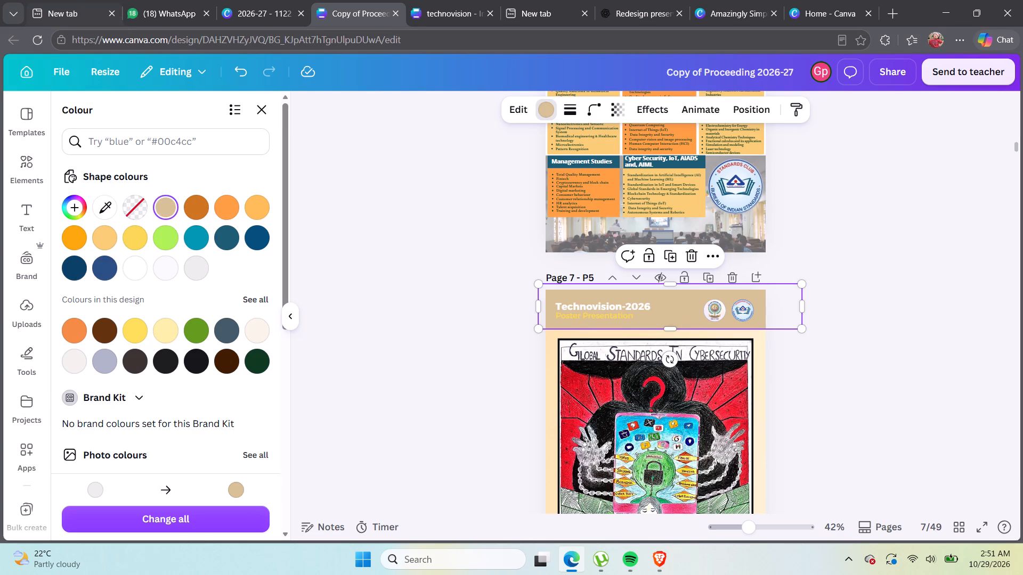
click(395, 363)
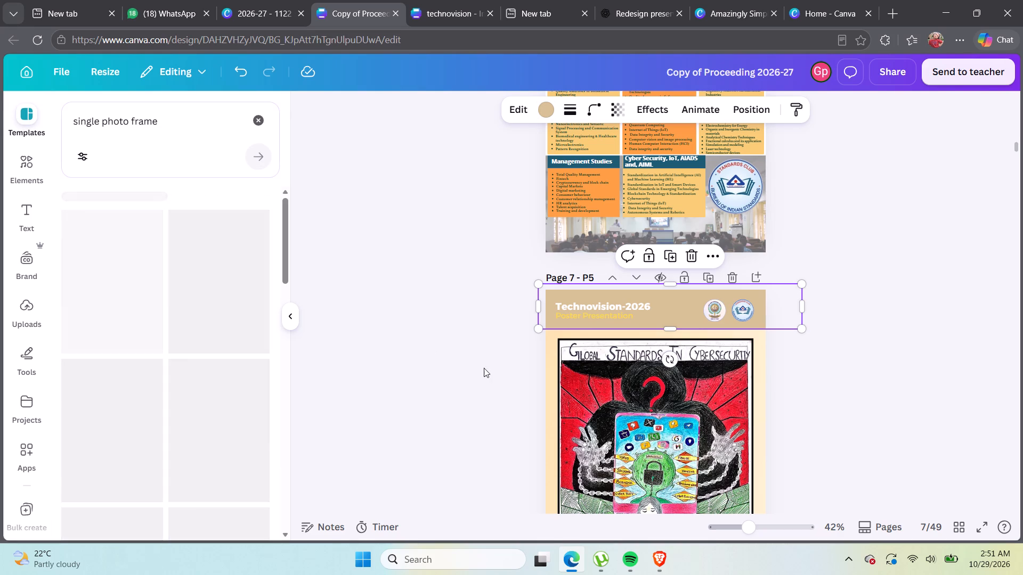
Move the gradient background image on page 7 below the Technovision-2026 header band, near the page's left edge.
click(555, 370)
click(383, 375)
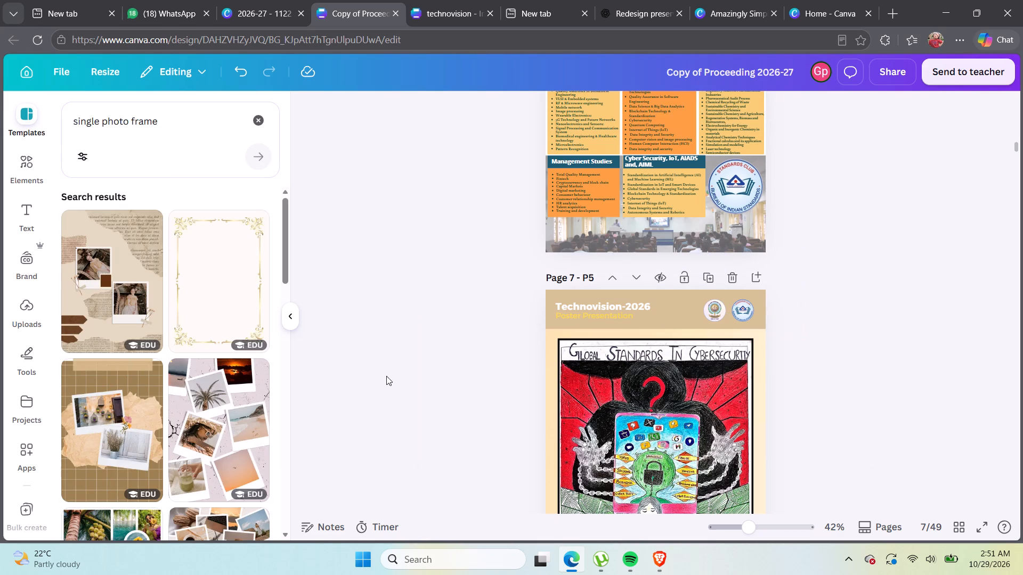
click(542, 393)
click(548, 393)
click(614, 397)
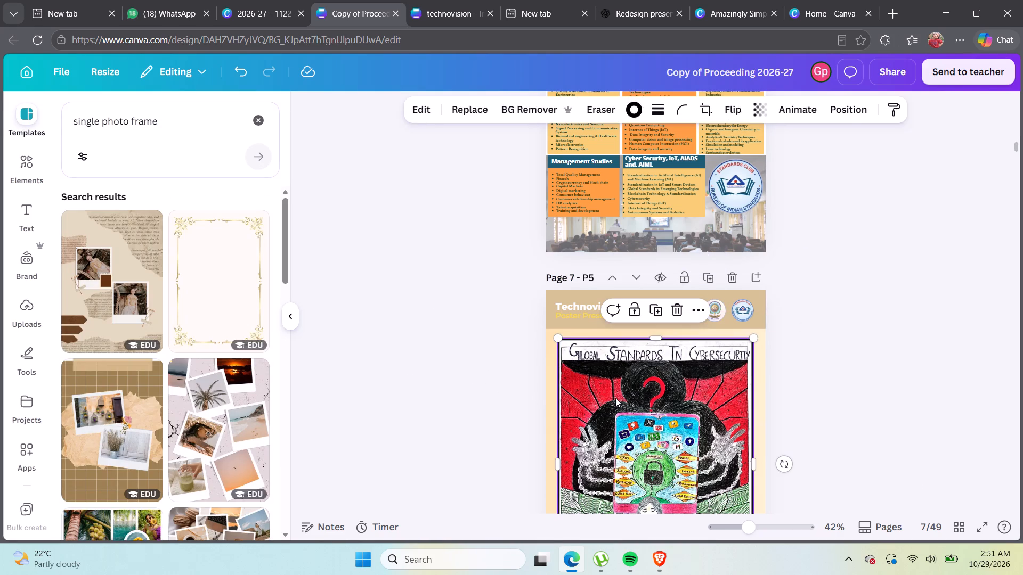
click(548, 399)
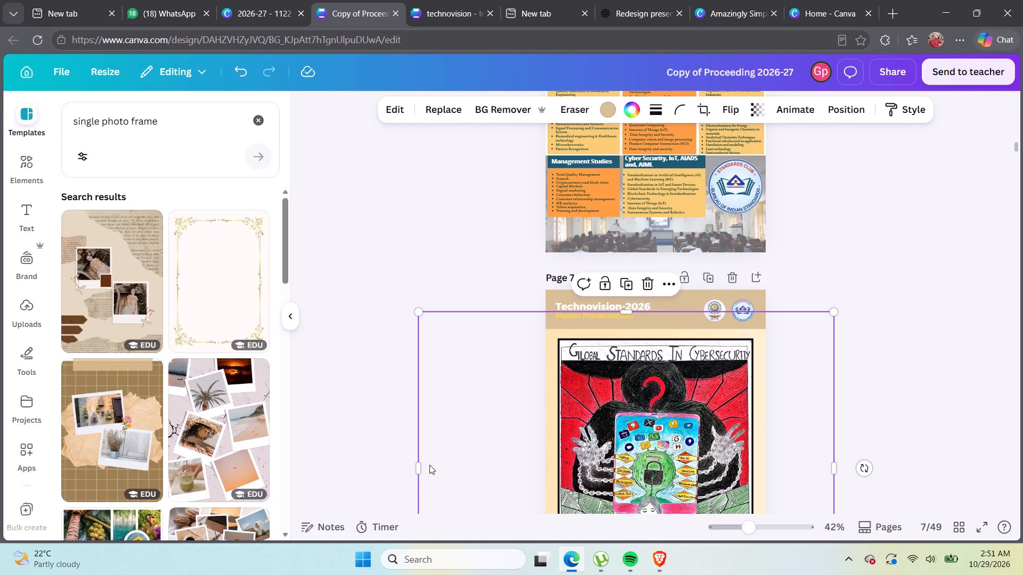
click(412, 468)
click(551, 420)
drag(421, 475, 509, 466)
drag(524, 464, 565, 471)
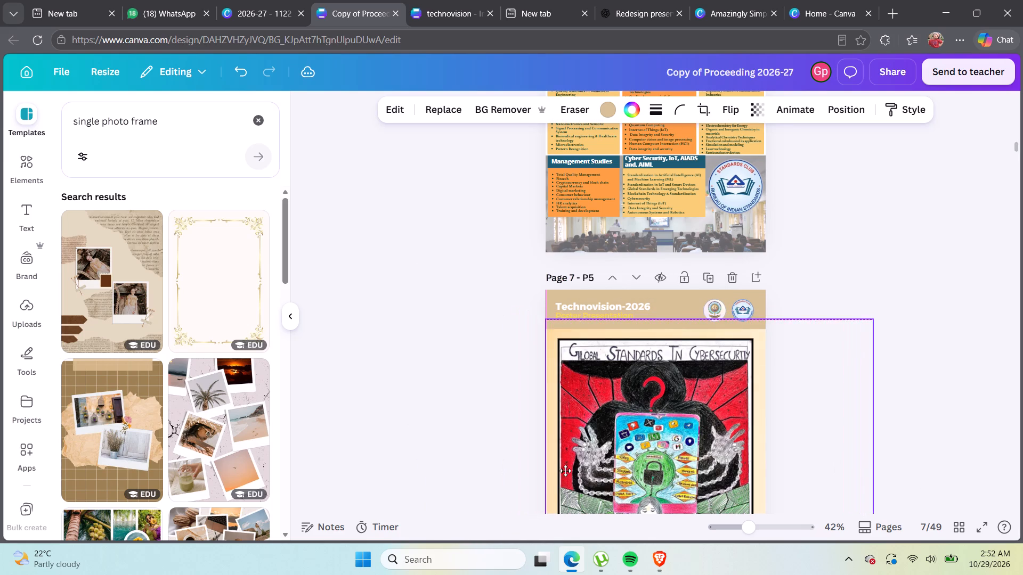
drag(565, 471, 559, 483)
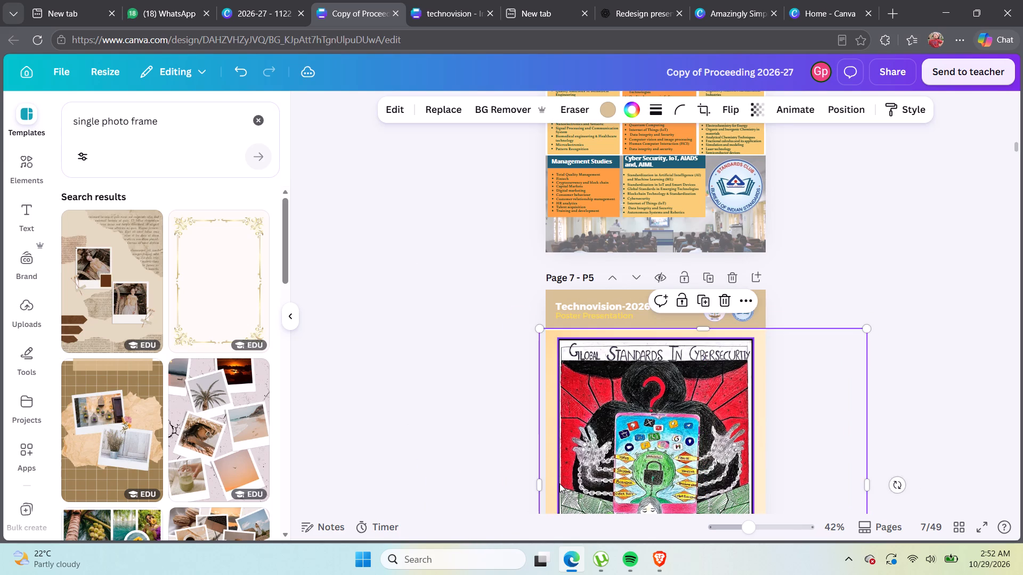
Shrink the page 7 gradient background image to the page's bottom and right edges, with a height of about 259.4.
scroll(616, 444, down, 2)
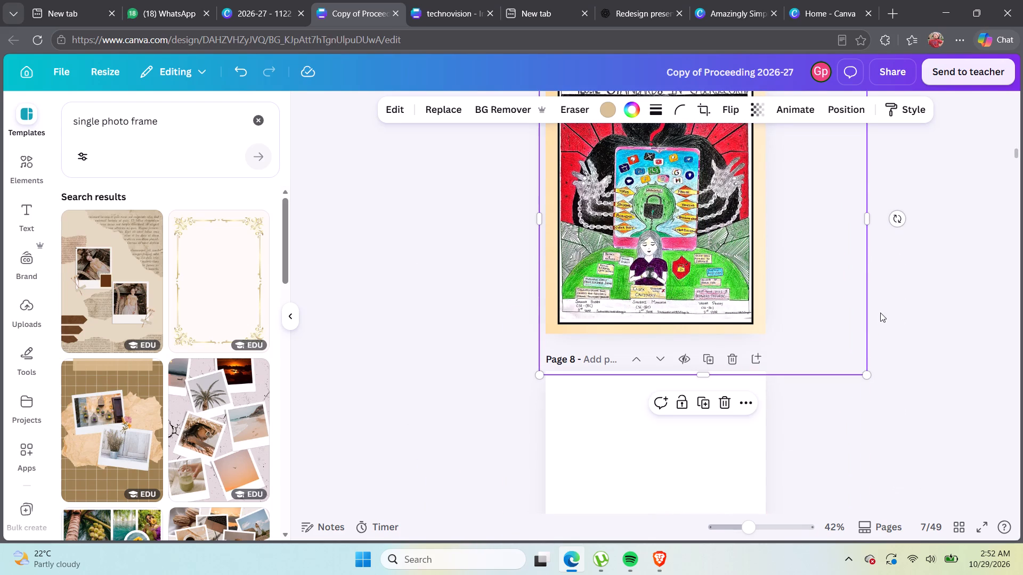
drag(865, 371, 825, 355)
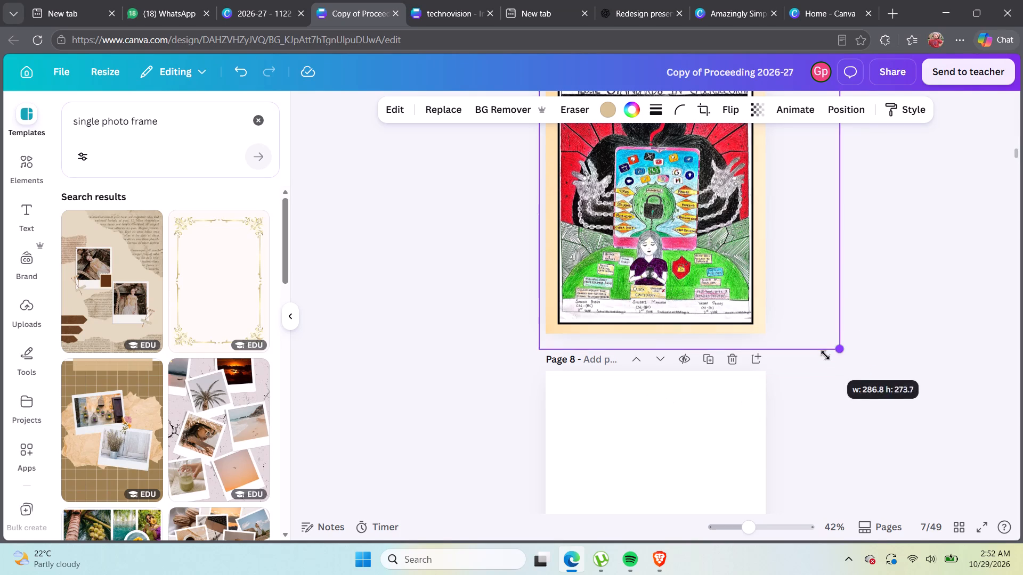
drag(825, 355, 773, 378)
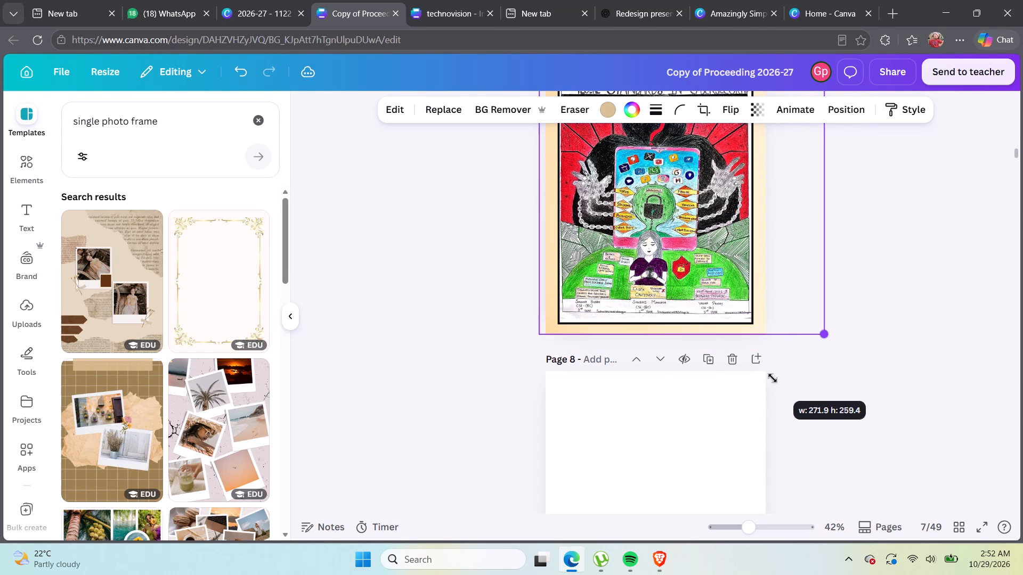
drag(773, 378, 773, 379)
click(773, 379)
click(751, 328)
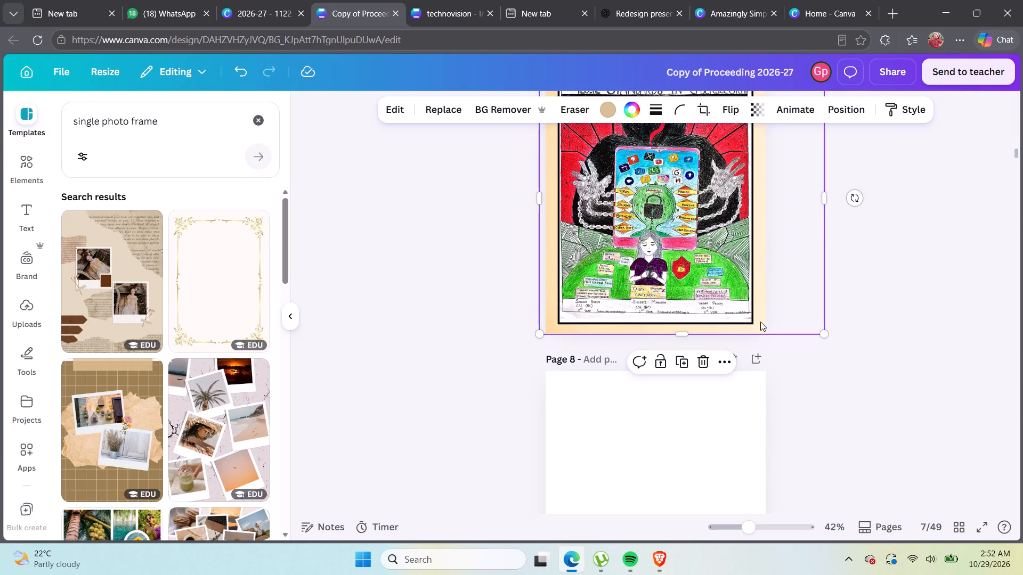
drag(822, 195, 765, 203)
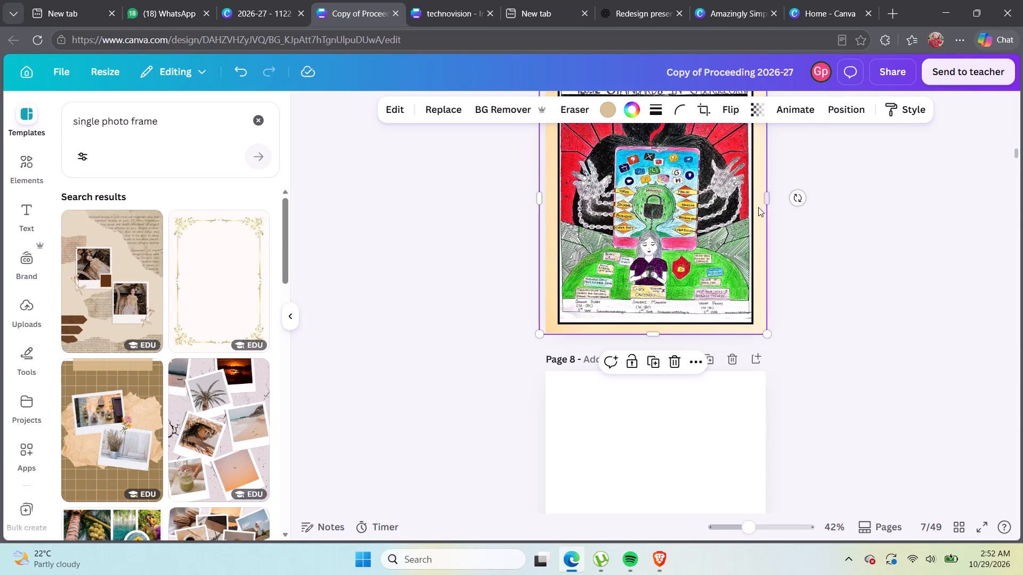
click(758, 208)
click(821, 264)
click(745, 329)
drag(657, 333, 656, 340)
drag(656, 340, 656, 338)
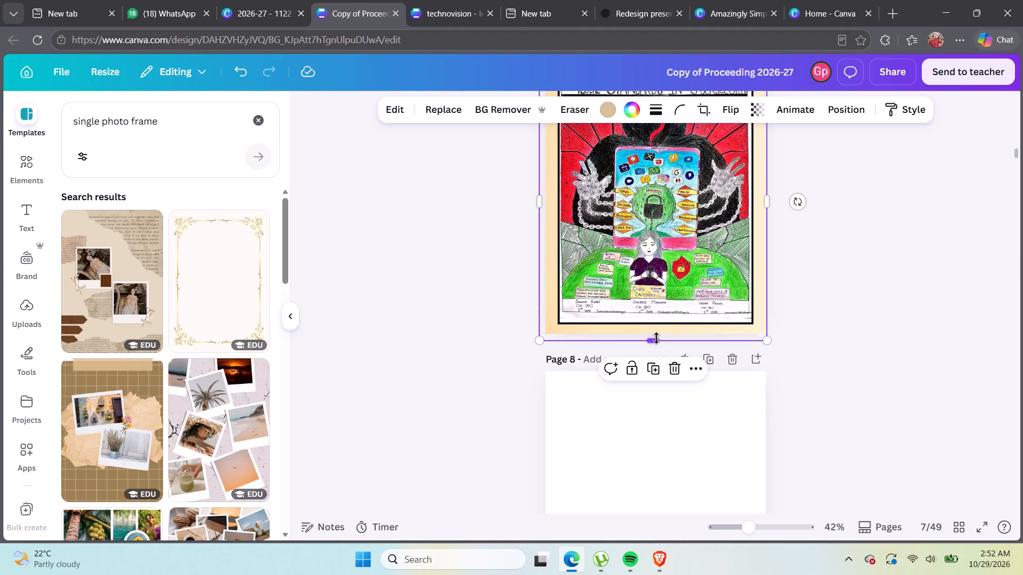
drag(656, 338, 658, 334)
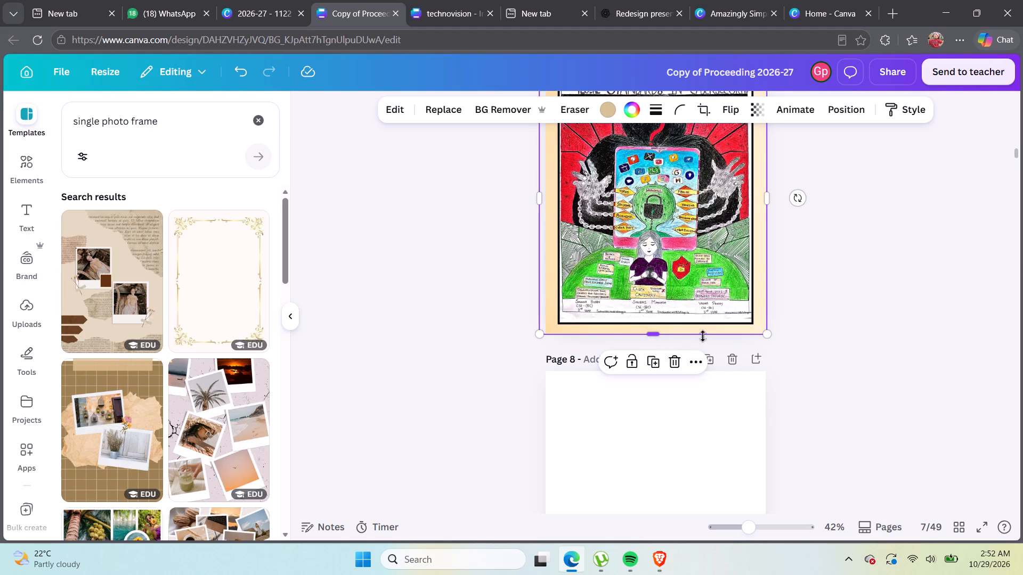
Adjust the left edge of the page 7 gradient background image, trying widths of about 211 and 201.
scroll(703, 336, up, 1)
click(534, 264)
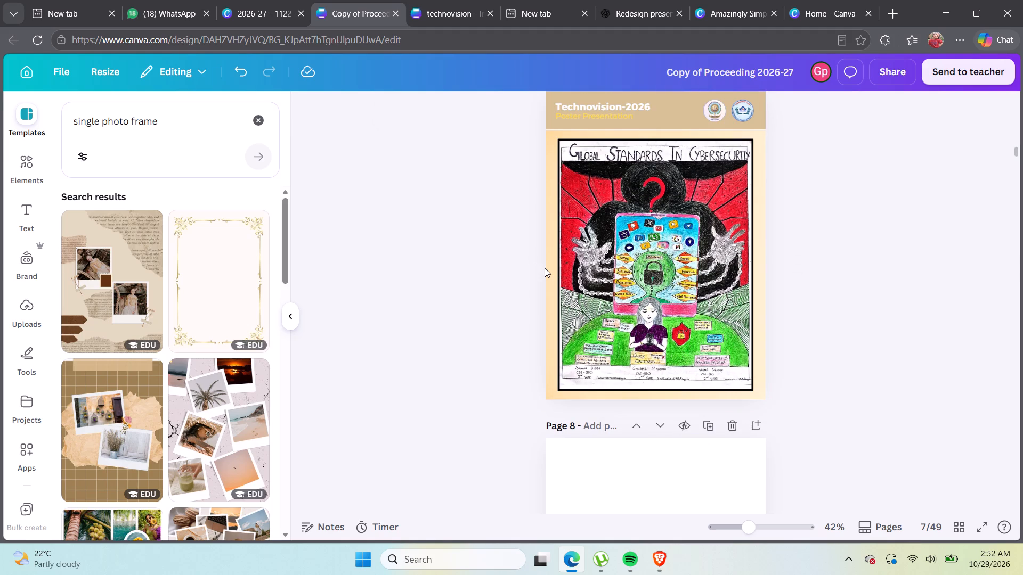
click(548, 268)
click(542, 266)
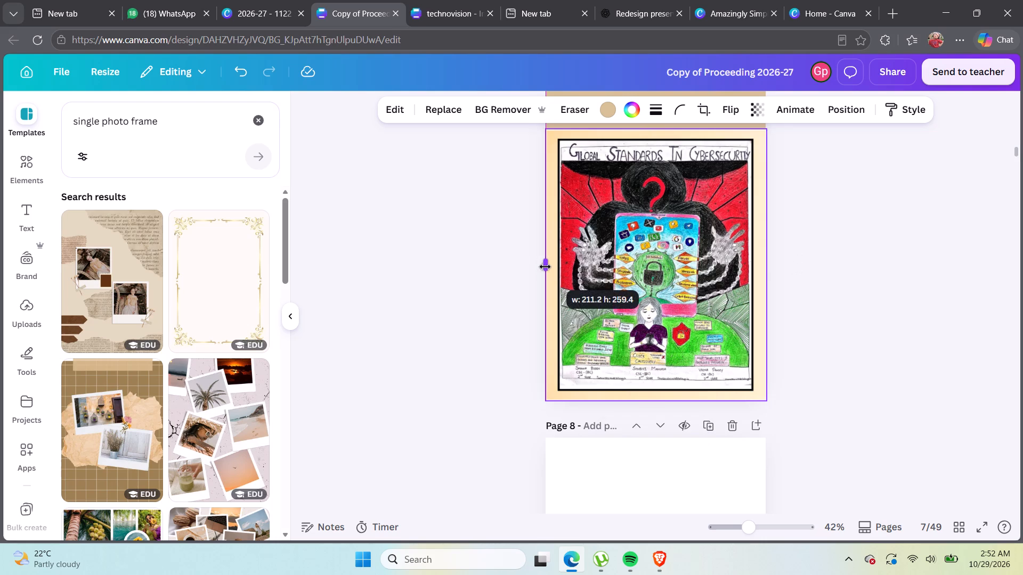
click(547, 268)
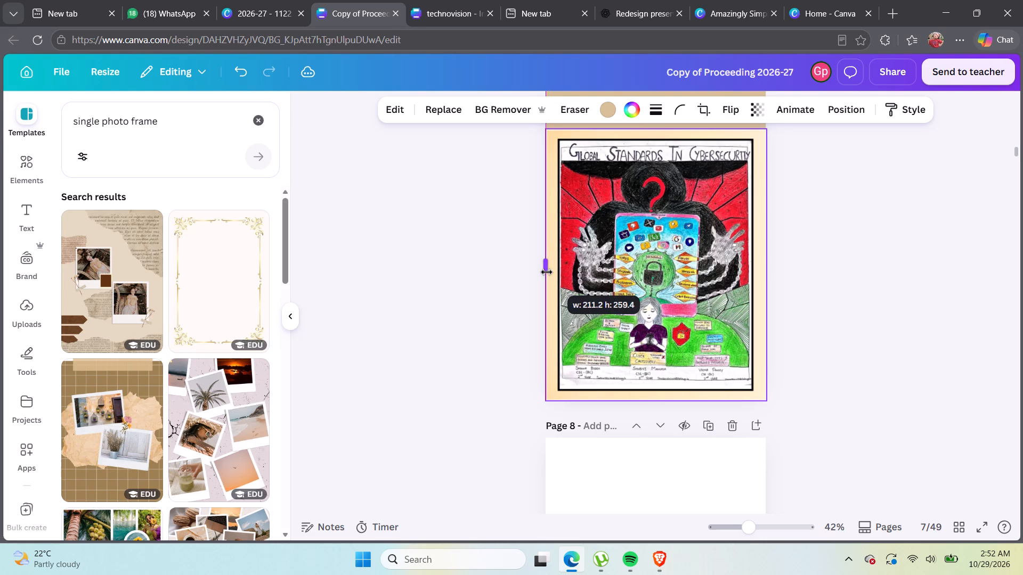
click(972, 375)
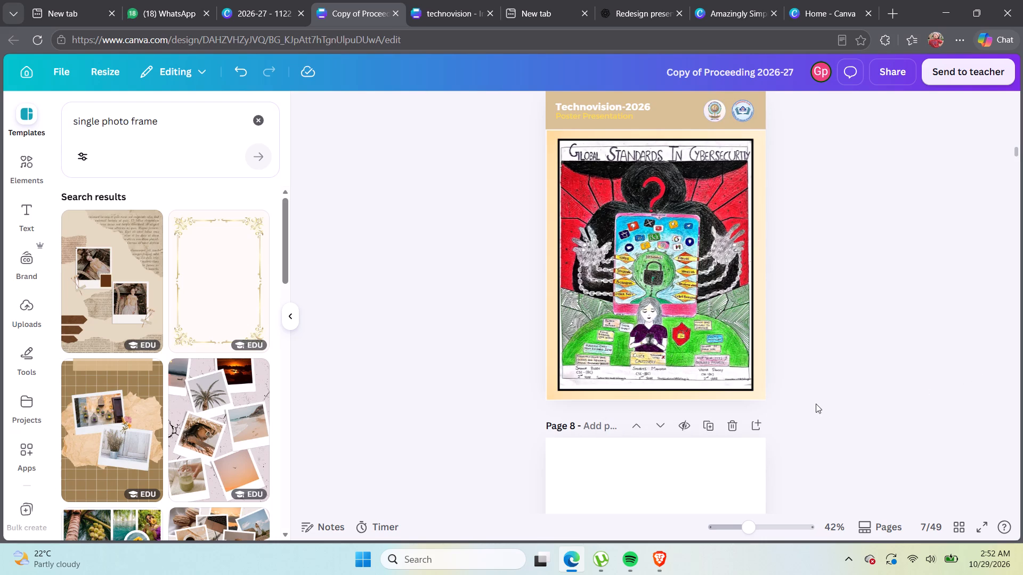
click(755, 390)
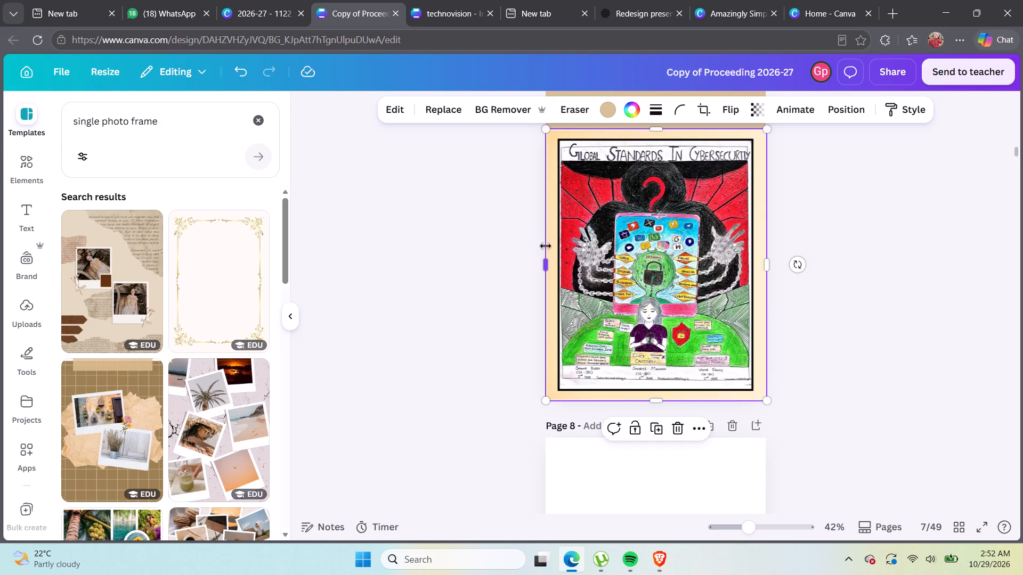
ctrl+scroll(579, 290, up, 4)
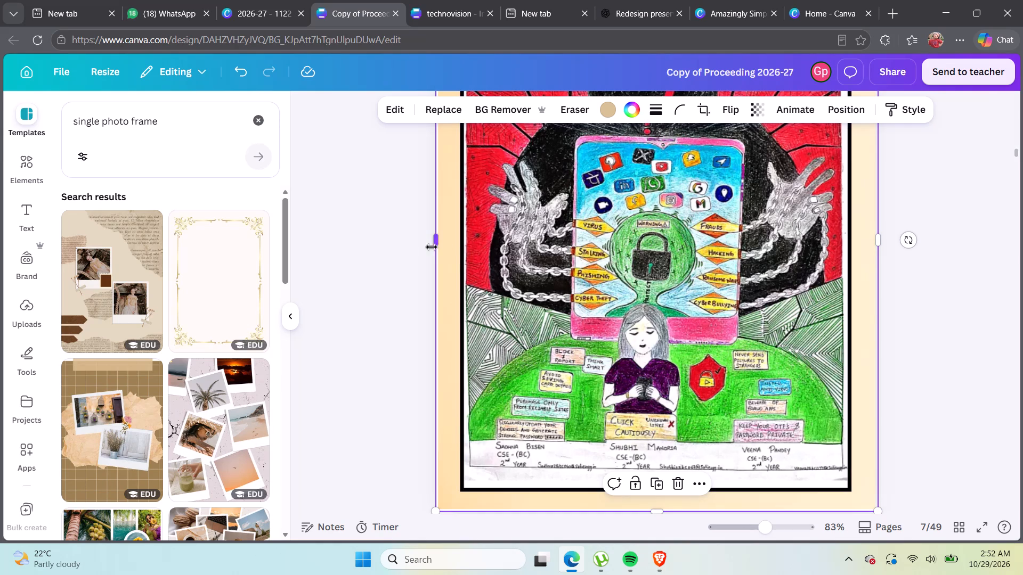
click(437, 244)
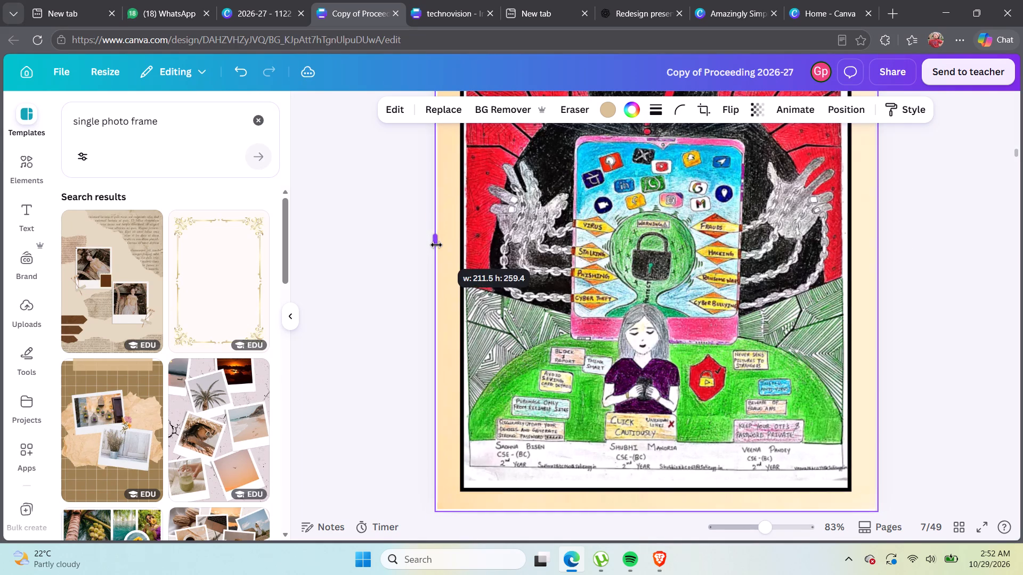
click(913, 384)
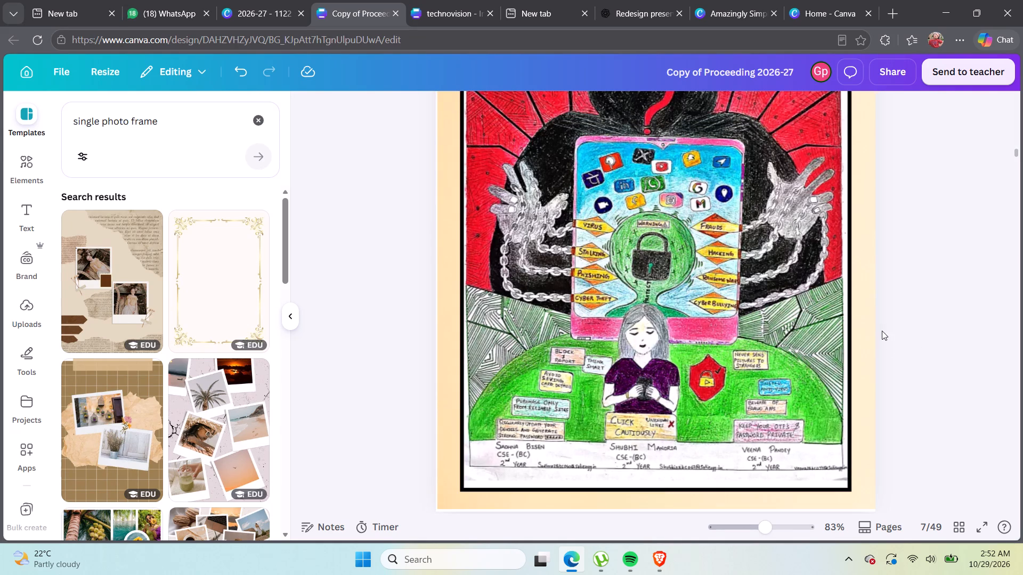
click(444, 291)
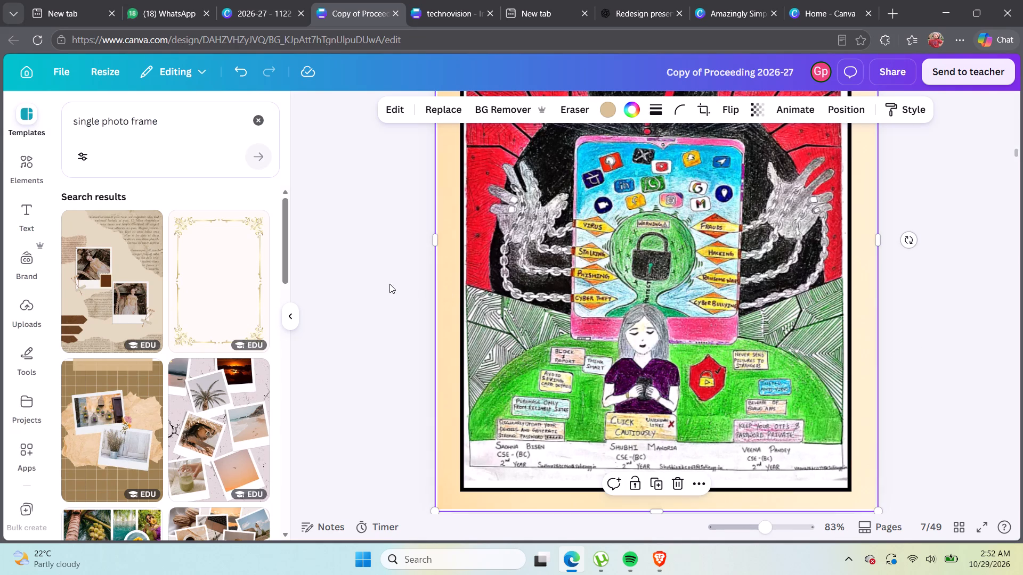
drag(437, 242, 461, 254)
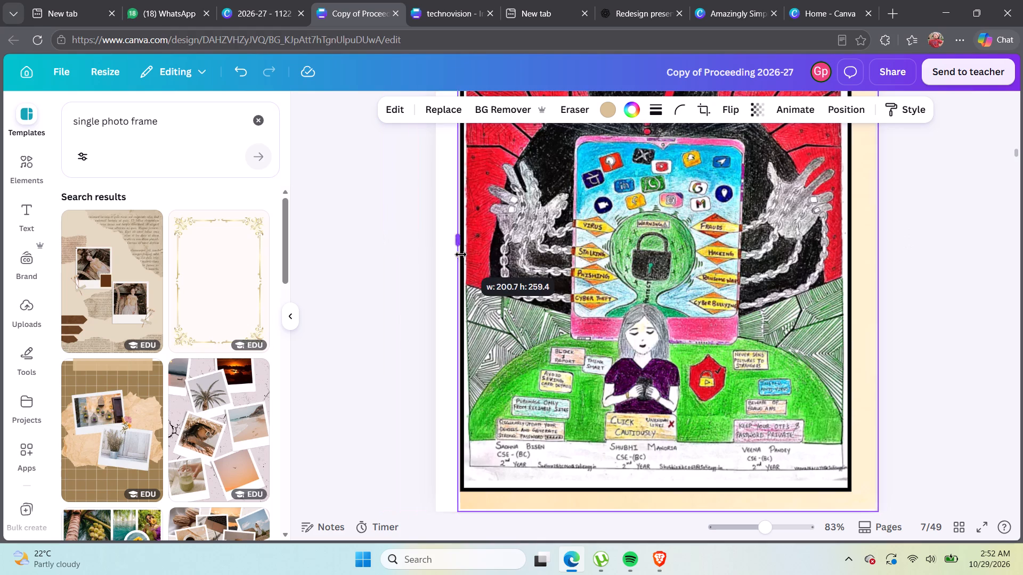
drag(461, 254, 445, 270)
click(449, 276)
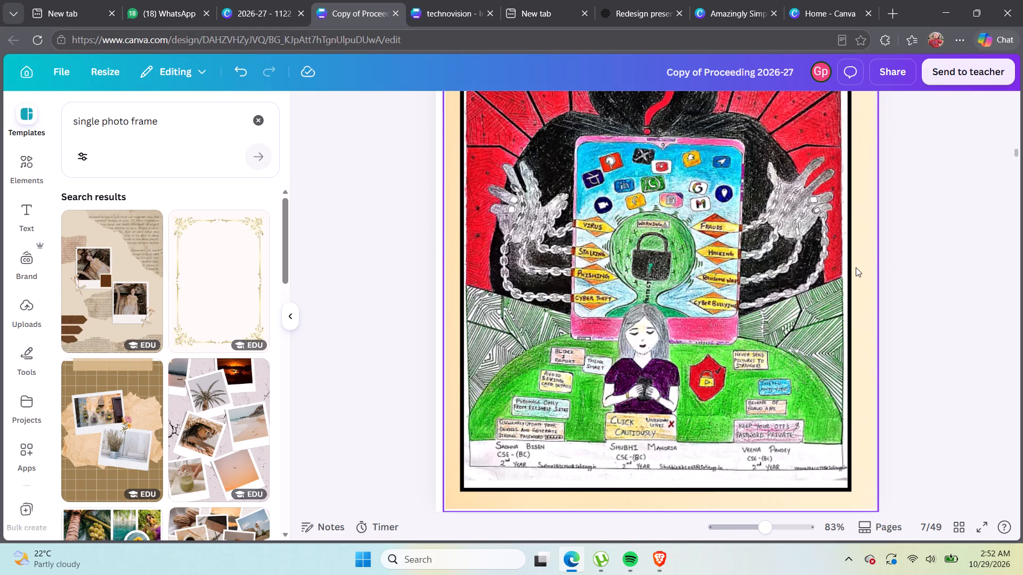
Delete the gradient background image behind the page 7 poster.
click(856, 267)
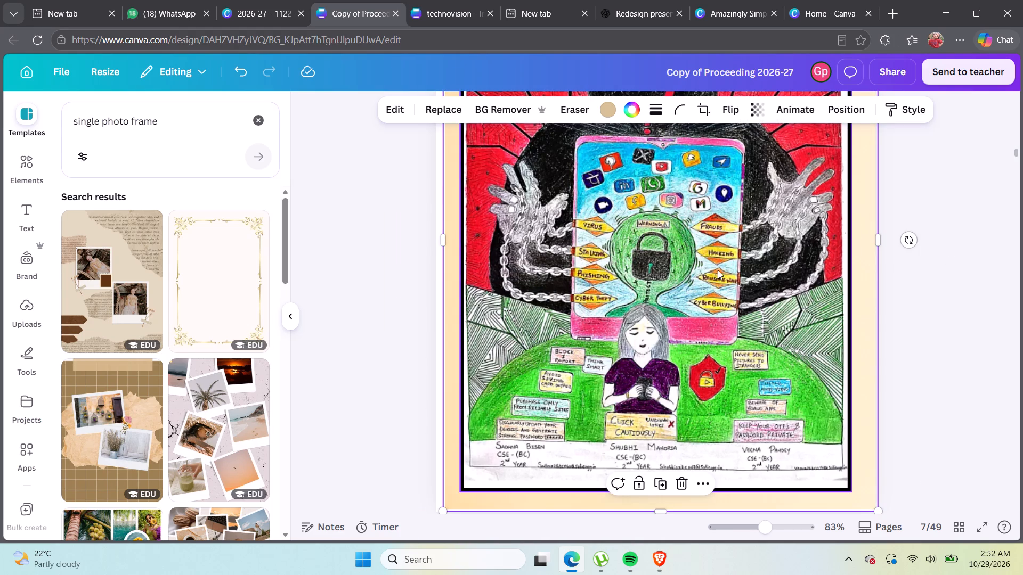
click(685, 486)
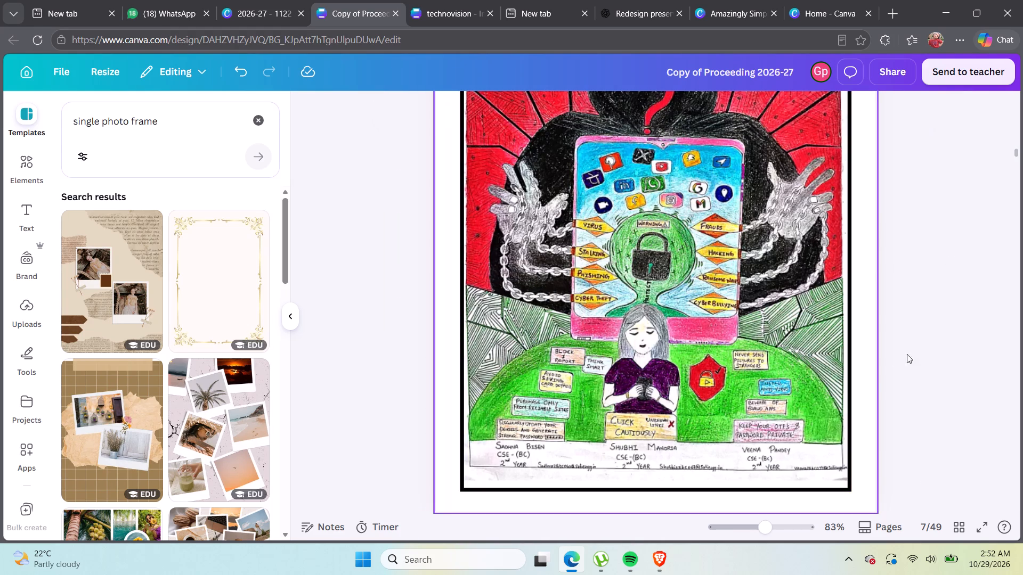
Set the page 7 background colour to the pale yellow swatch from the background colours.
double_click(862, 354)
click(646, 114)
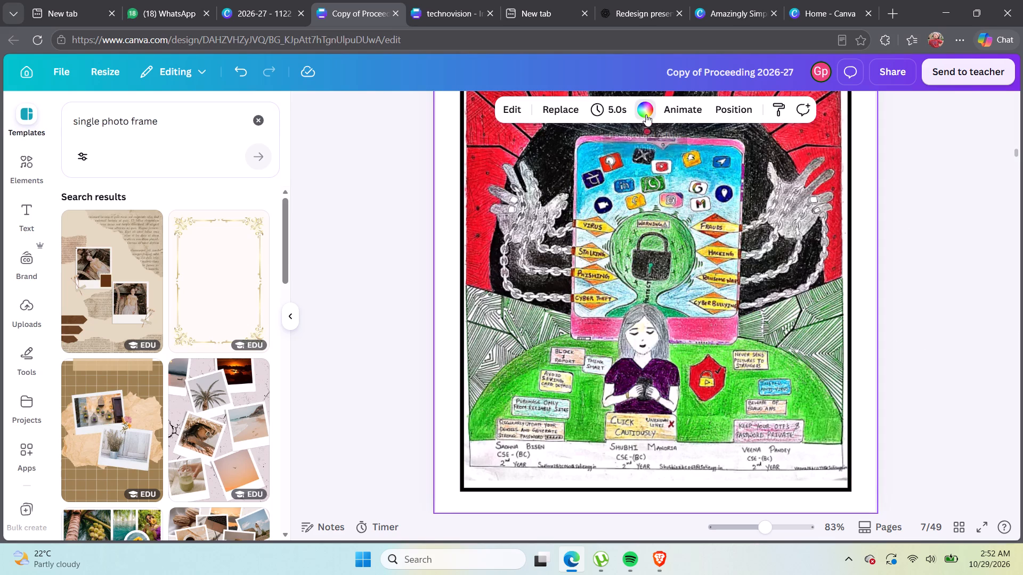
click(170, 209)
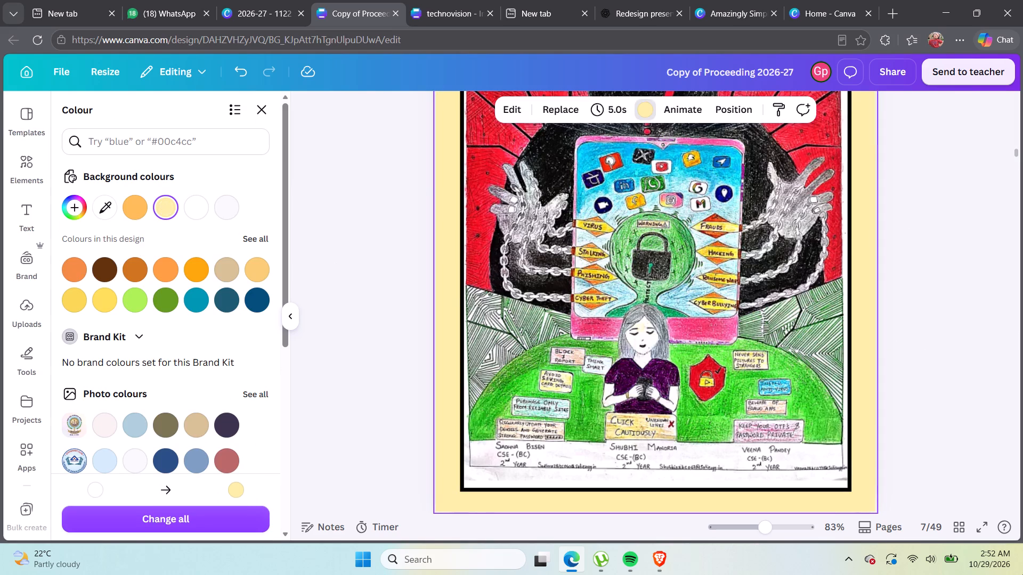
click(976, 451)
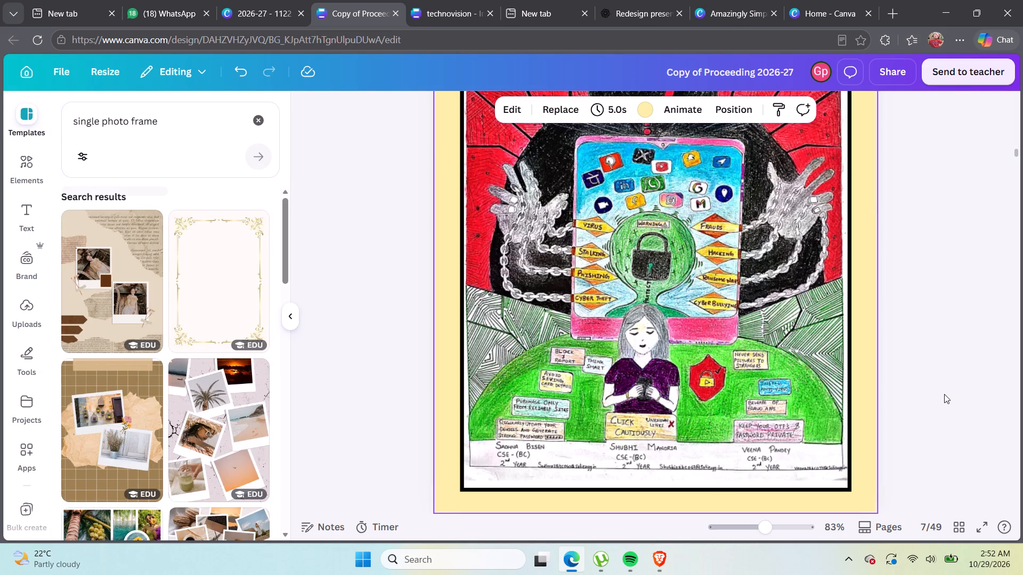
scroll(947, 387, up, 6)
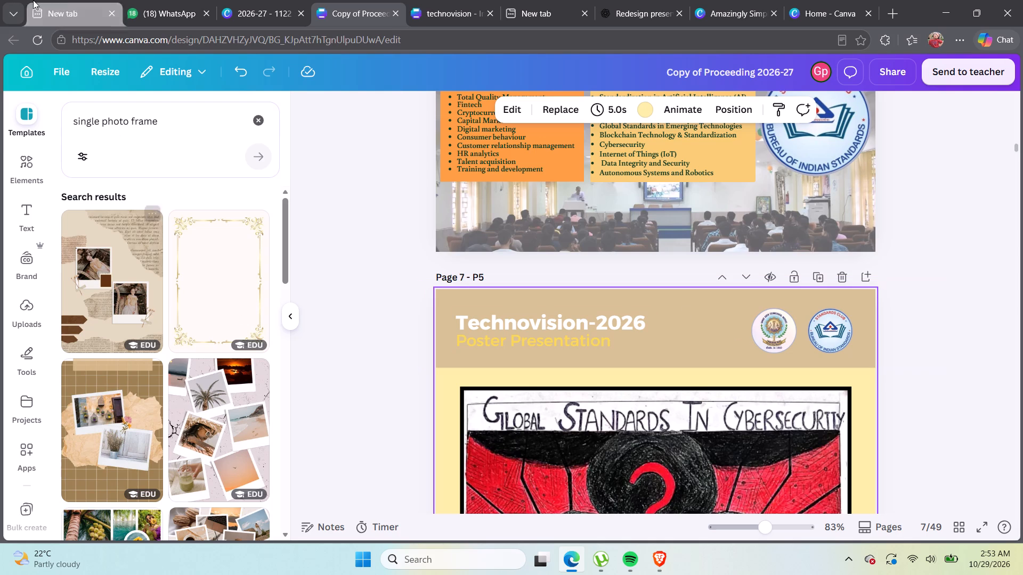
click(238, 15)
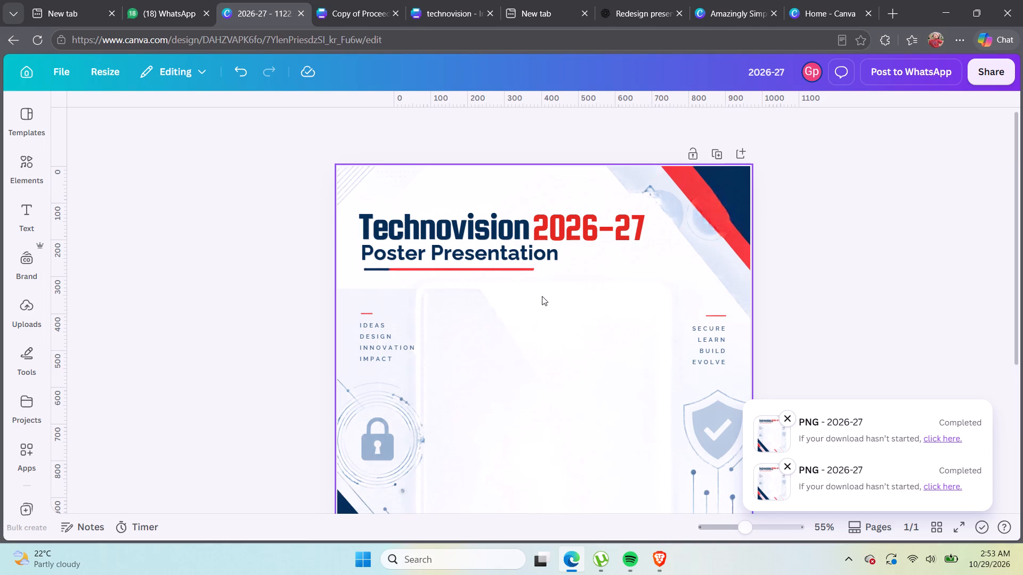
click(608, 255)
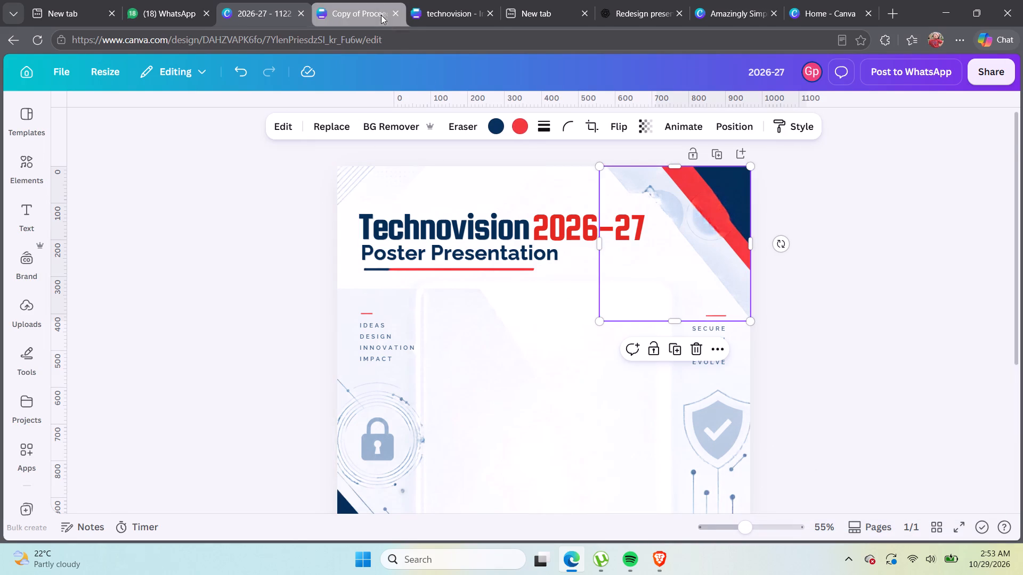
click(377, 12)
click(464, 6)
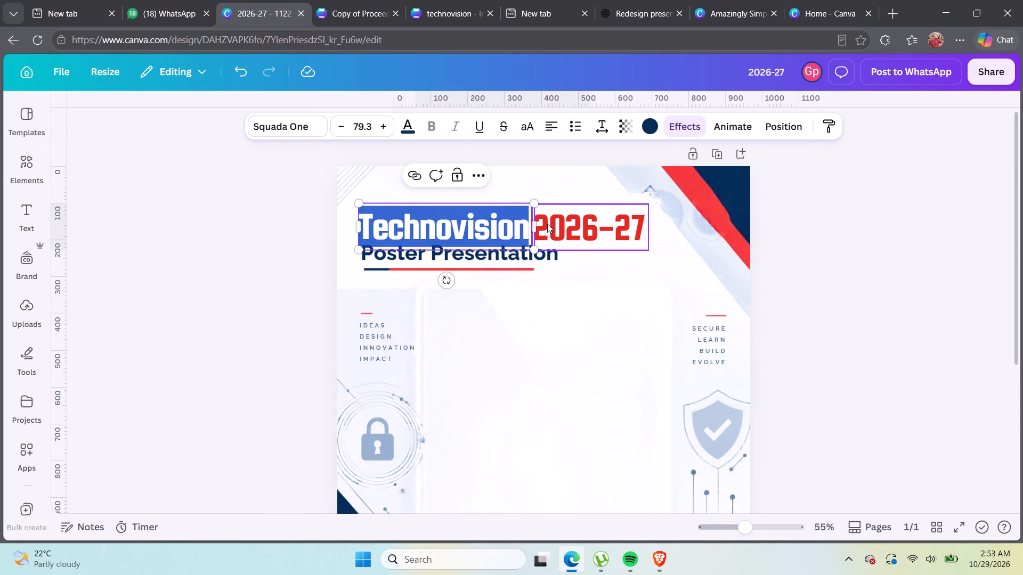
click(546, 184)
drag(477, 194, 563, 226)
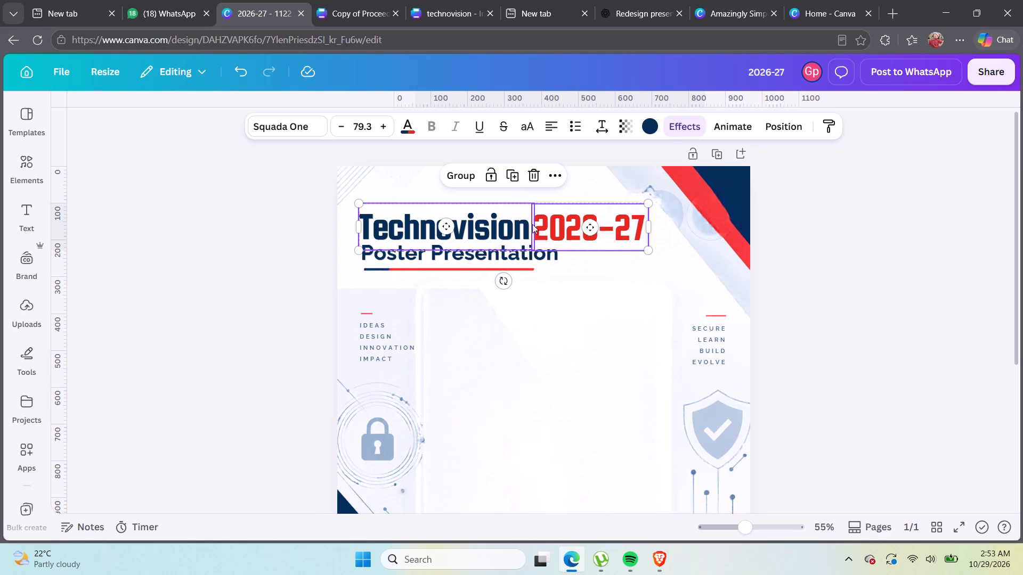
click(553, 222)
scroll(545, 222, down, 8)
scroll(564, 219, up, 2)
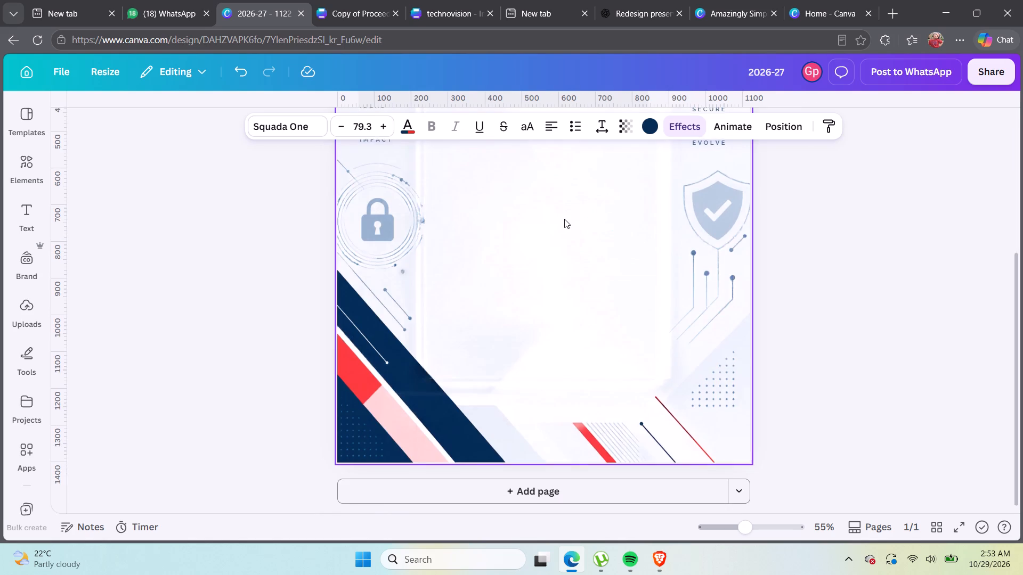
scroll(564, 219, up, 3)
click(551, 265)
drag(501, 193, 567, 226)
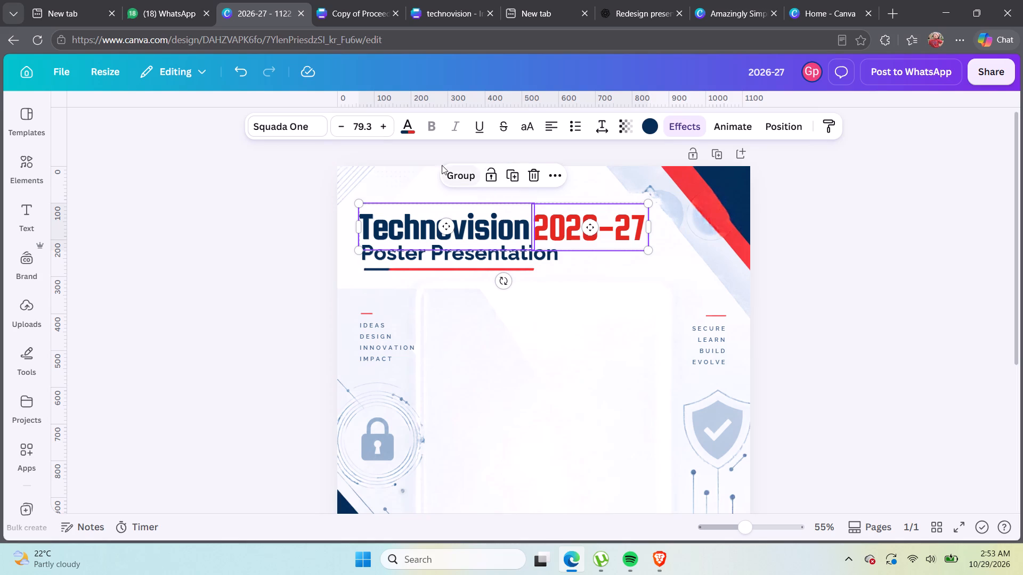
click(363, 129)
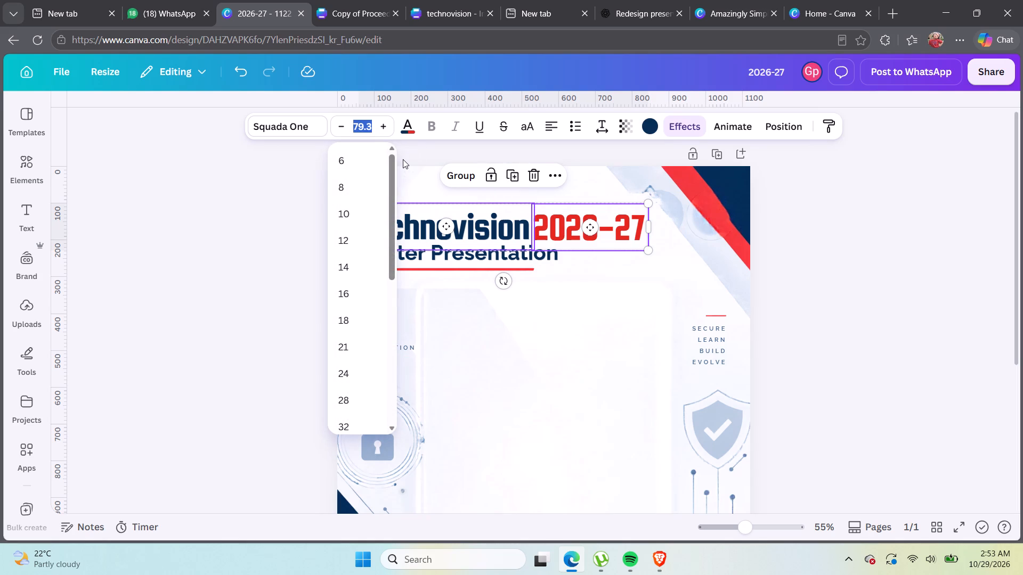
key(7)
key(5)
key(Return)
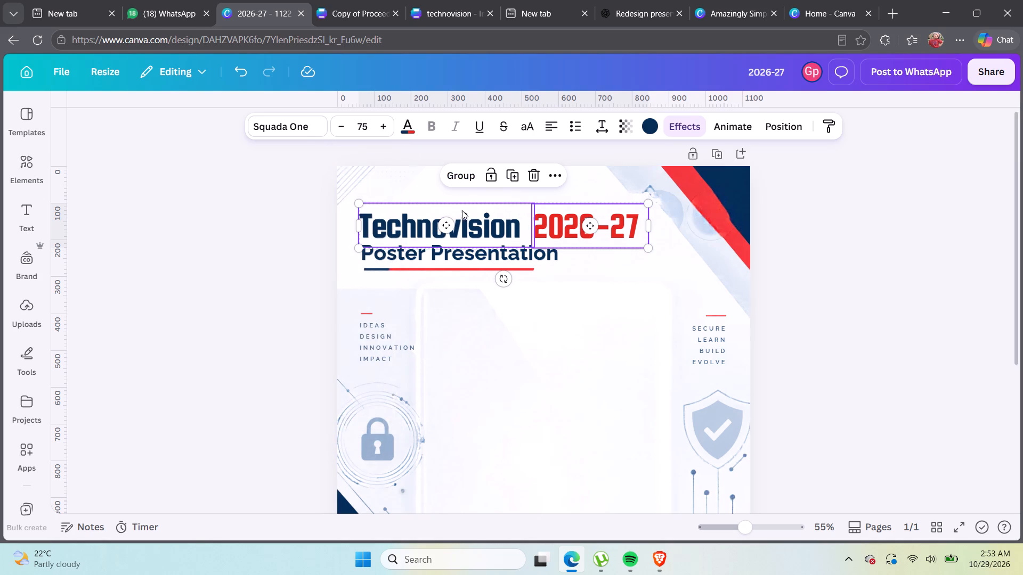
Nudge the red 2026-27 text left to close the gap beside the word Technovision.
click(553, 233)
click(601, 312)
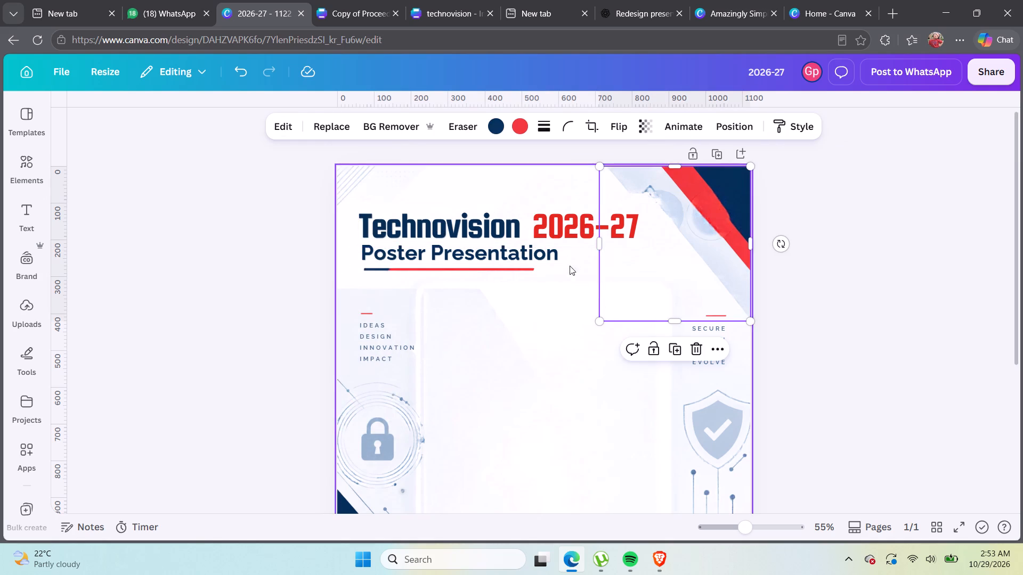
click(564, 217)
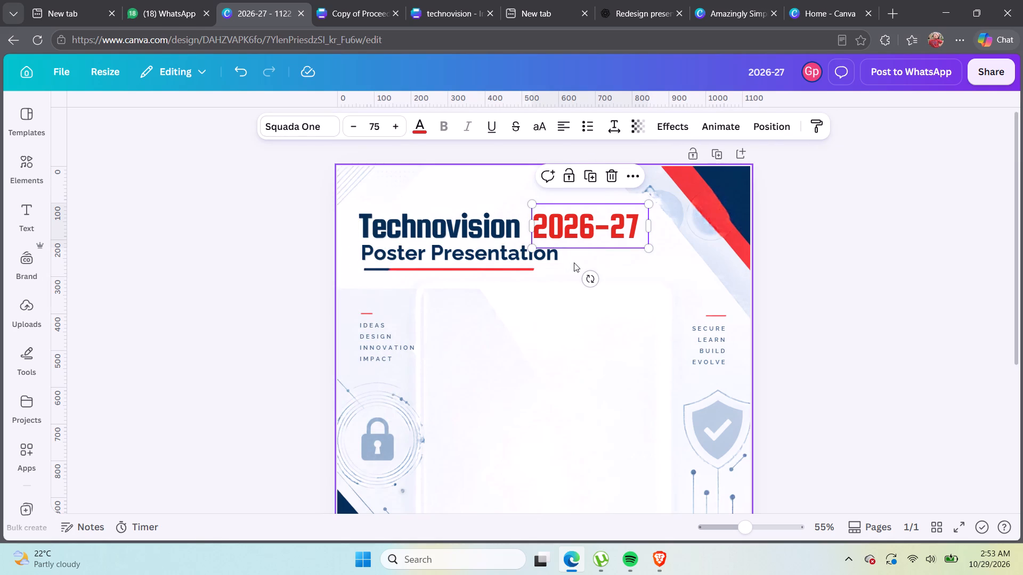
key(Left)
key(Left)
key(Left)
key(Left)
key(Left)
key(Left)
key(Left)
key(Left)
key(Left)
key(Left)
key(Left)
key(Left)
key(Left)
key(Left)
key(Left)
key(Left)
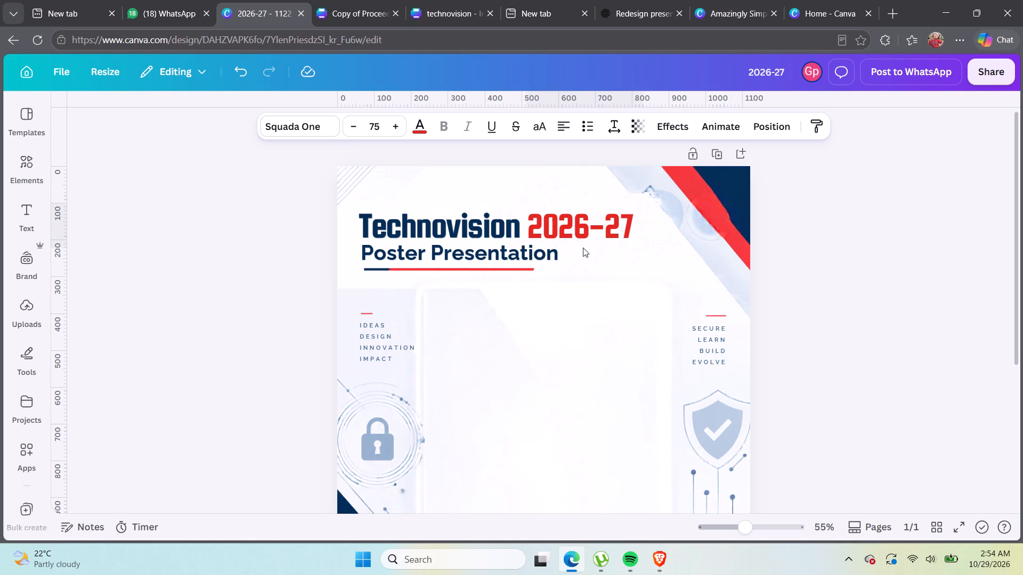
key(Left)
Move the Technovision and 2026-27 title texts out of this design onto page 7 of Copy of Proceeding 2026-27.
click(470, 187)
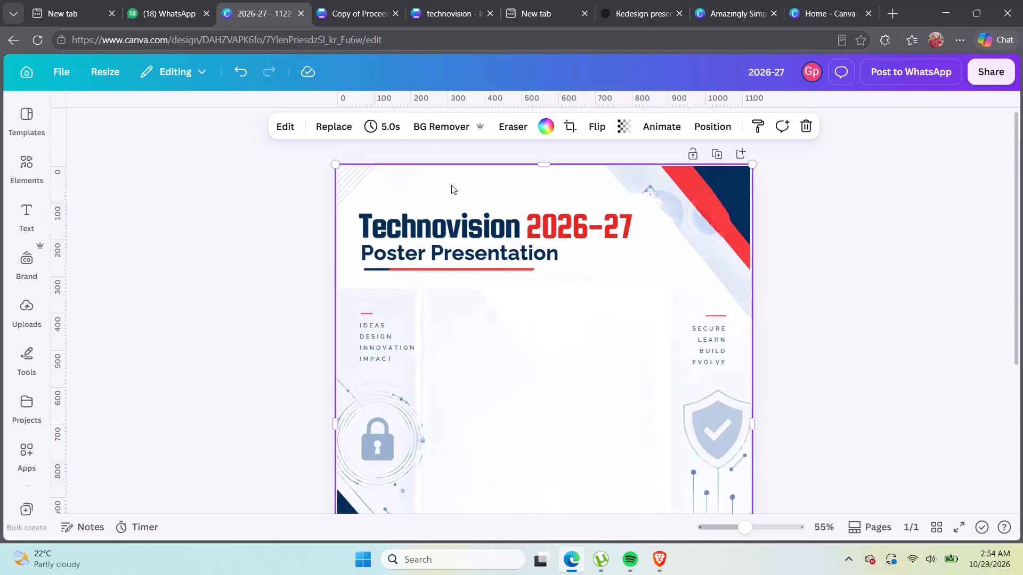
drag(449, 187, 543, 230)
drag(558, 232, 563, 233)
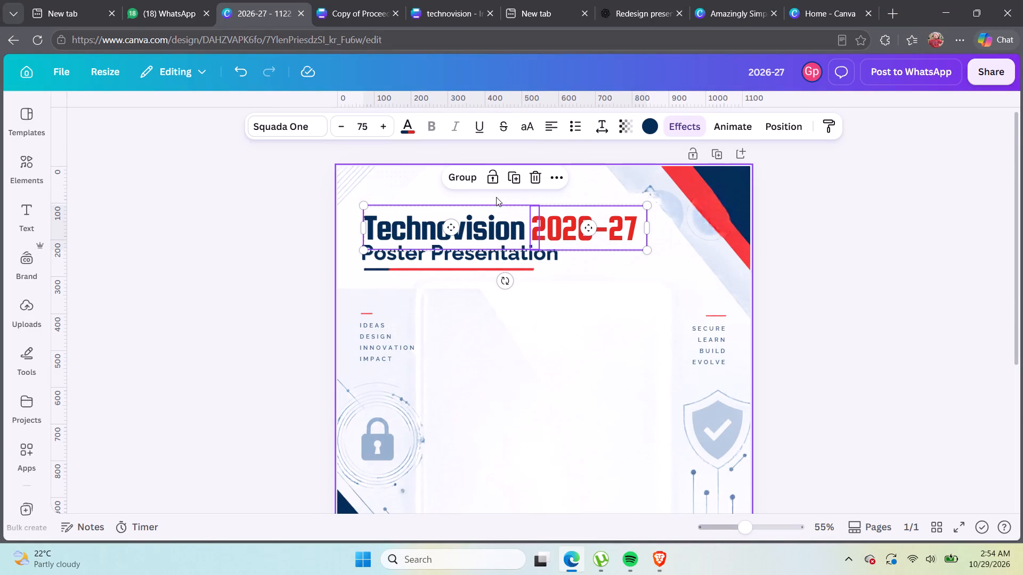
key(ctrl+x)
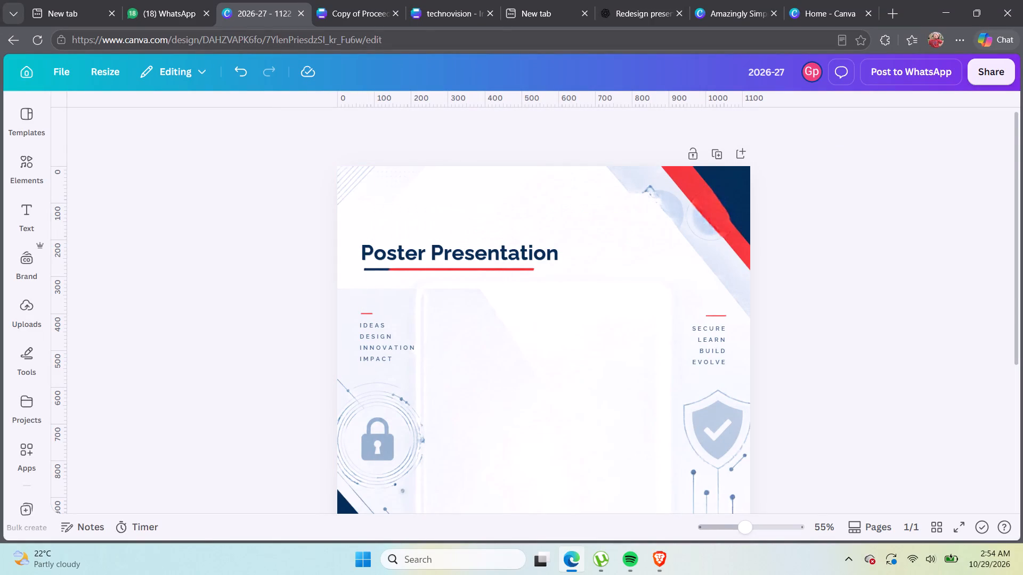
click(421, 7)
click(378, 10)
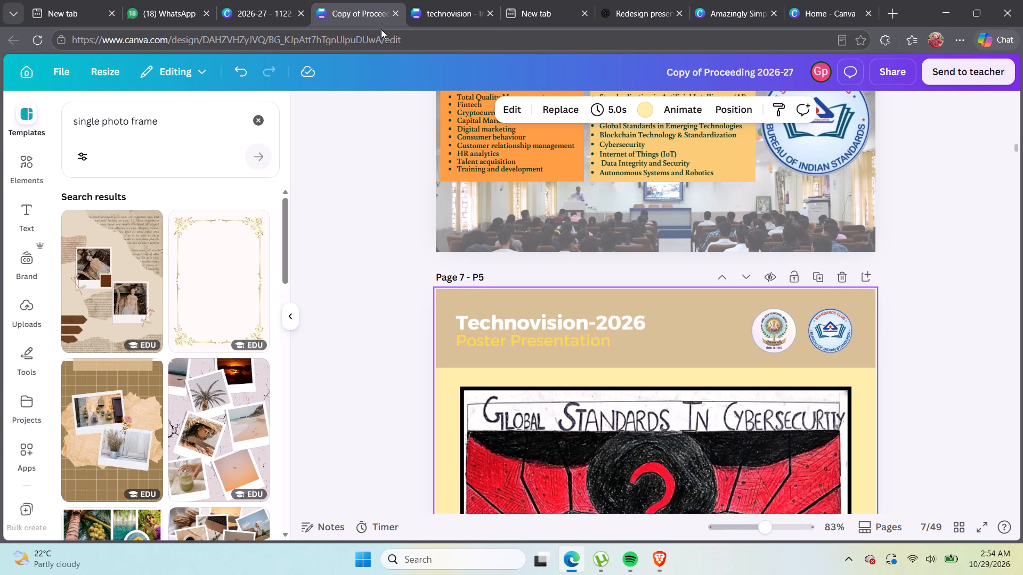
key(ctrl+v)
scroll(574, 241, down, 1)
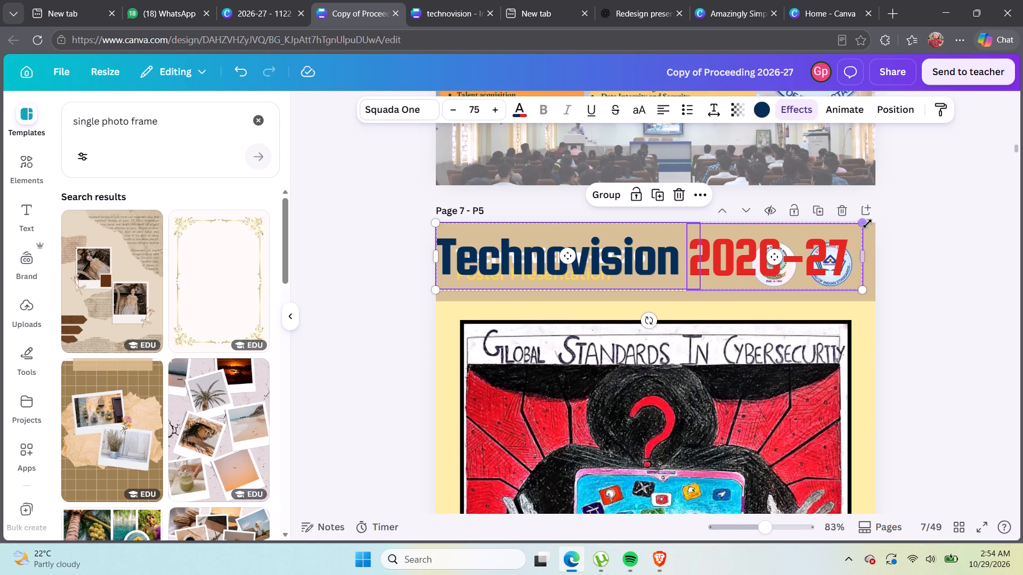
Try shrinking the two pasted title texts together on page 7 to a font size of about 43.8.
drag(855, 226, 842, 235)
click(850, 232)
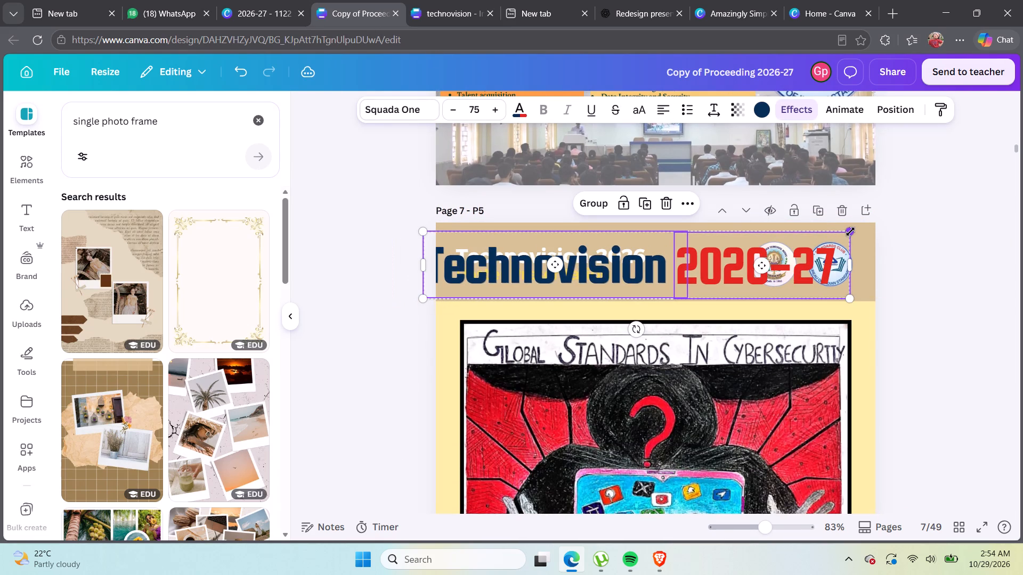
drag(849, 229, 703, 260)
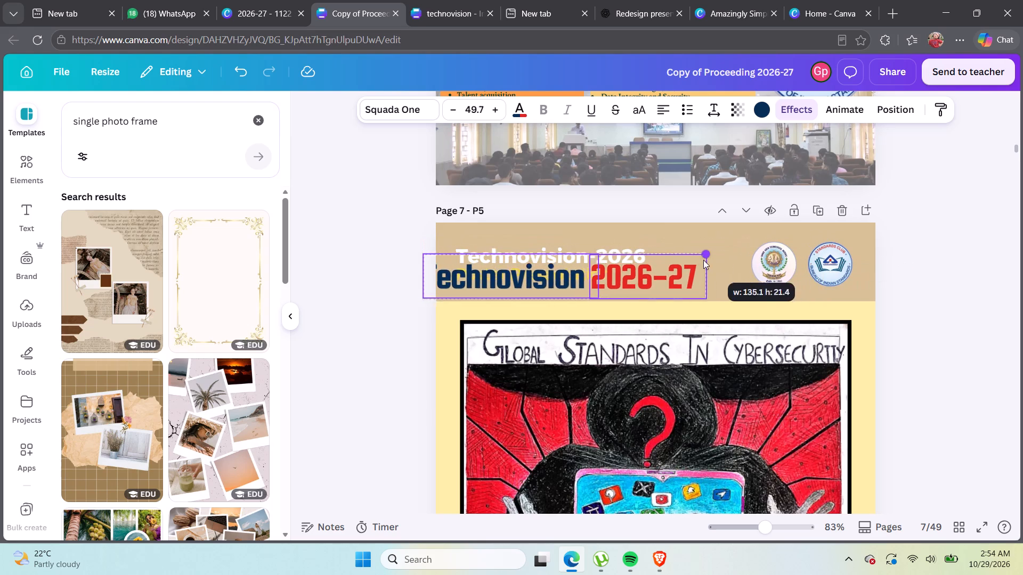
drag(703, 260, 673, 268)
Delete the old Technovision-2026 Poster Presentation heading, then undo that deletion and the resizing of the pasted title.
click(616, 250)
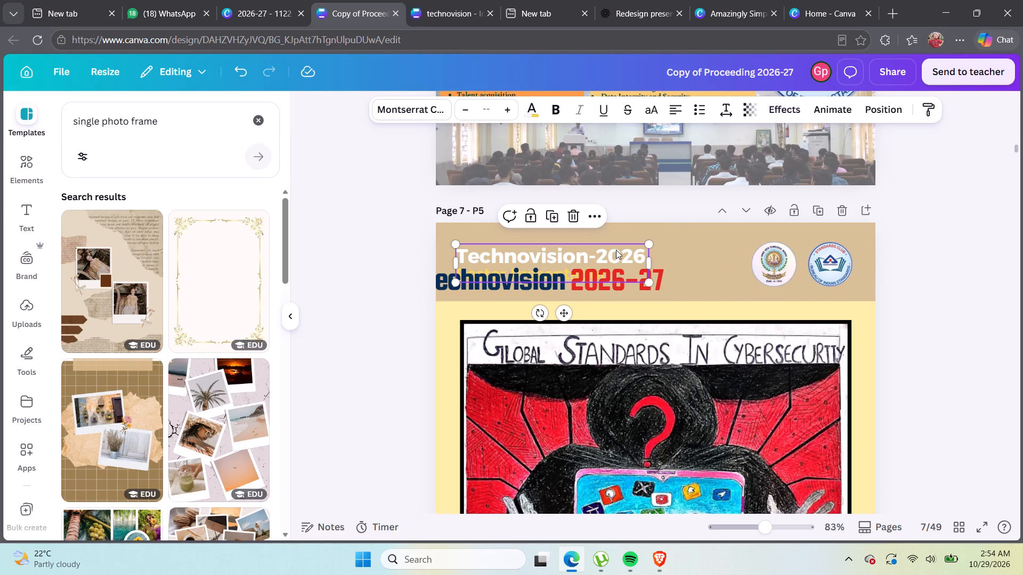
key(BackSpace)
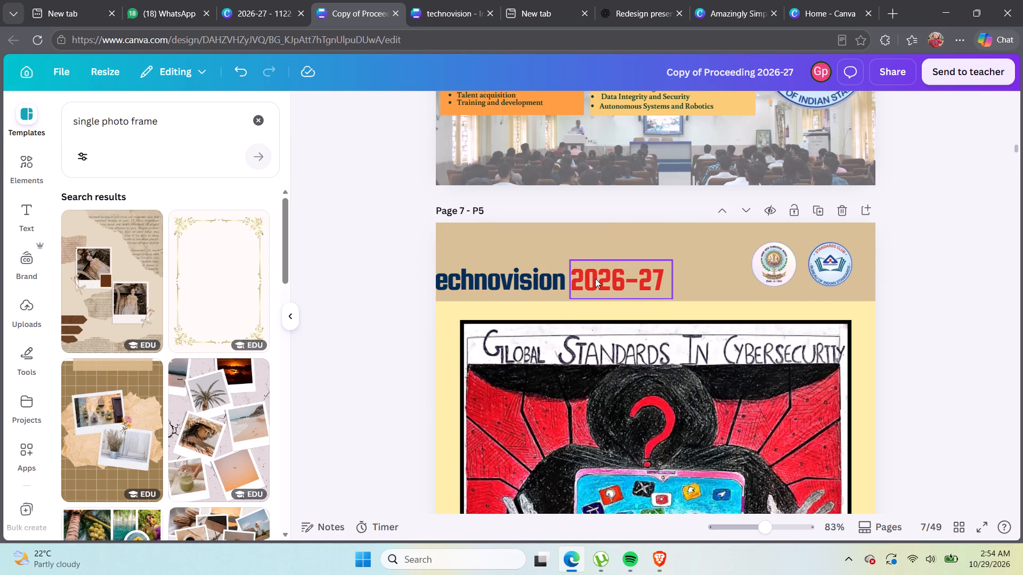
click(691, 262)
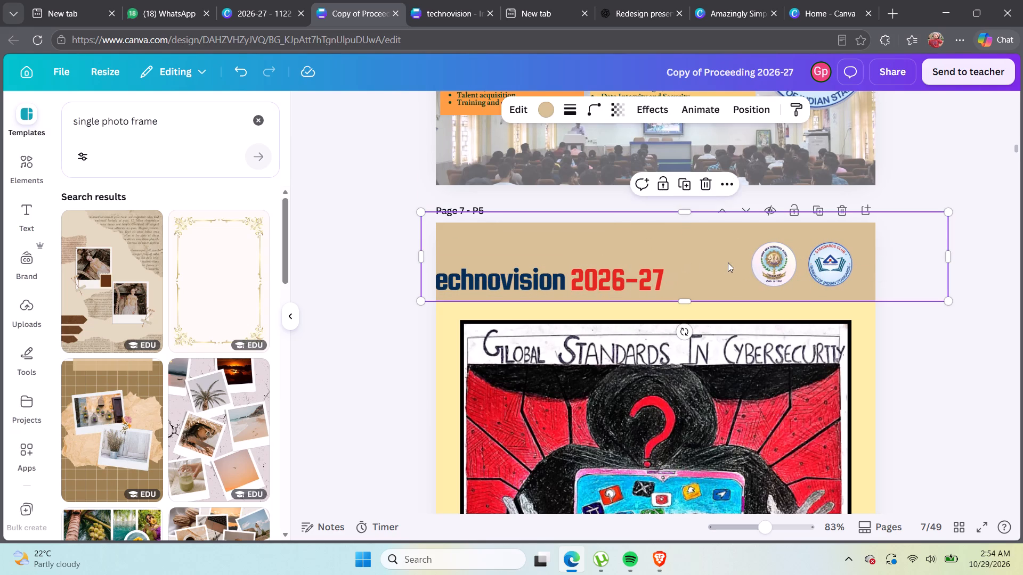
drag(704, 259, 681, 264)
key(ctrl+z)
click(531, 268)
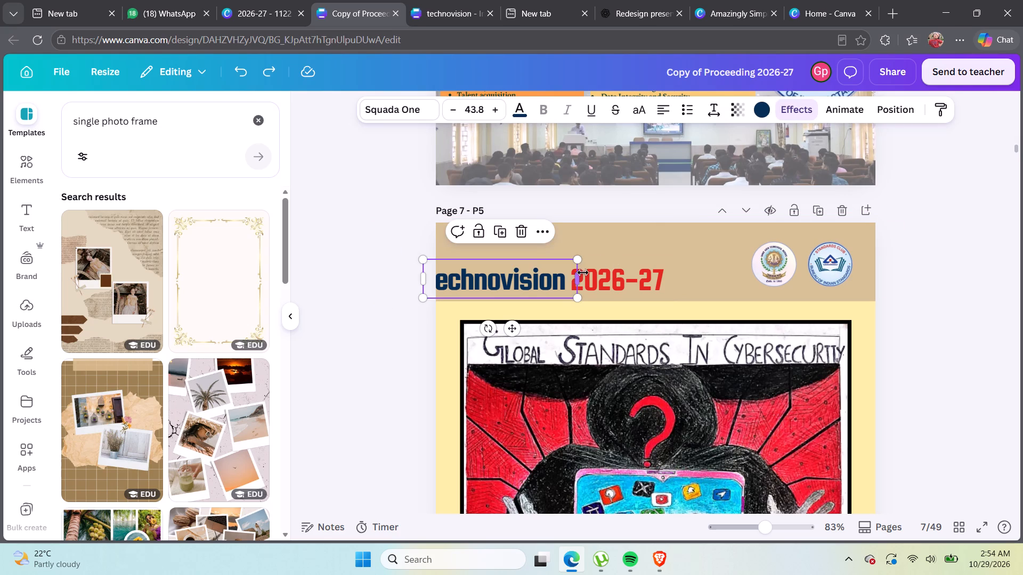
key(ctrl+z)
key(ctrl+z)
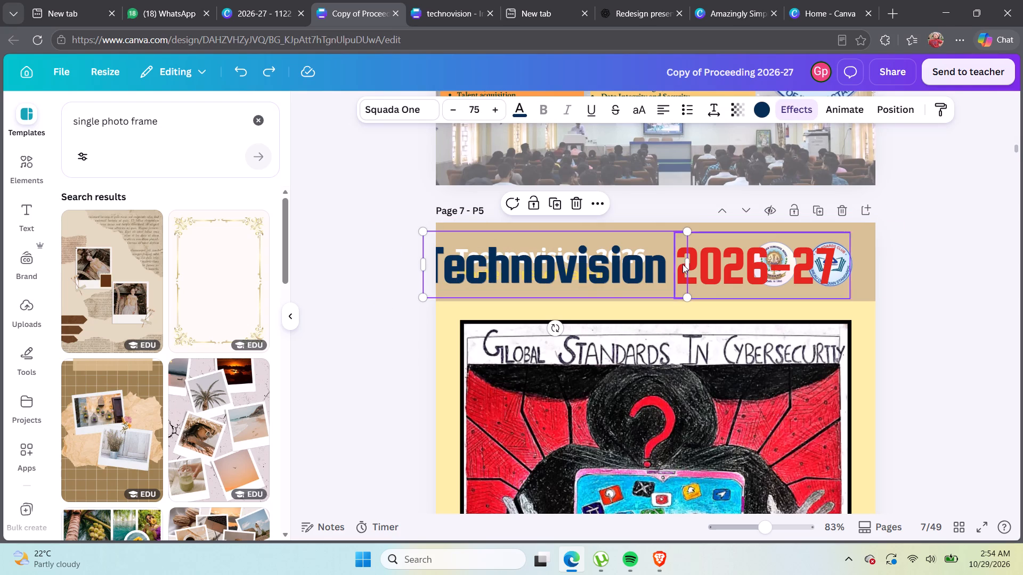
Group the Technovision and 2026-27 texts on page 7 and scale the group down to a font size of about 33.5.
click(711, 258)
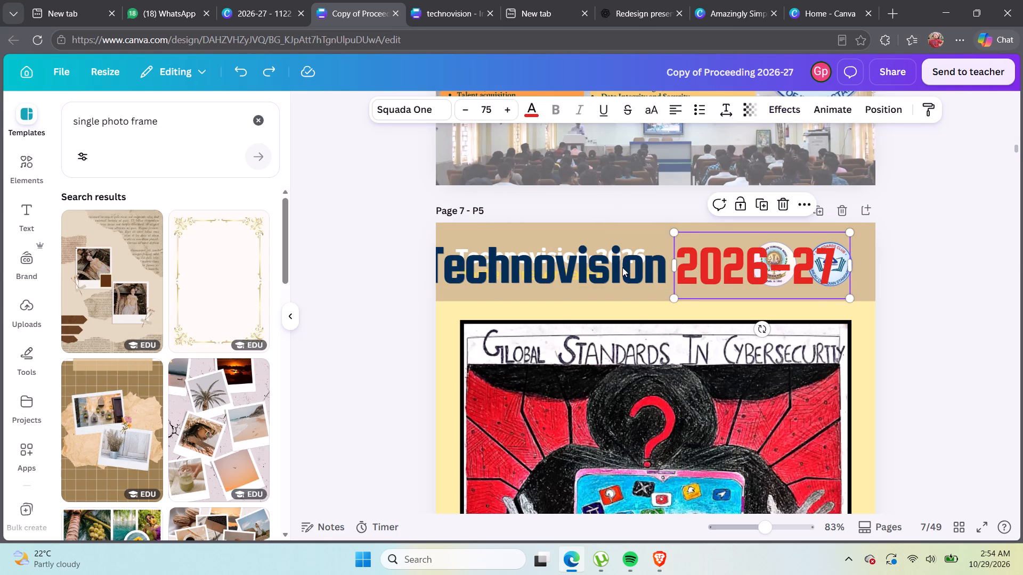
shift+click(584, 258)
click(698, 259)
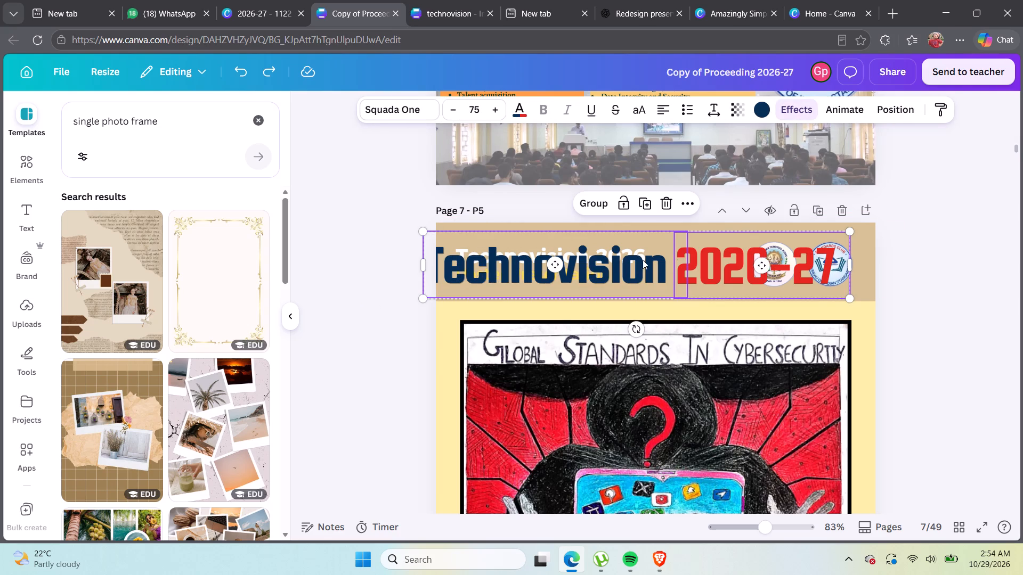
click(593, 194)
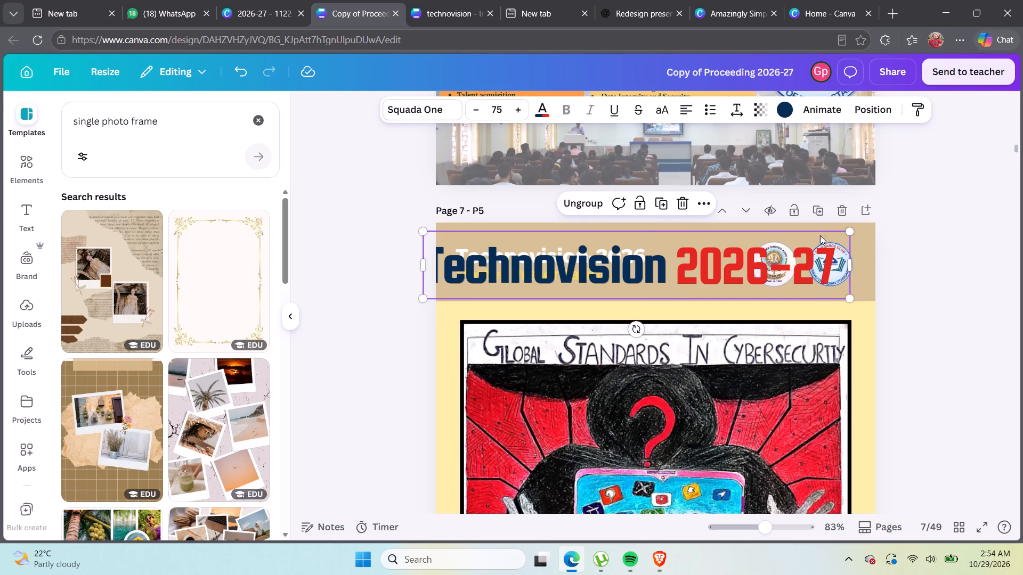
drag(850, 231, 841, 236)
drag(841, 236, 616, 283)
Delete the old Technovision-2026 Poster Presentation heading from the page 7 header band.
click(631, 253)
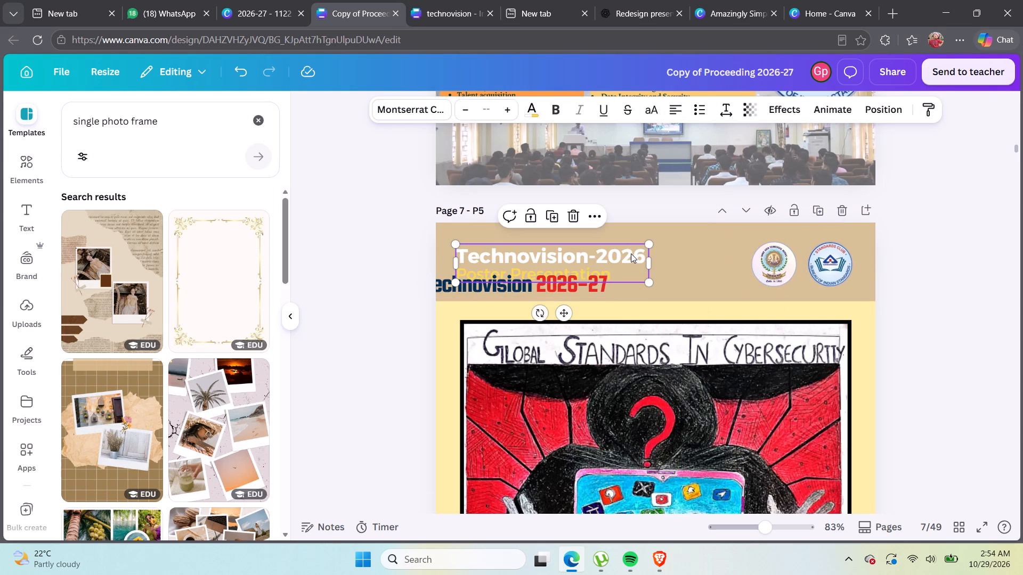
key(BackSpace)
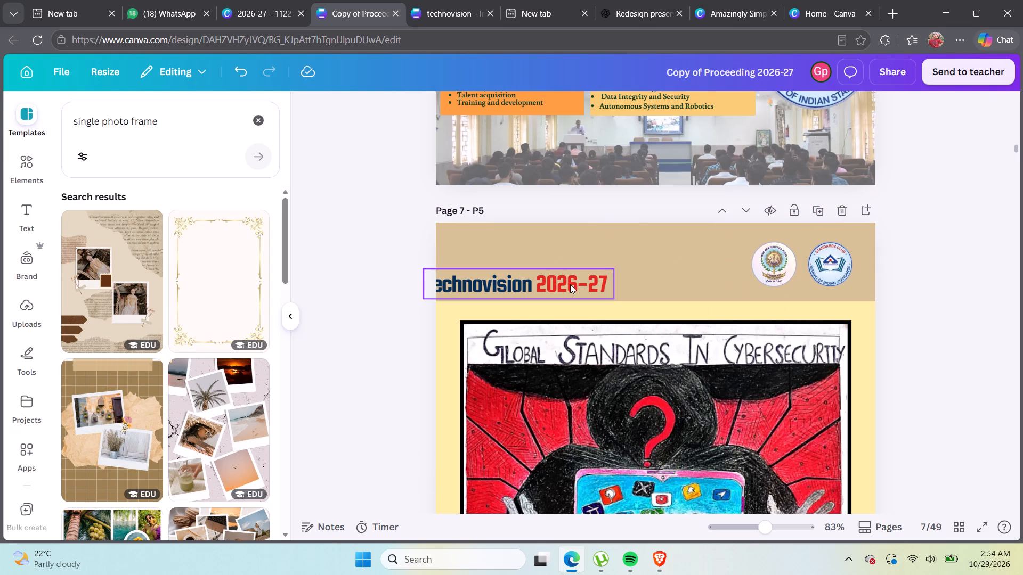
Move the grouped Technovision 2026-27 title up into the header band, lining its left edge up with the poster.
drag(570, 284, 604, 252)
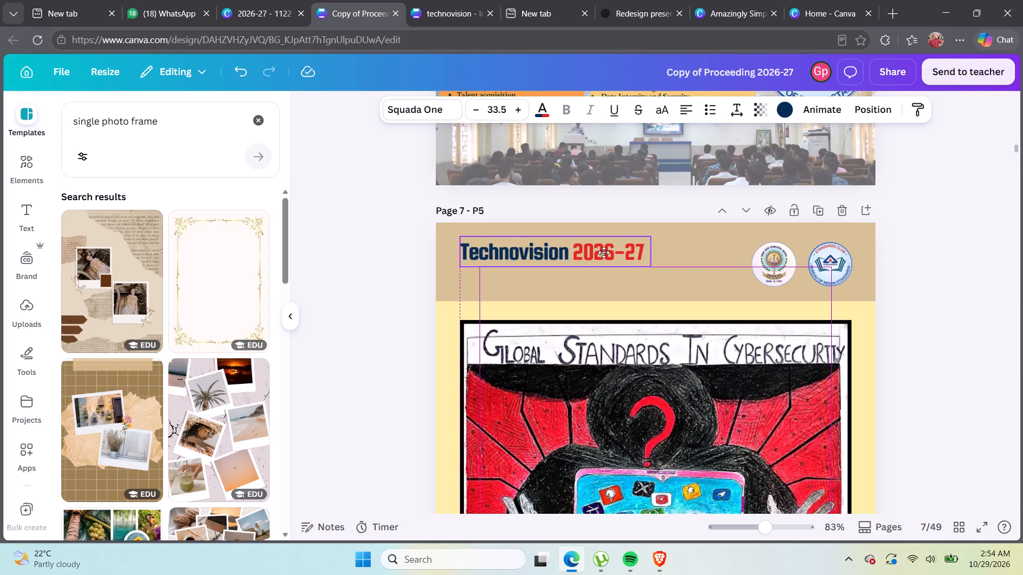
Enlarge the grouped Technovision 2026-27 title to a font size of about 47.7 and place it in the header band's upper left.
drag(604, 252, 602, 243)
drag(643, 254, 693, 301)
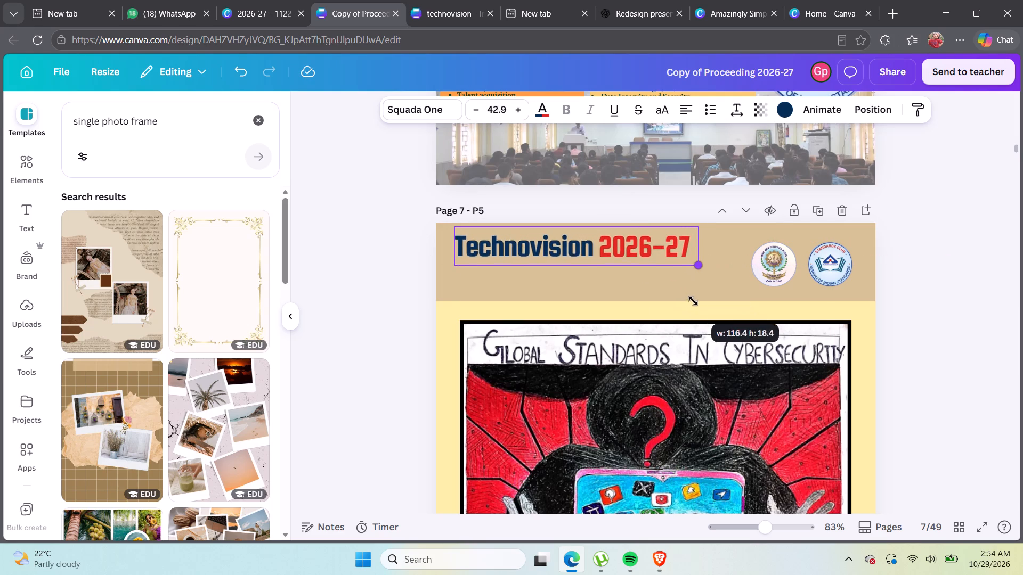
drag(693, 301, 717, 308)
drag(662, 252, 661, 262)
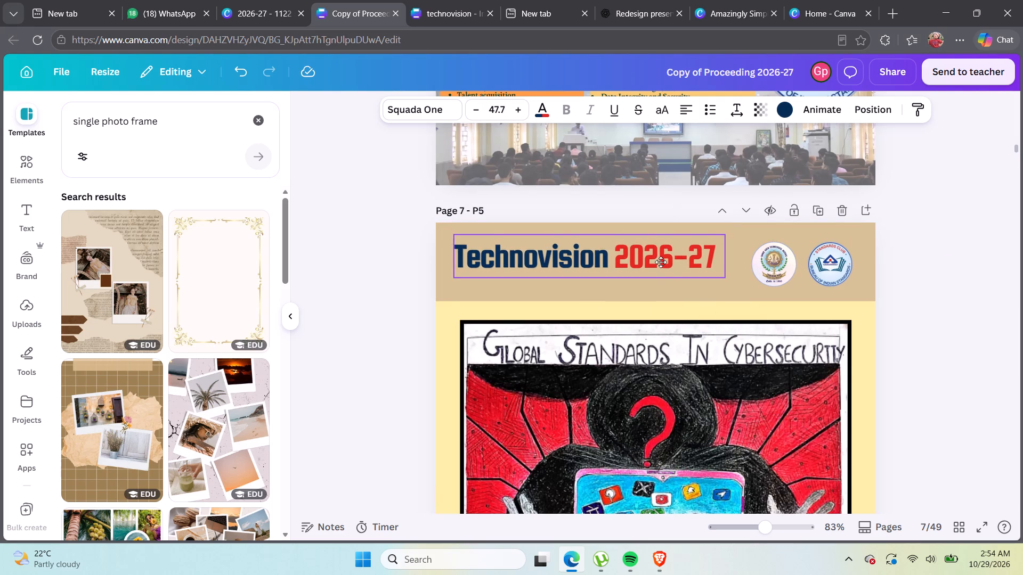
drag(661, 262, 662, 255)
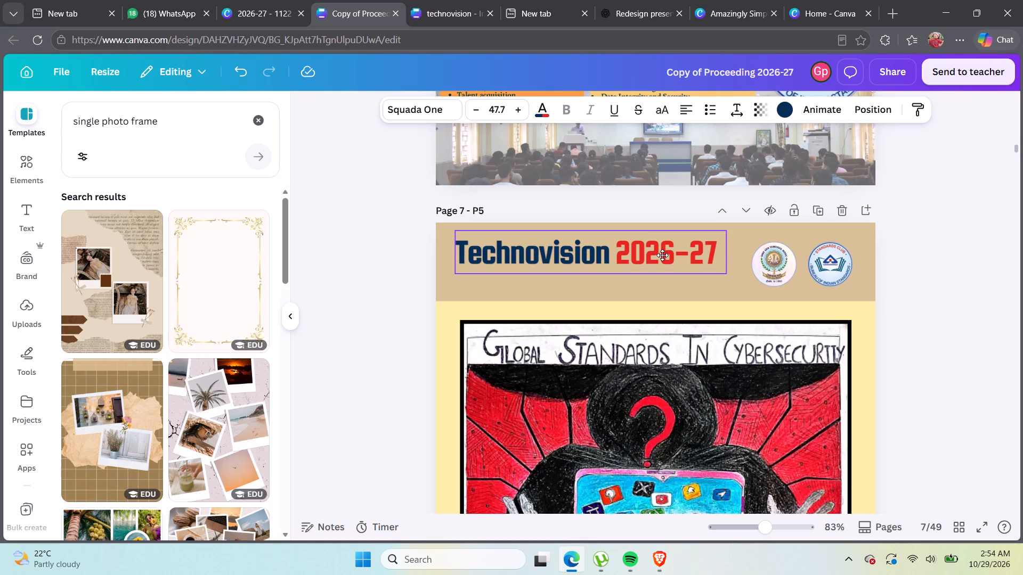
drag(662, 255, 657, 252)
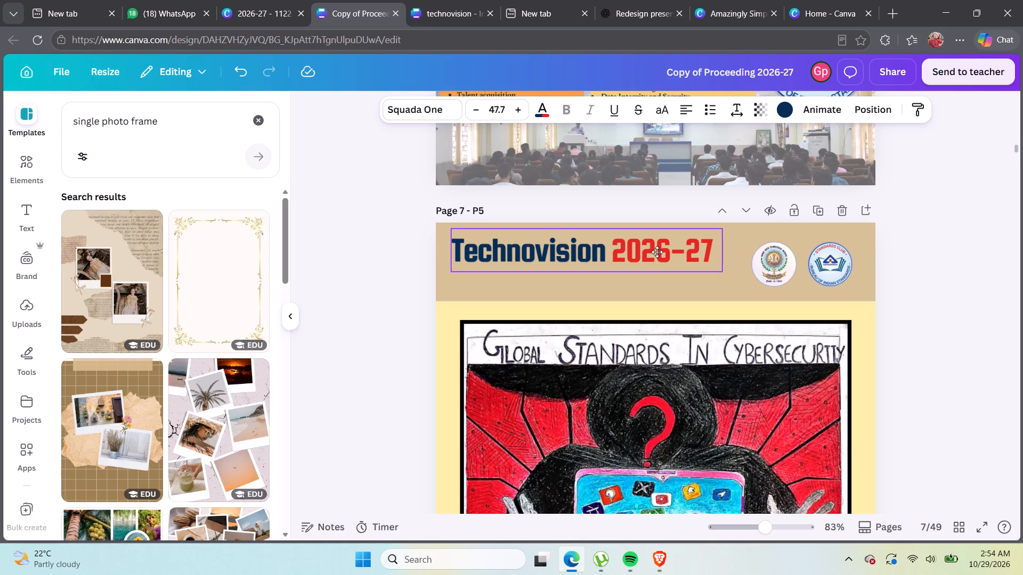
drag(657, 252, 657, 250)
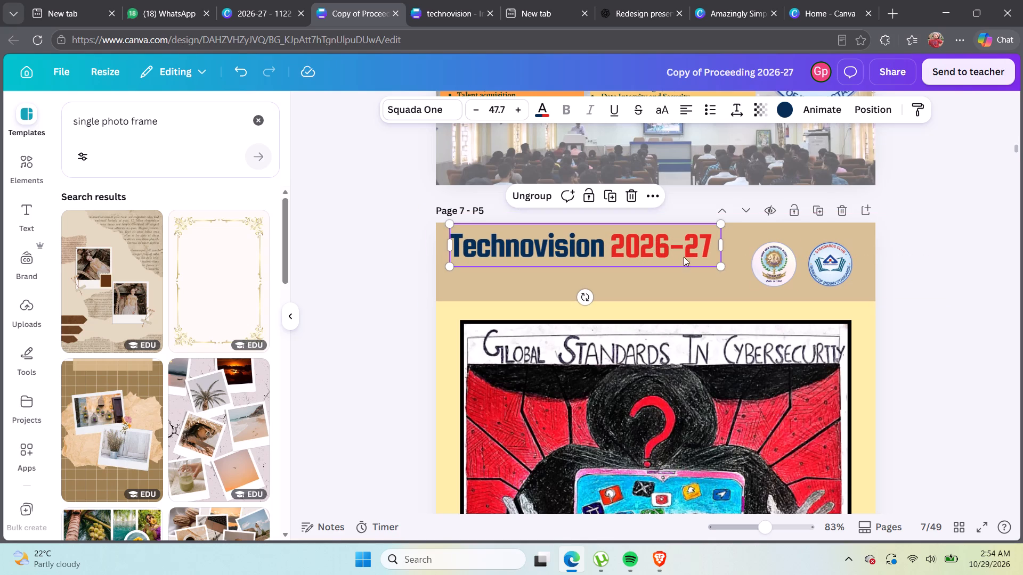
drag(673, 249, 673, 254)
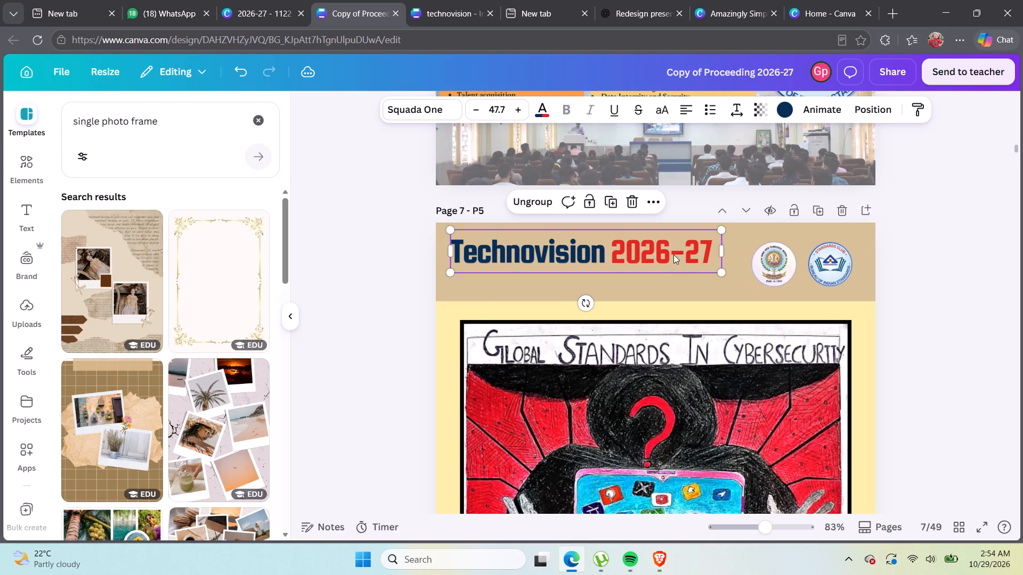
click(913, 294)
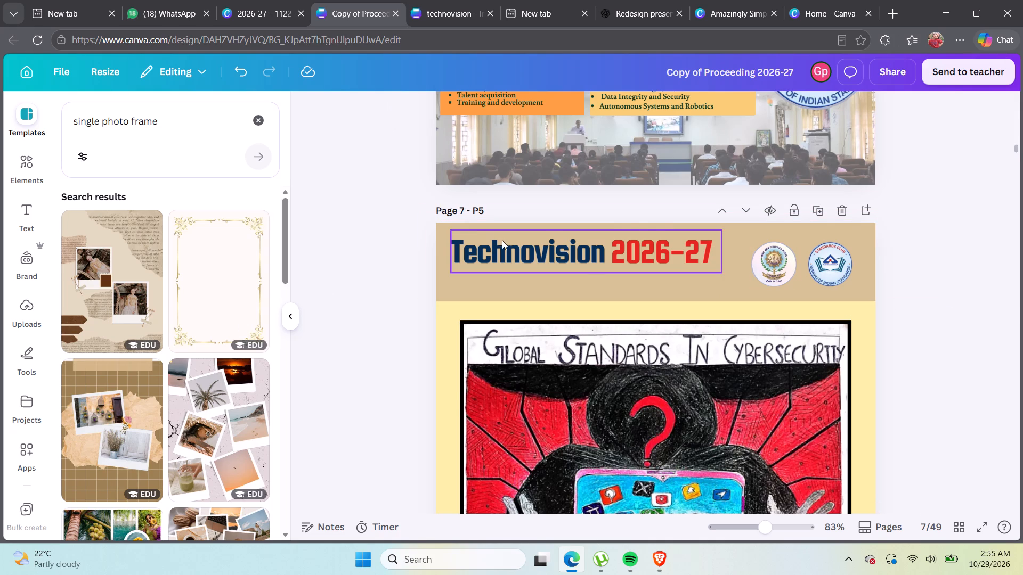
Cut the Poster Presentation heading and its underline from the 2026-27 design and paste them onto page 7 of Copy of Proceeding 2026-27.
scroll(507, 240, up, 3)
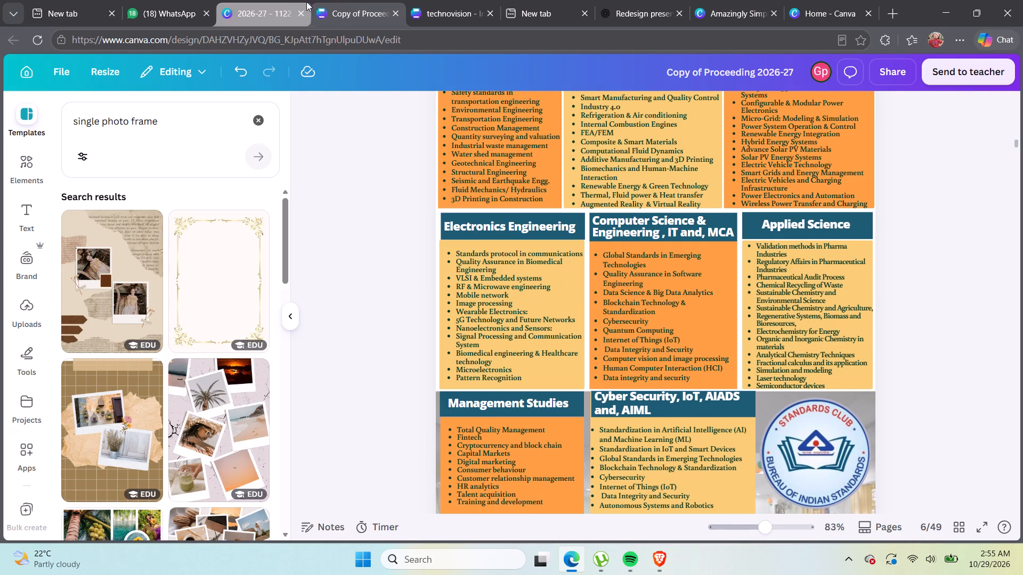
click(282, 3)
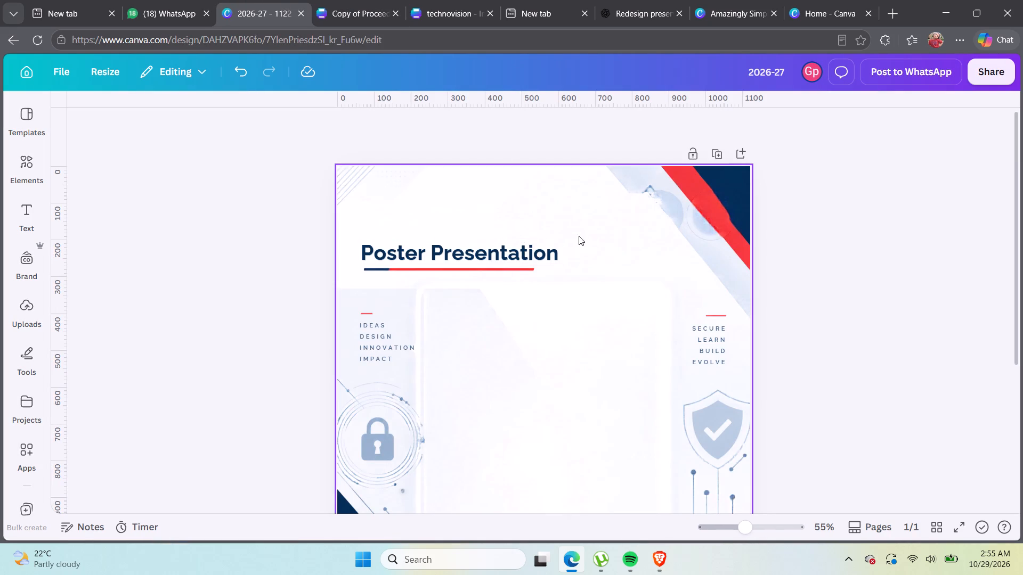
drag(577, 236, 433, 273)
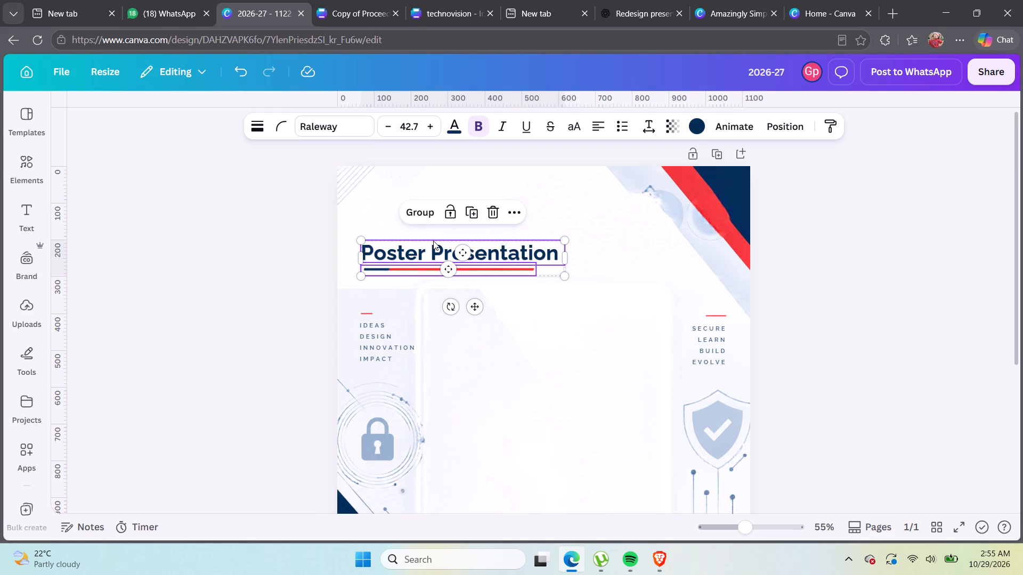
key(ctrl+x)
click(444, 10)
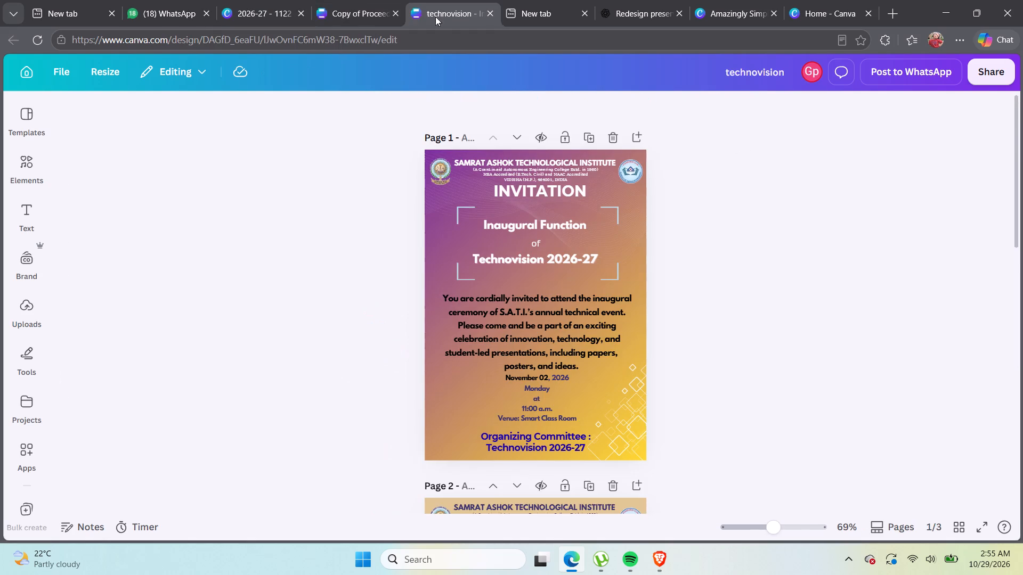
click(365, 17)
scroll(579, 212, up, 1)
scroll(582, 216, down, 7)
scroll(584, 218, up, 4)
scroll(584, 218, down, 3)
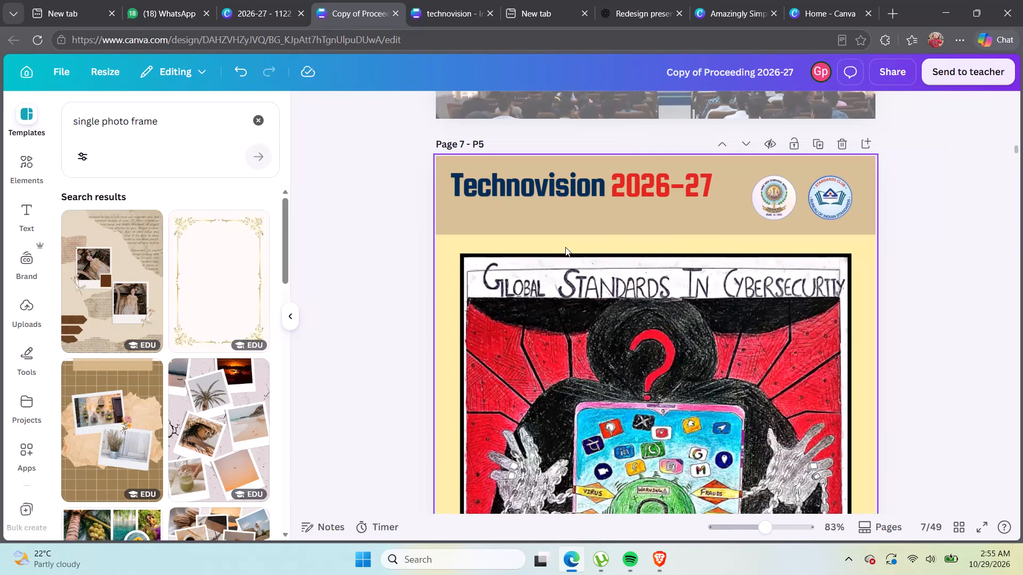
click(565, 247)
key(ctrl+v)
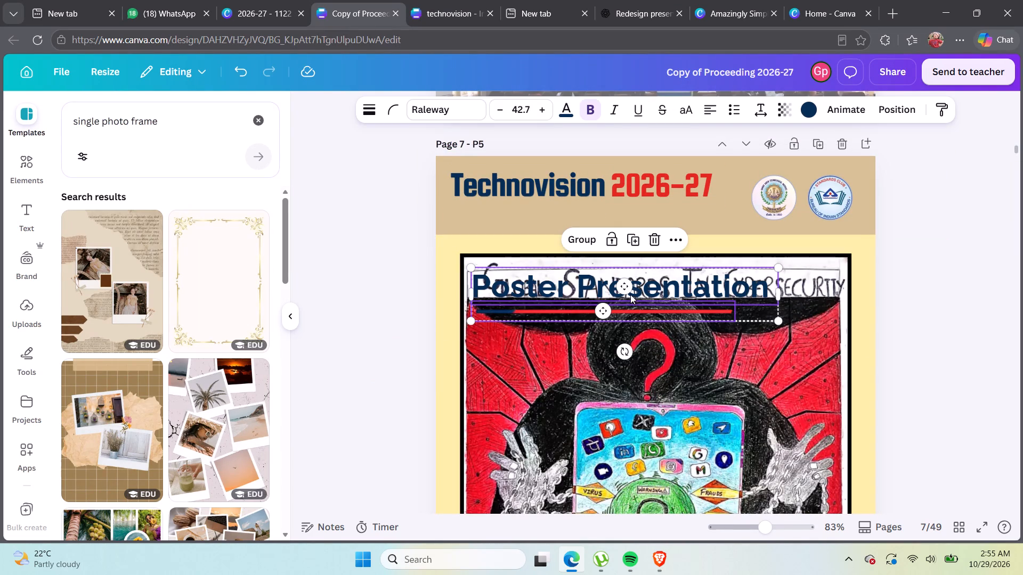
Shrink the Poster Presentation heading with its underline to a font size of about 27.4 and left-align it directly below the Technovision title.
drag(630, 294, 637, 254)
drag(727, 298, 694, 284)
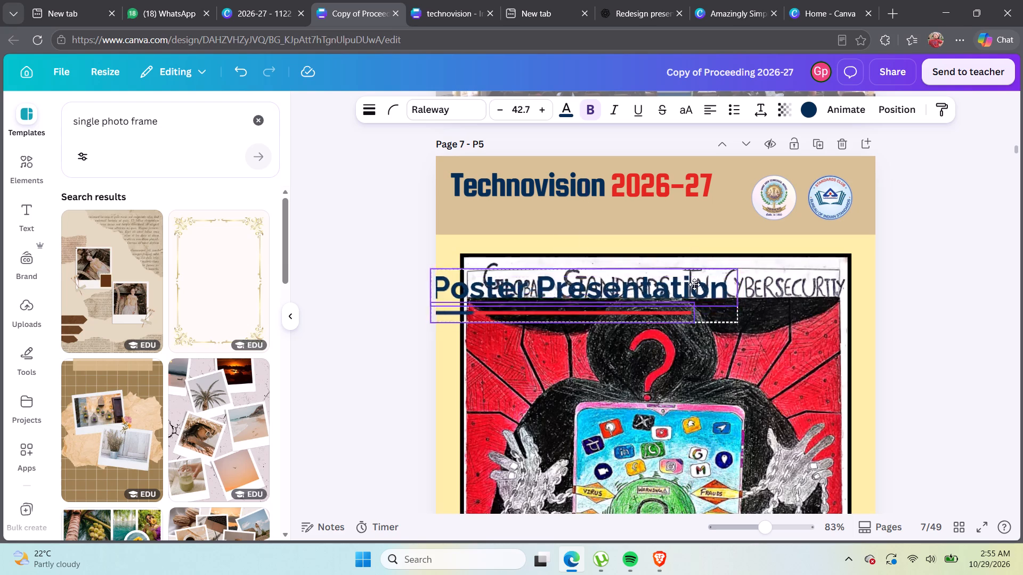
drag(694, 284, 698, 231)
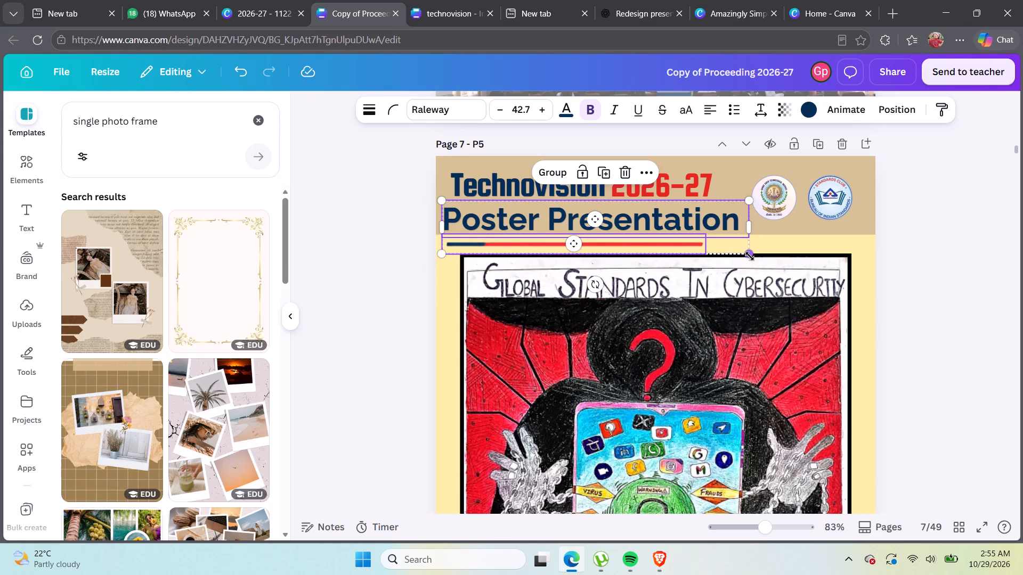
drag(750, 256, 634, 265)
drag(590, 218, 644, 220)
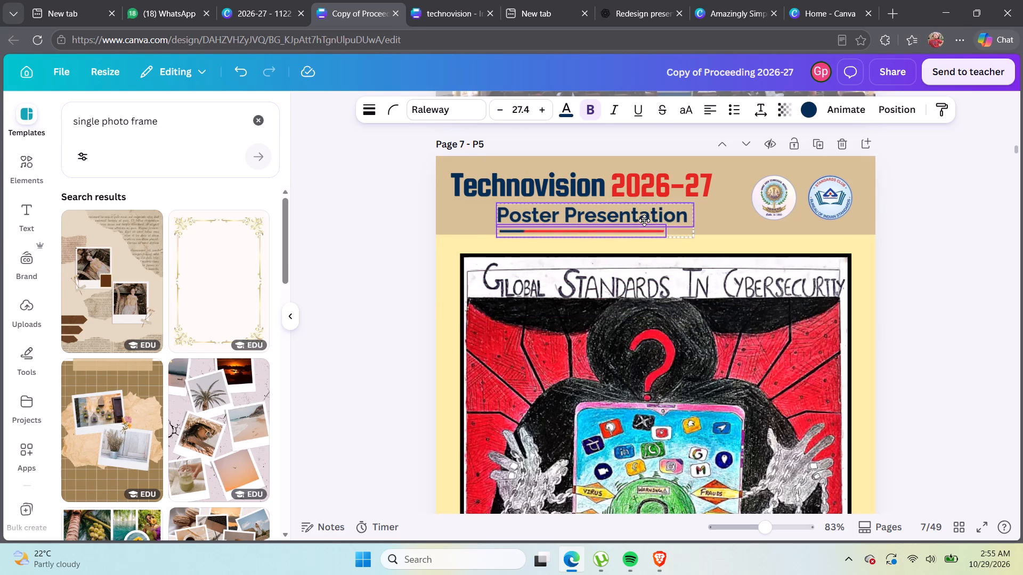
drag(644, 220, 600, 212)
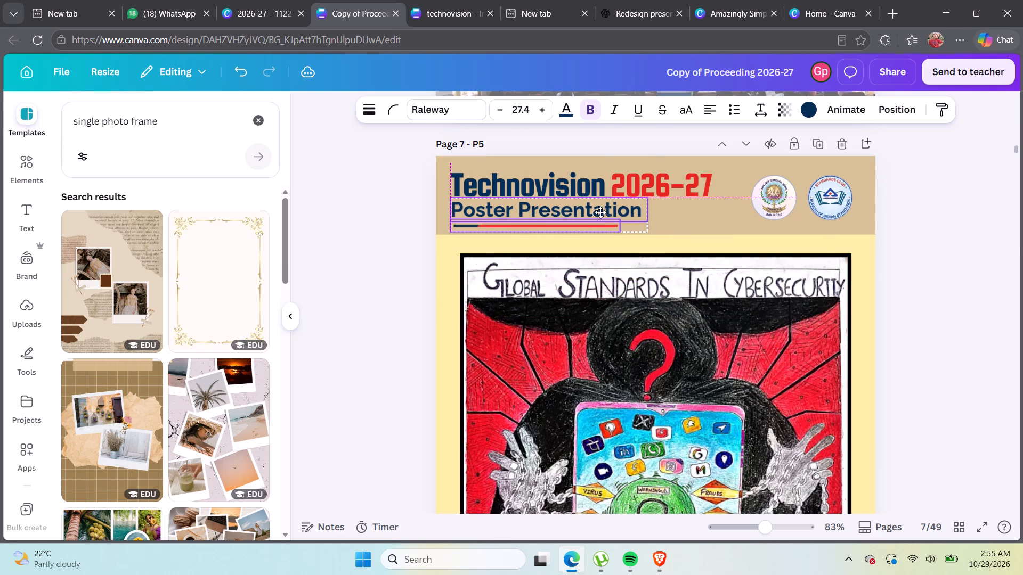
drag(600, 212, 600, 212)
click(675, 218)
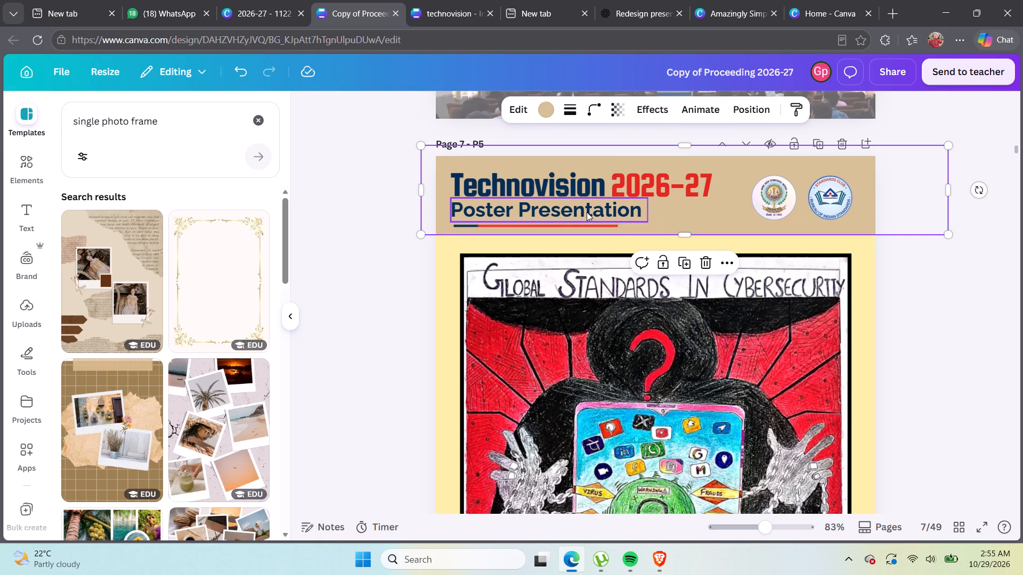
Move the blue and red underline up between the Technovision 2026-27 title and the Poster Presentation text, keeping it left-aligned with the title.
click(563, 225)
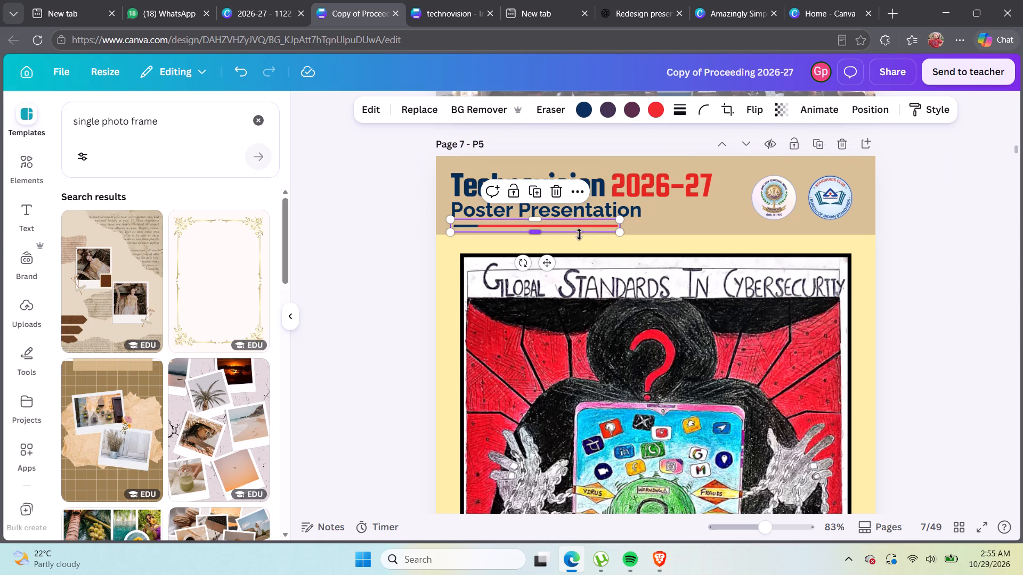
key(Up)
key(Up)
key(Up)
key(Up)
key(Up)
key(Up)
key(Up)
key(Up)
key(Up)
key(Up)
key(Up)
key(Up)
key(Up)
key(Up)
key(Down)
key(Down)
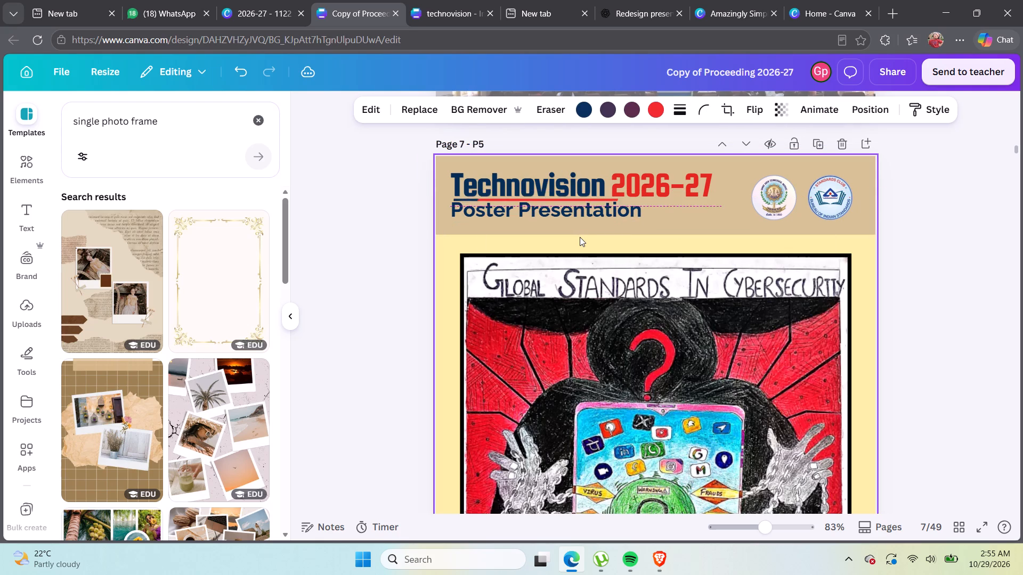
key(Down)
key(Up)
key(Right)
key(Down)
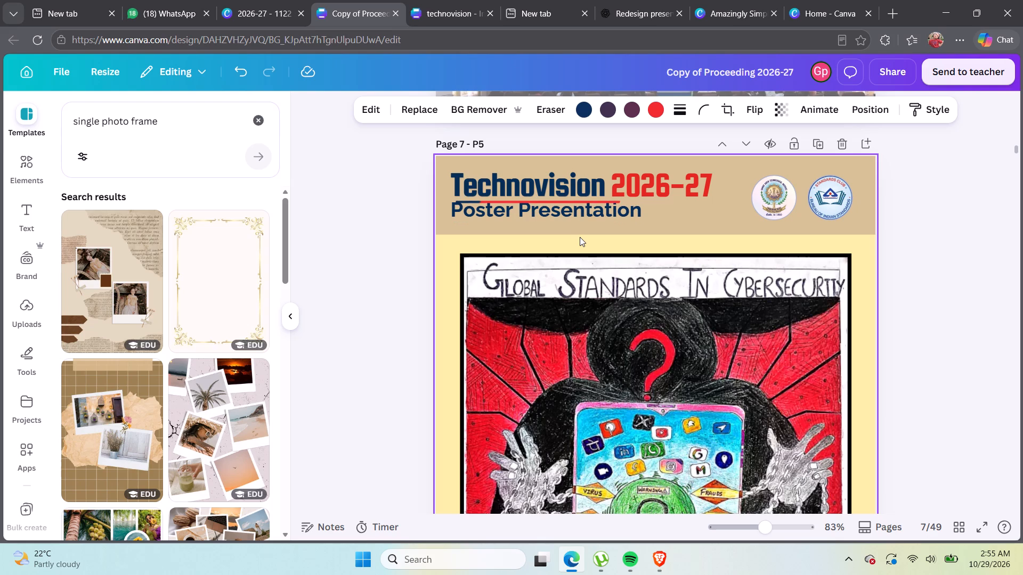
key(Left)
key(Left)
key(Right)
Nudge the Poster Presentation text down slightly to leave a small gap below the blue and red line.
click(573, 221)
key(Down)
key(Down)
key(Down)
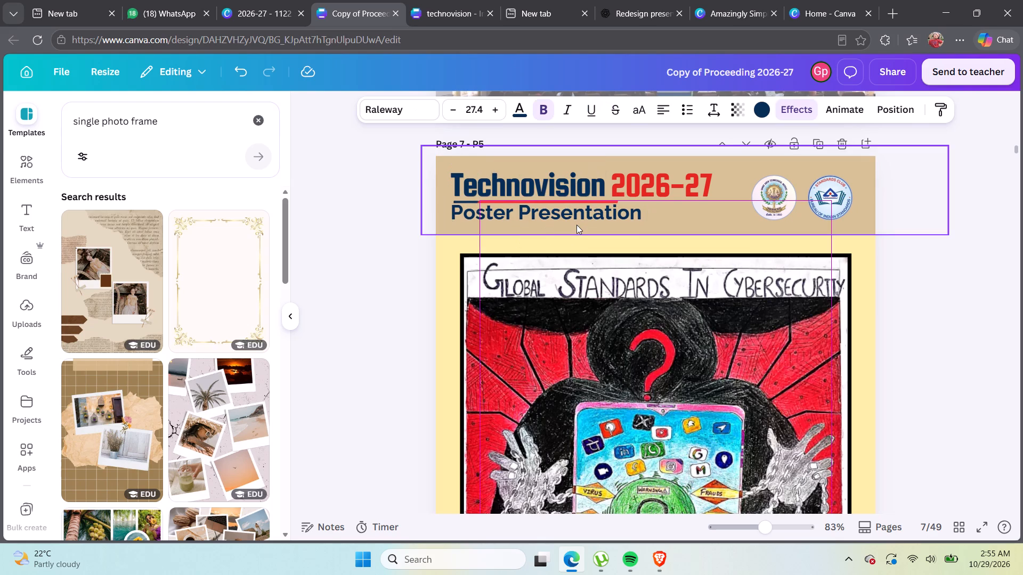
key(Down)
key(Up)
key(Up)
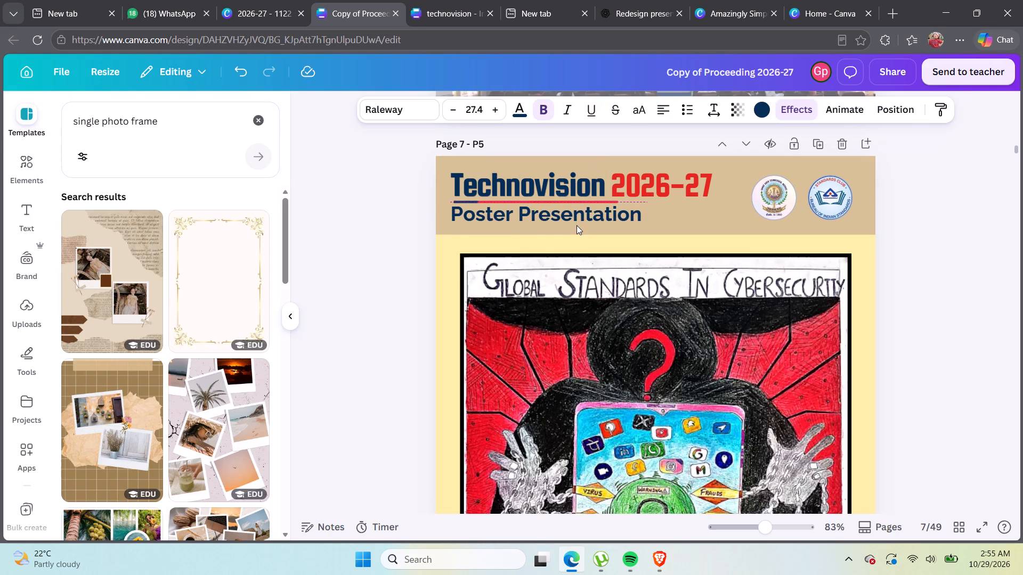
key(Down)
Trim the tan header band so that its right, top and left edges match the edges of page 7.
click(696, 219)
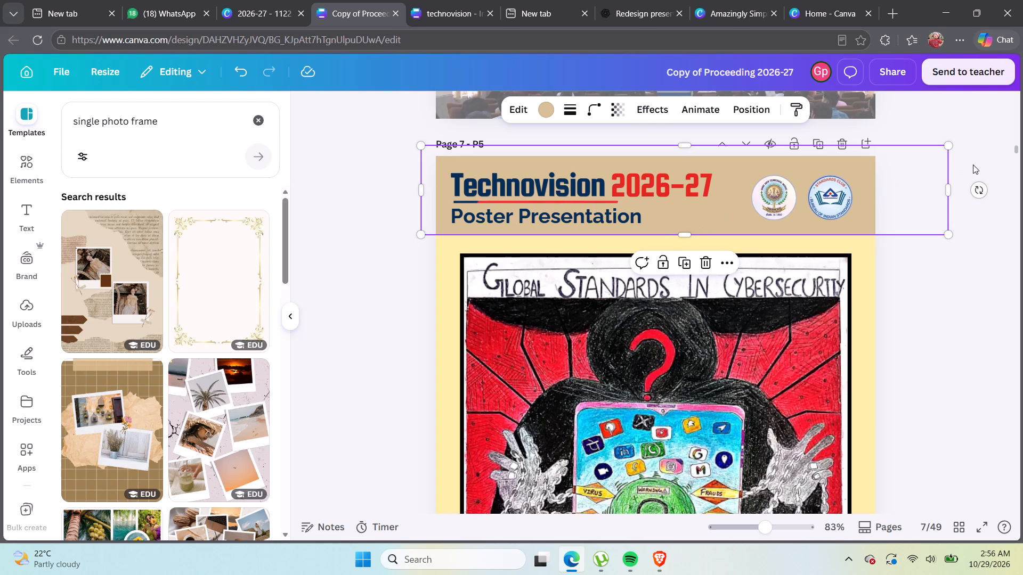
drag(951, 186, 904, 190)
drag(902, 190, 882, 191)
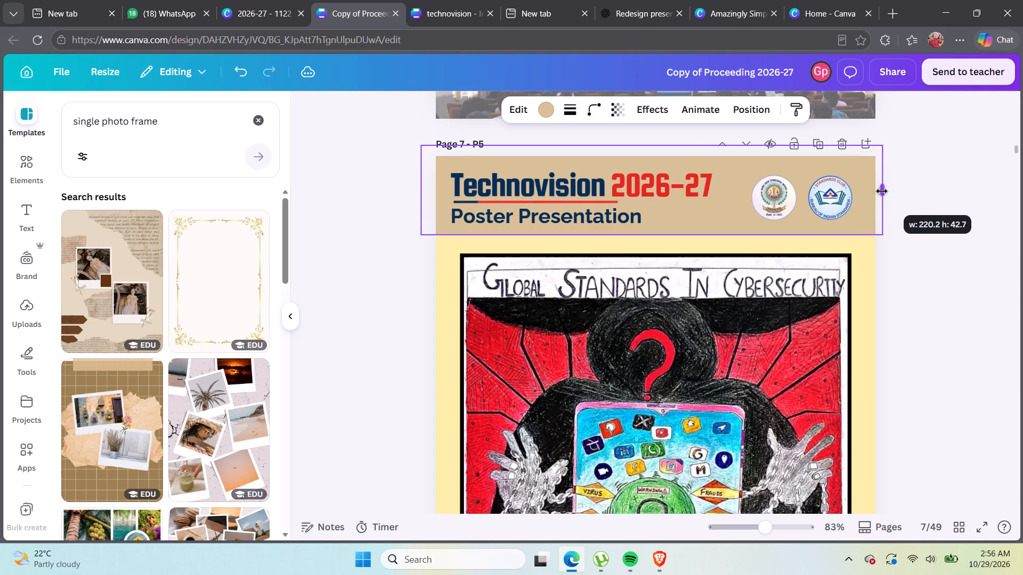
drag(882, 191, 879, 192)
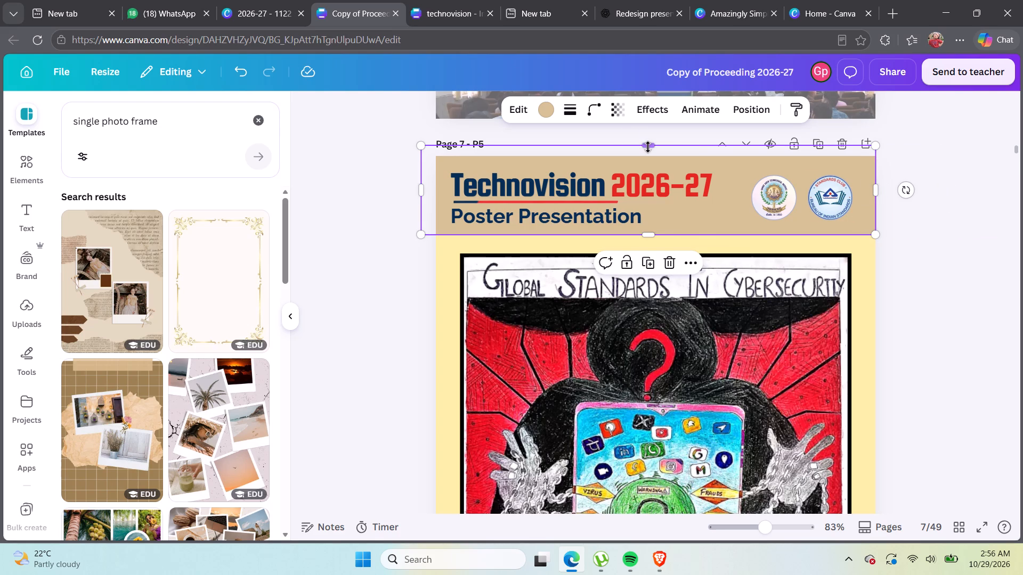
drag(648, 147, 648, 158)
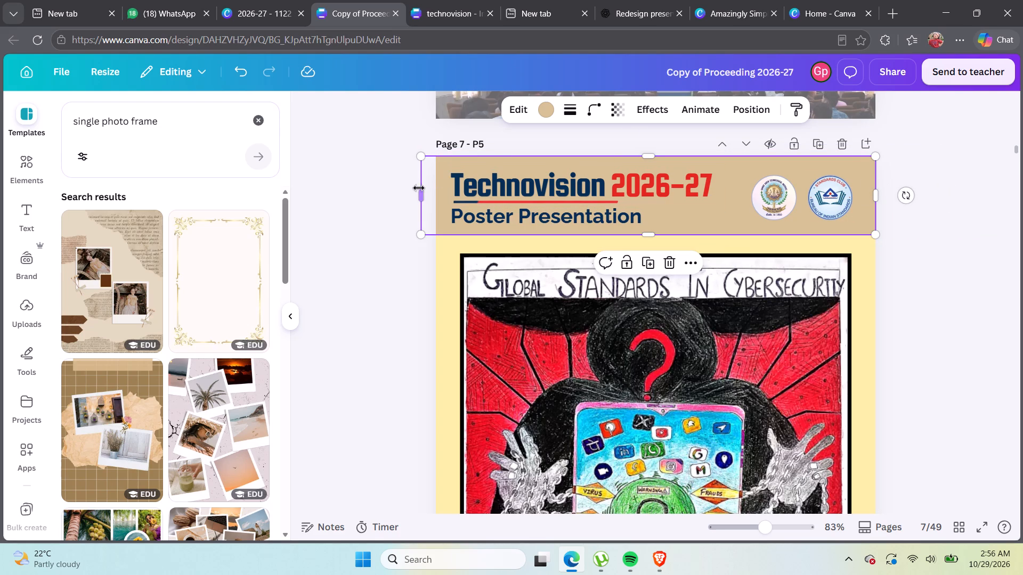
drag(419, 188, 427, 188)
drag(432, 191, 441, 193)
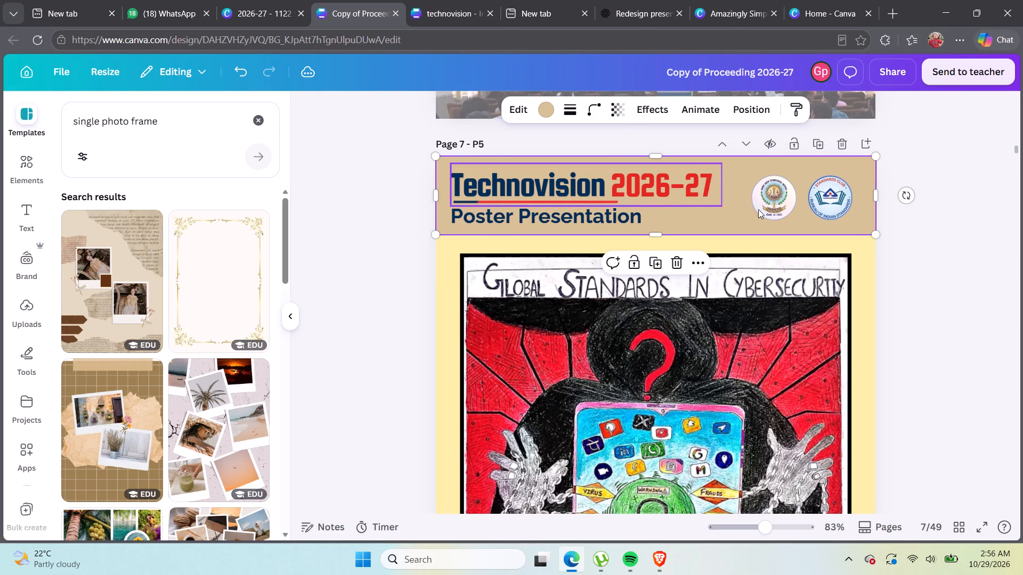
click(951, 261)
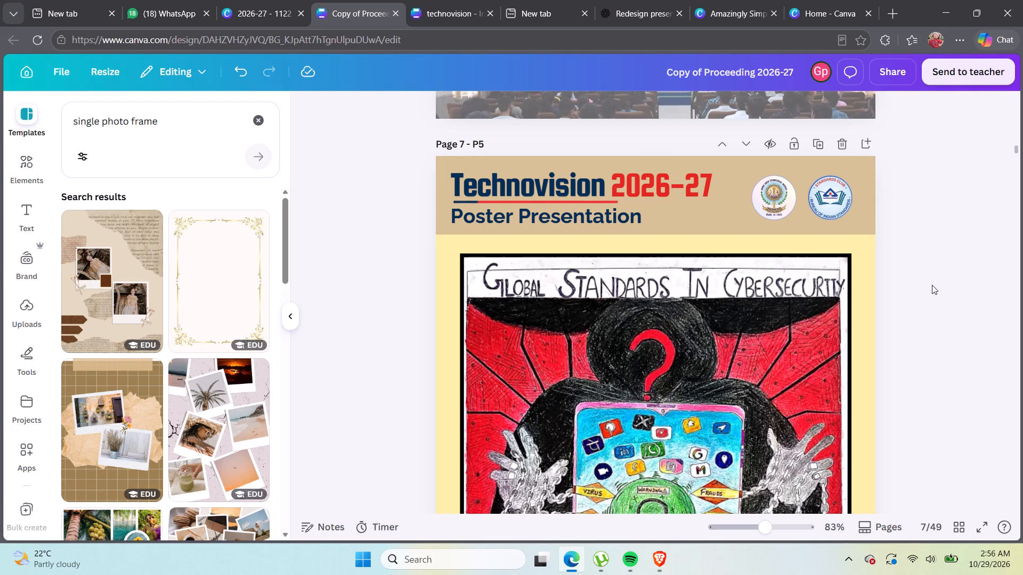
Set the corner rounding of the Global Standards in Cybersecurity poster image to 25.
click(580, 251)
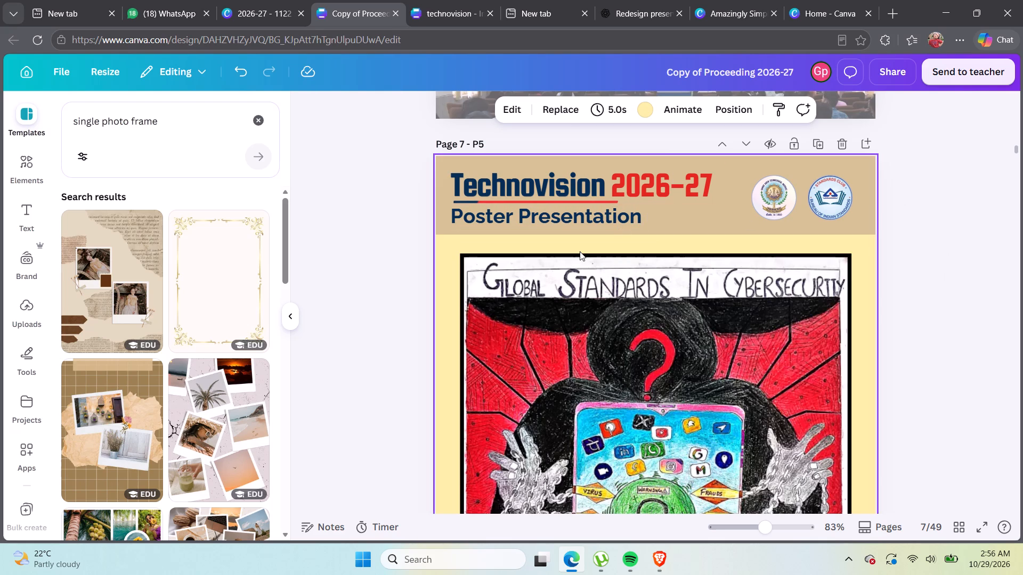
click(580, 258)
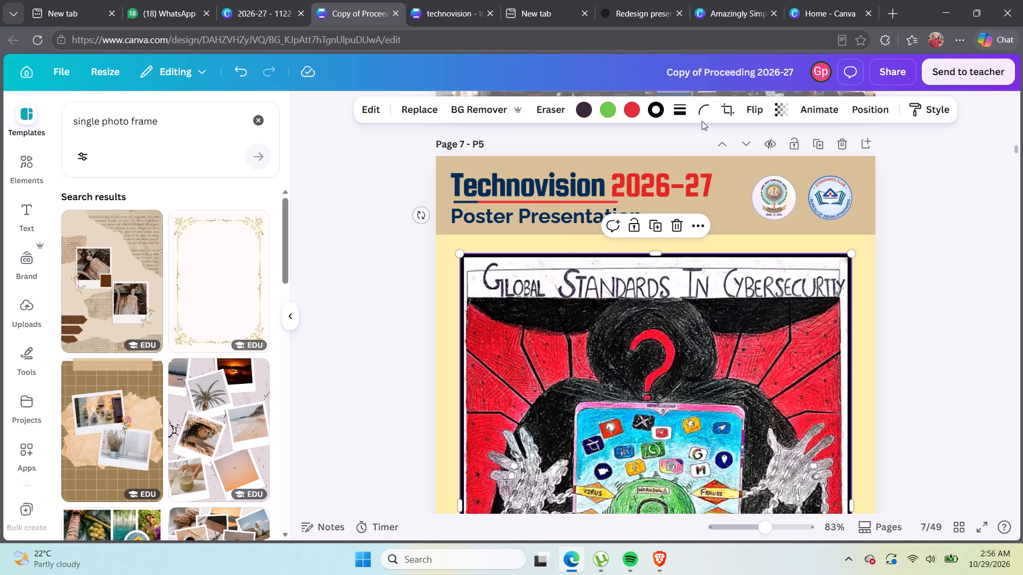
click(702, 113)
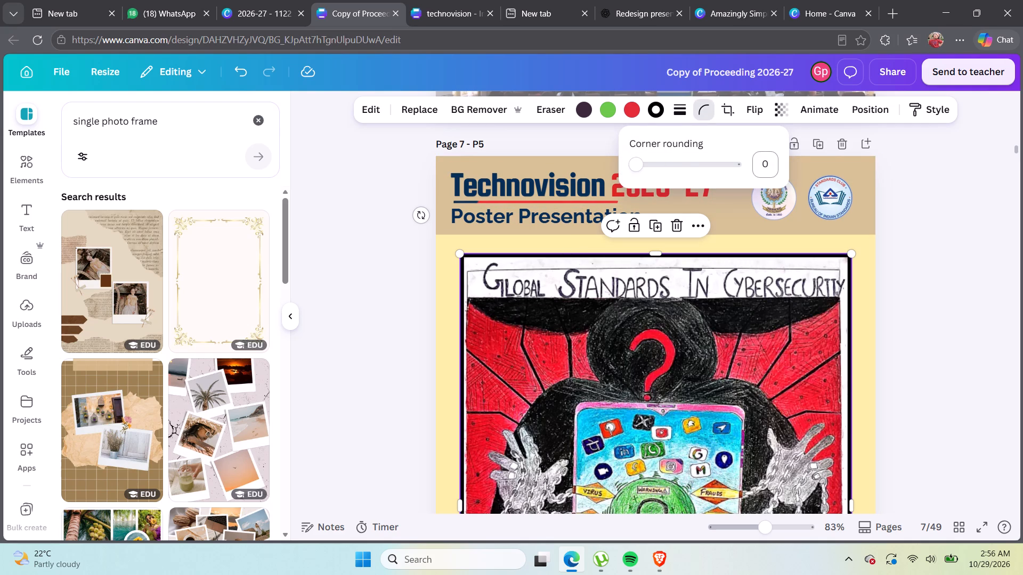
click(760, 163)
key(2)
key(5)
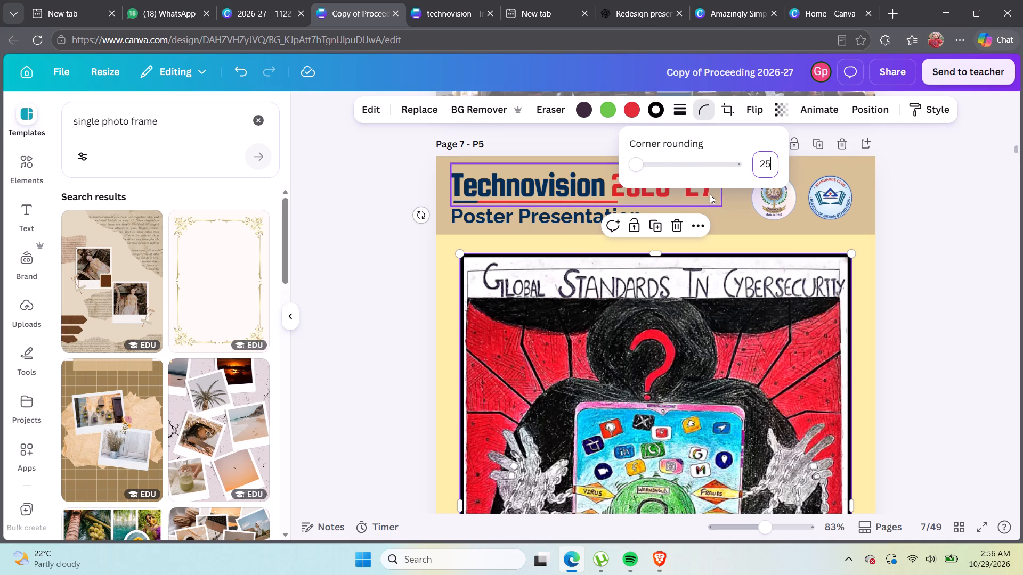
key(Return)
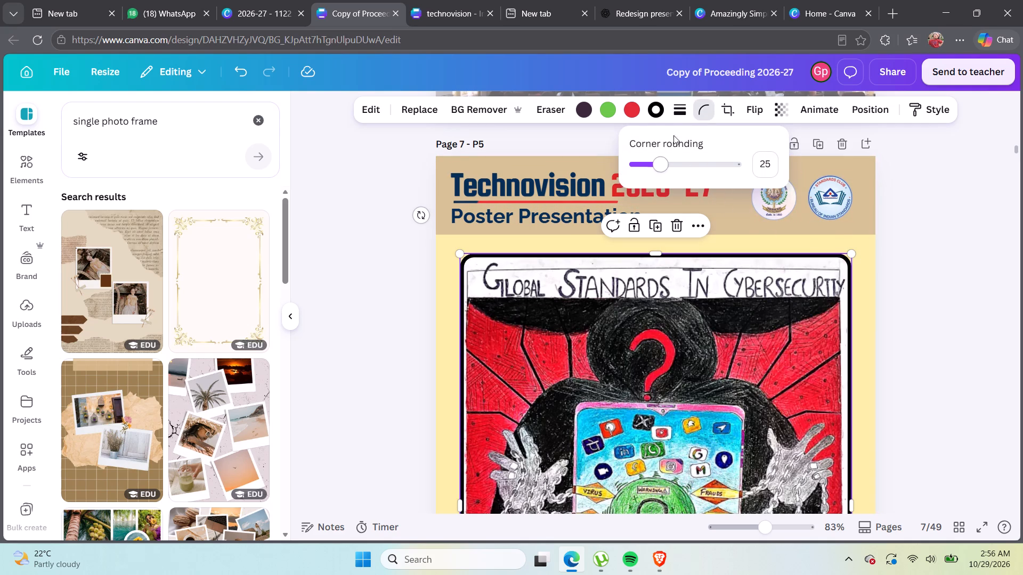
Change the Global Standards in Cybersecurity poster image's border to white with a stroke weight of 10.
click(654, 107)
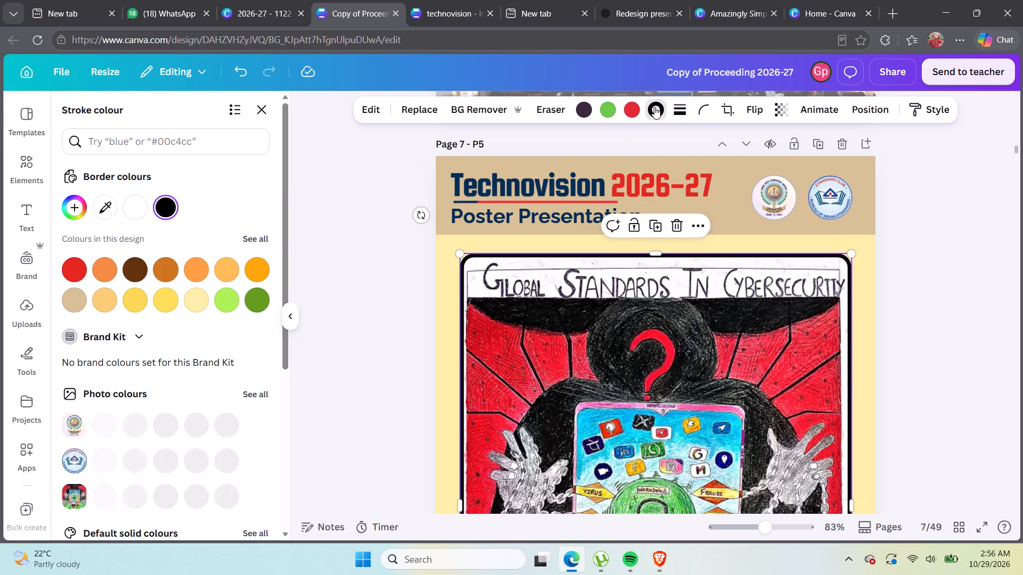
click(131, 207)
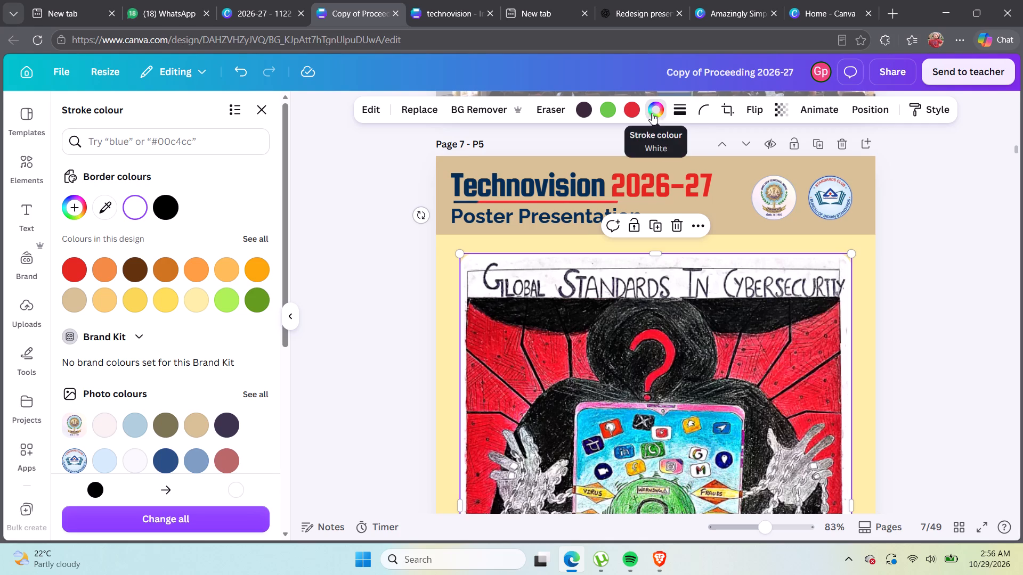
click(680, 113)
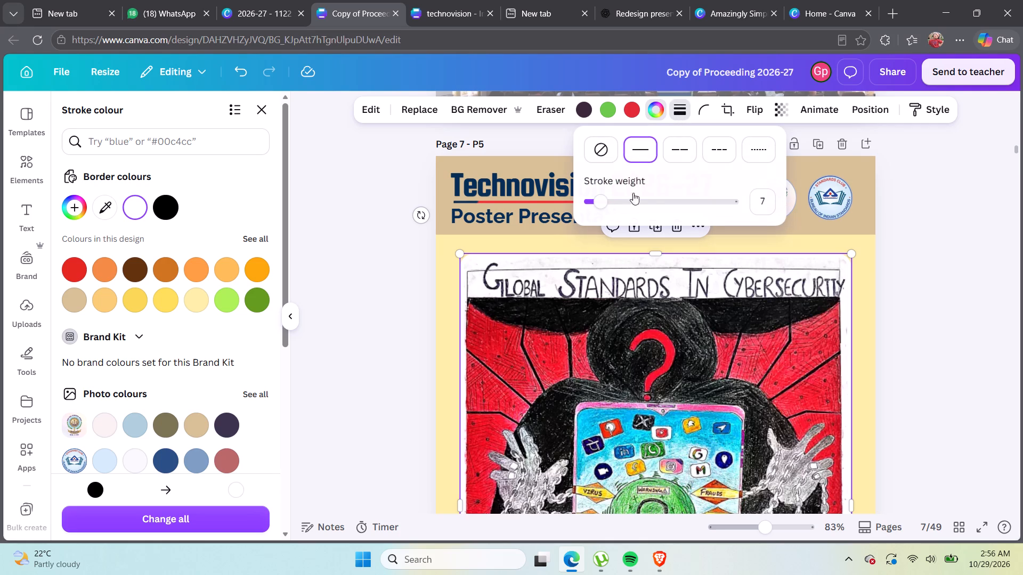
click(766, 206)
text(10)
key(Return)
click(961, 324)
scroll(947, 324, down, 4)
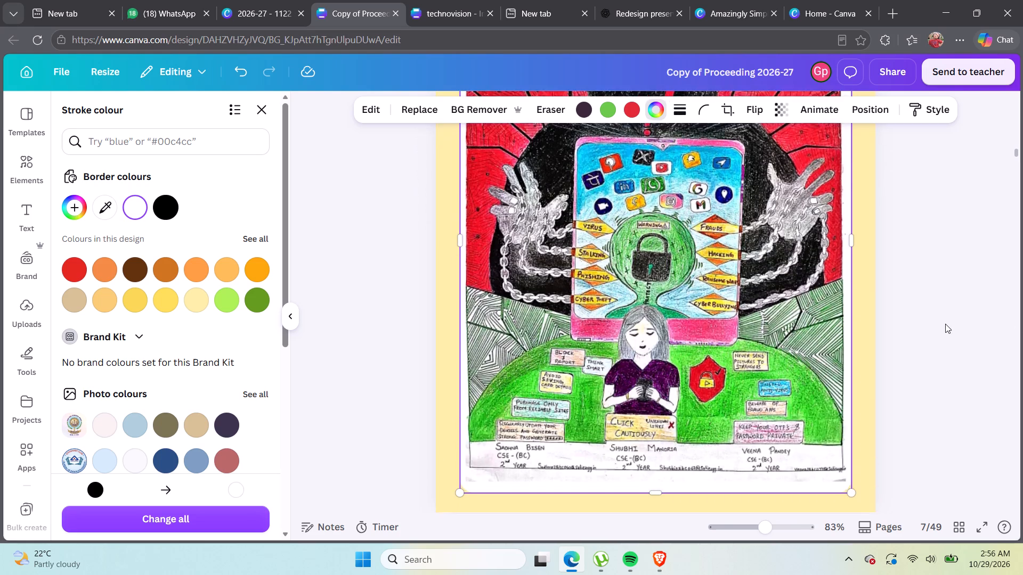
scroll(945, 324, down, 1)
click(945, 324)
click(944, 326)
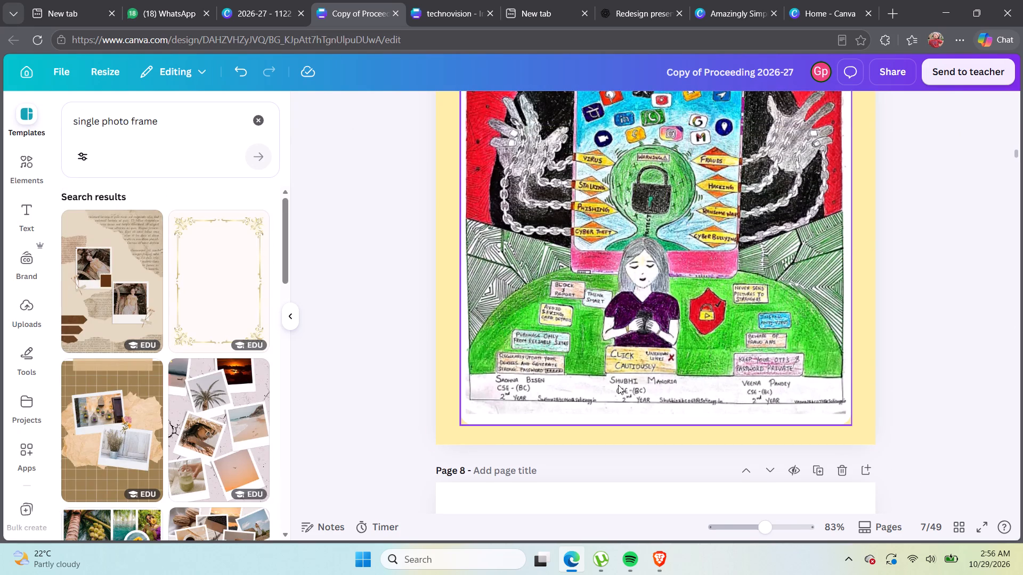
Add the Gold and Cream Elegant Frame Flyer template as a new page after page 7.
click(452, 414)
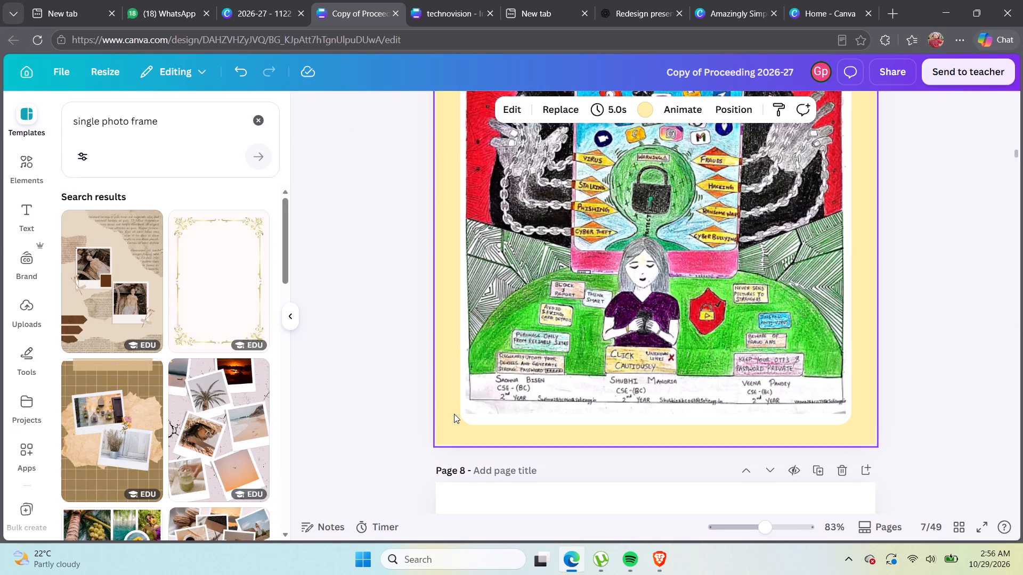
click(240, 313)
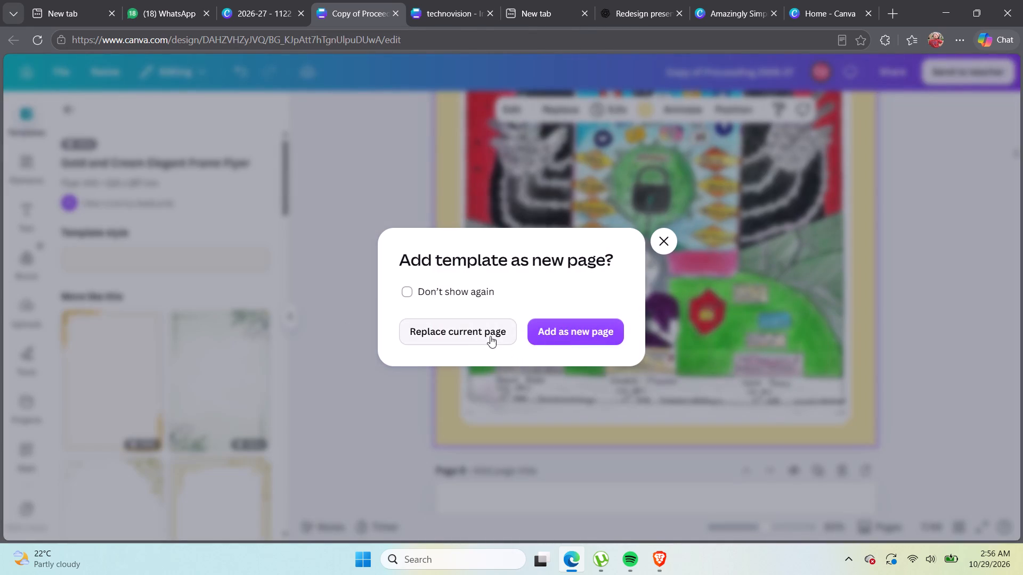
click(561, 335)
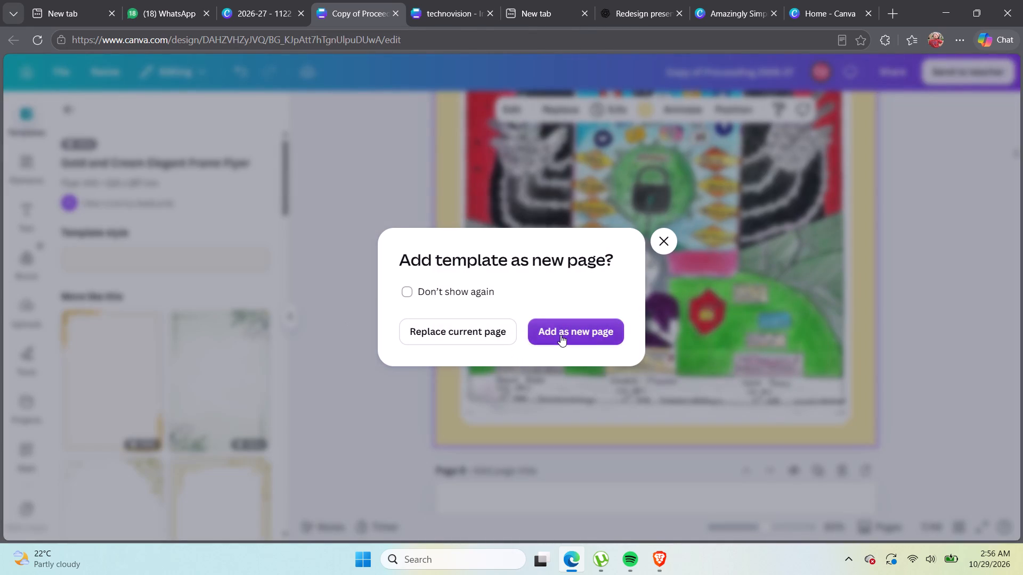
Delete the gold ornamental frame from the new page 8, leaving only its cream background.
scroll(562, 327, up, 3)
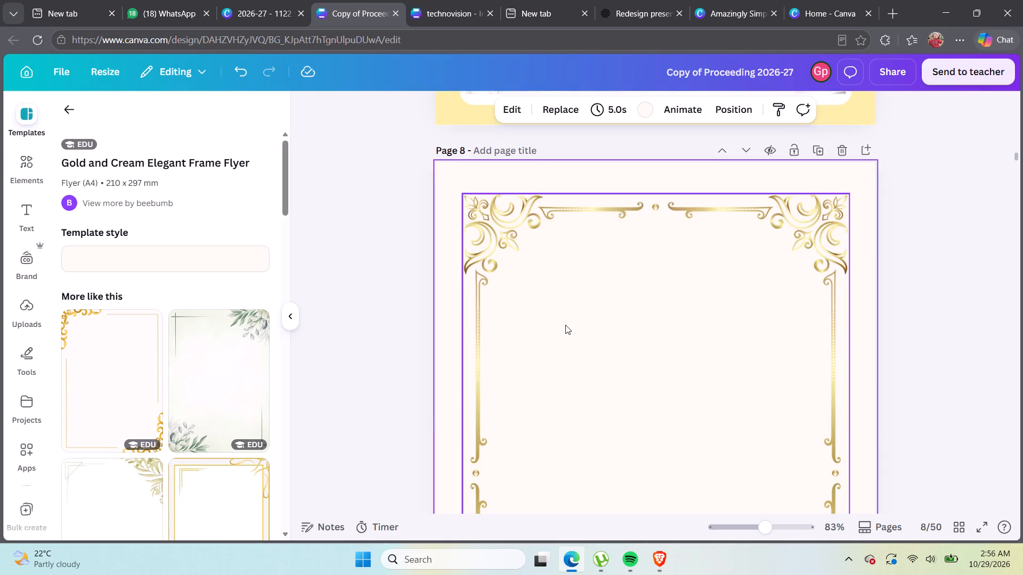
scroll(565, 325, up, 3)
drag(442, 413, 438, 392)
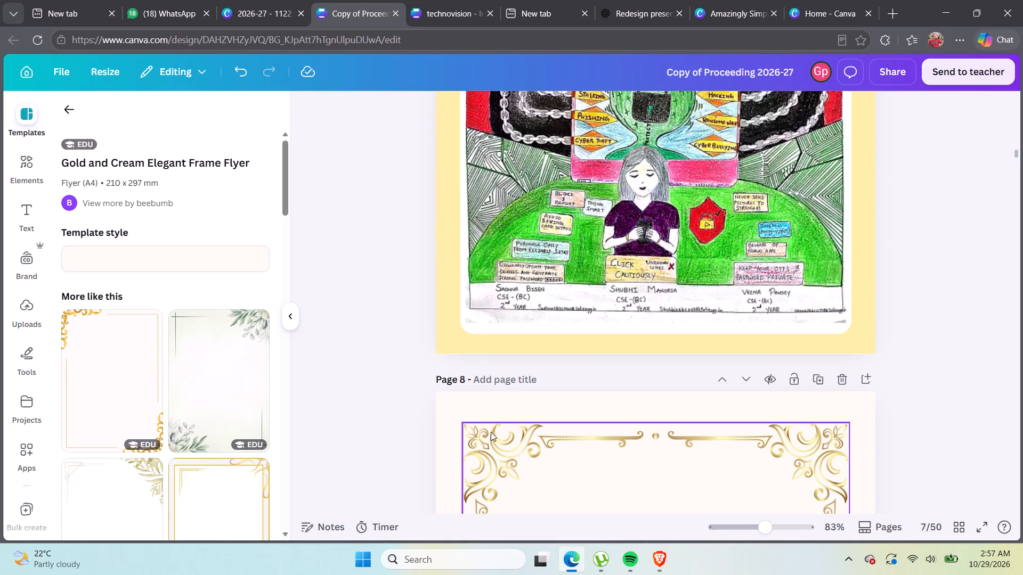
click(491, 436)
key(backslash)
key(BackSpace)
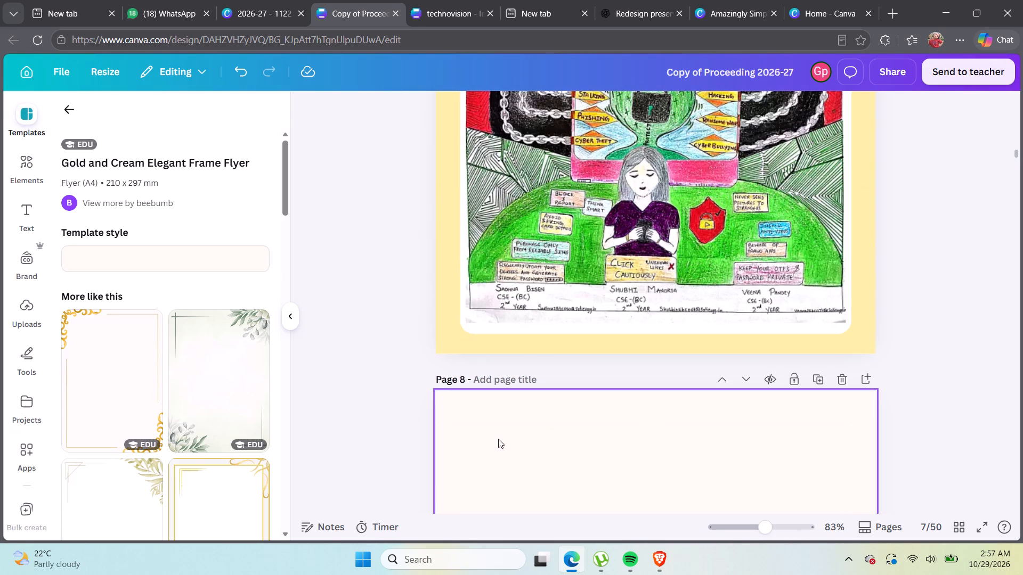
Cut the hex code #FFFAF3 out of page 8's background colour value.
click(498, 439)
drag(498, 439, 509, 399)
drag(514, 396, 510, 404)
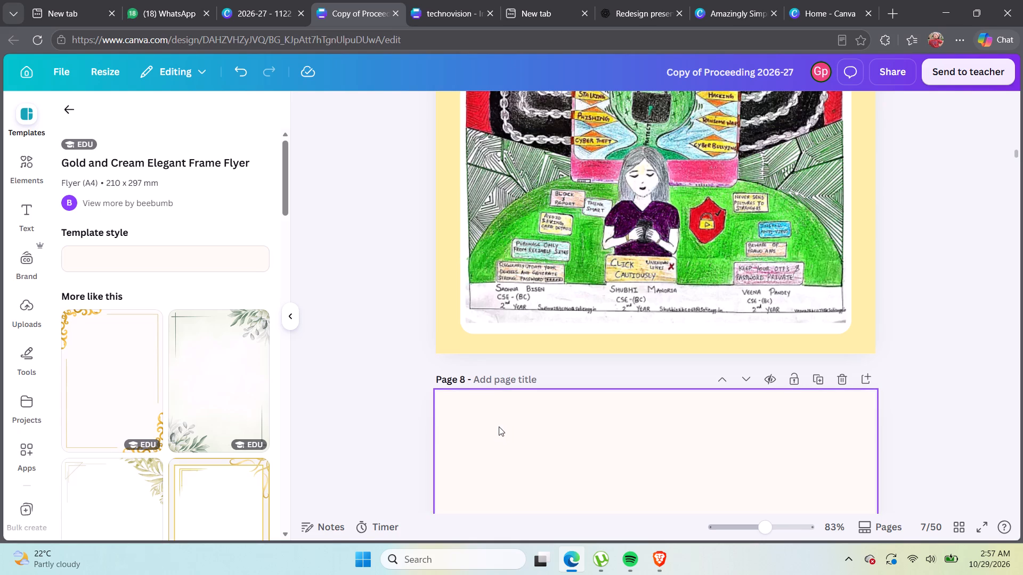
click(499, 426)
click(644, 109)
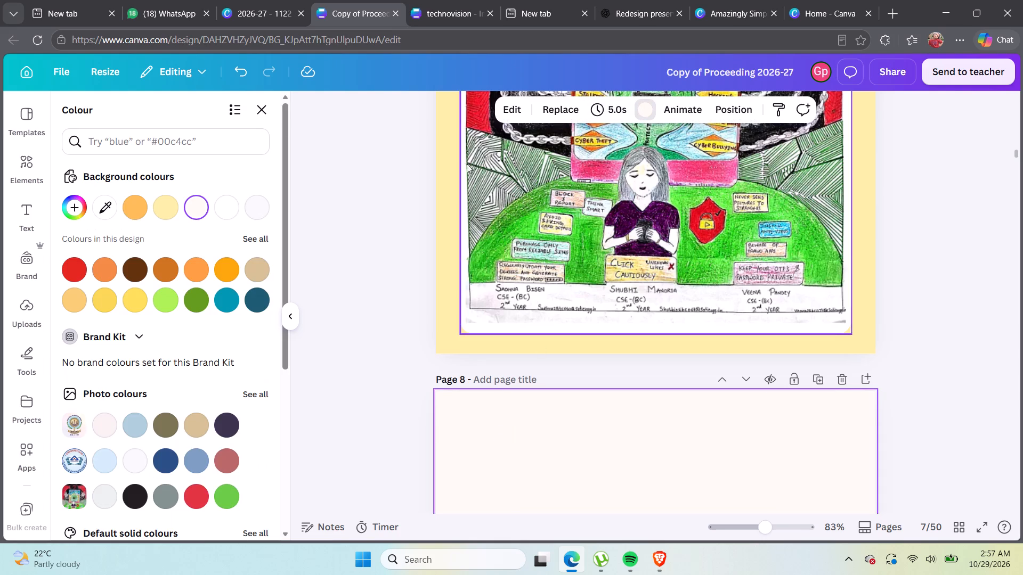
click(197, 141)
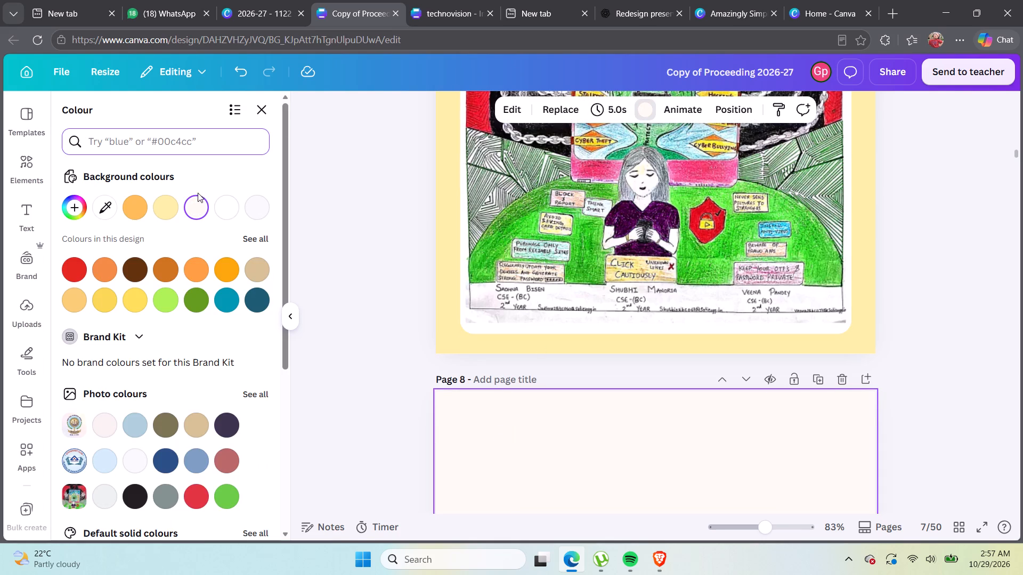
click(198, 215)
click(197, 211)
right_click(197, 211)
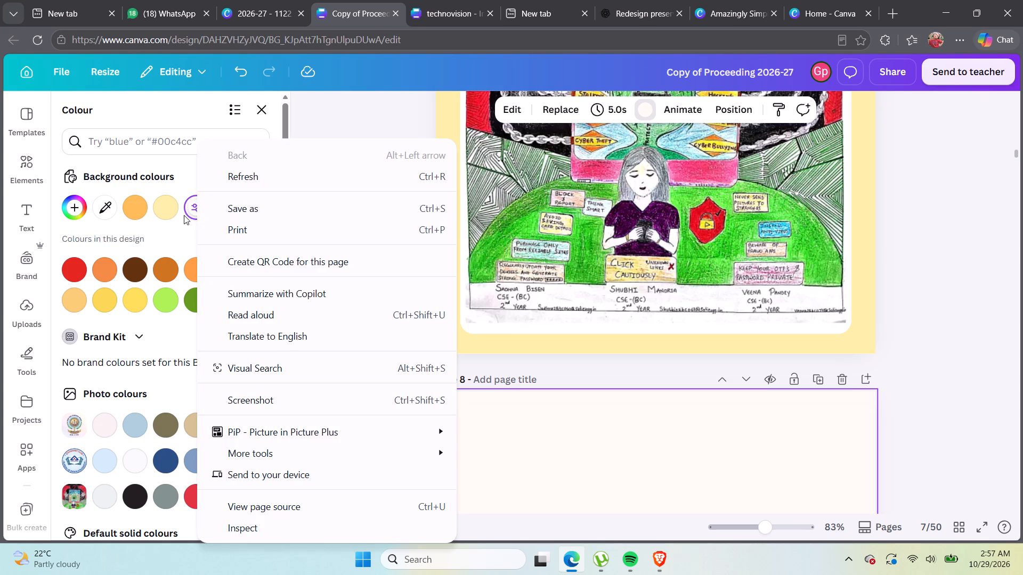
click(184, 215)
click(191, 204)
click(192, 204)
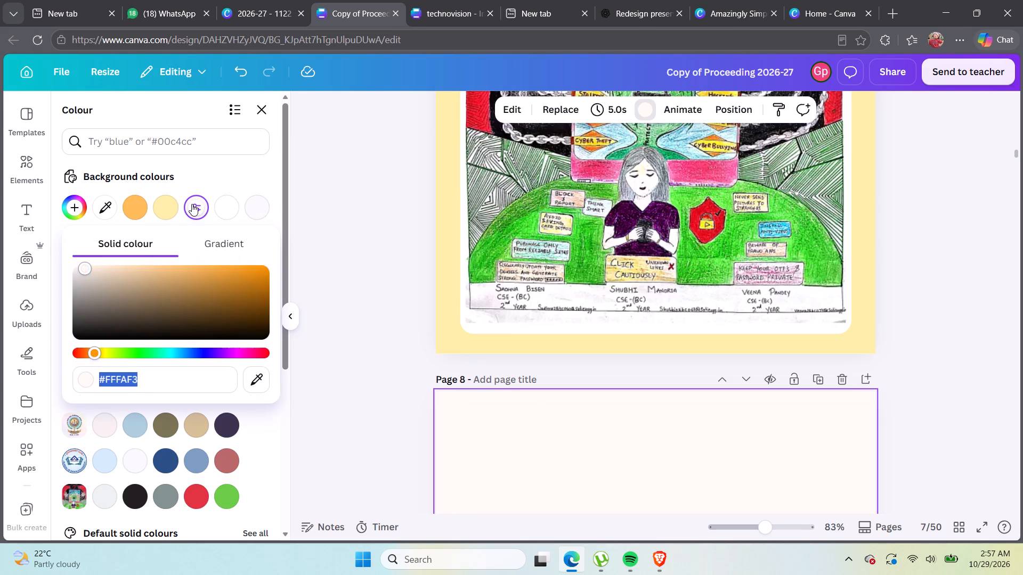
click(192, 204)
right_click(192, 204)
click(187, 208)
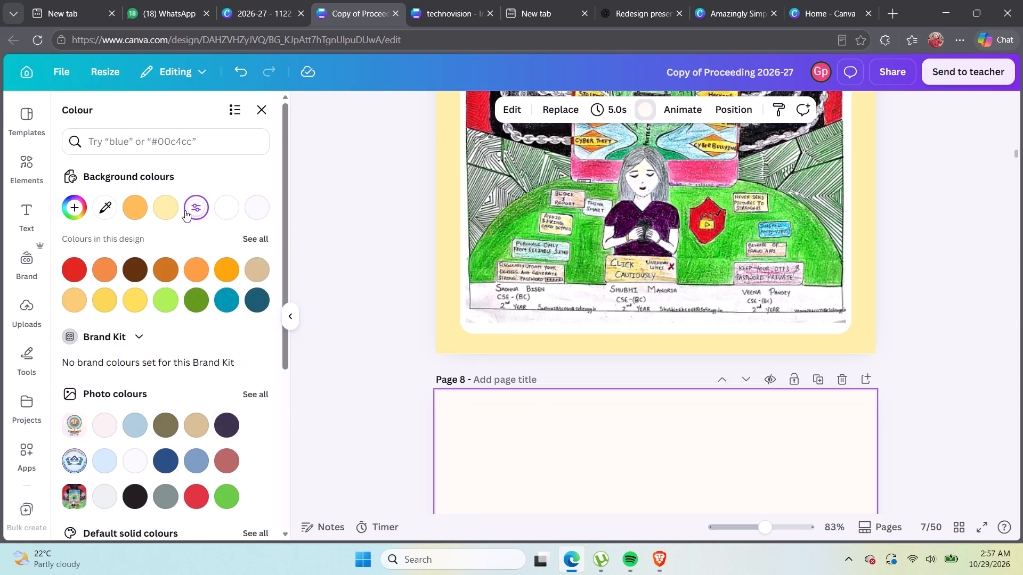
right_click(193, 211)
click(193, 211)
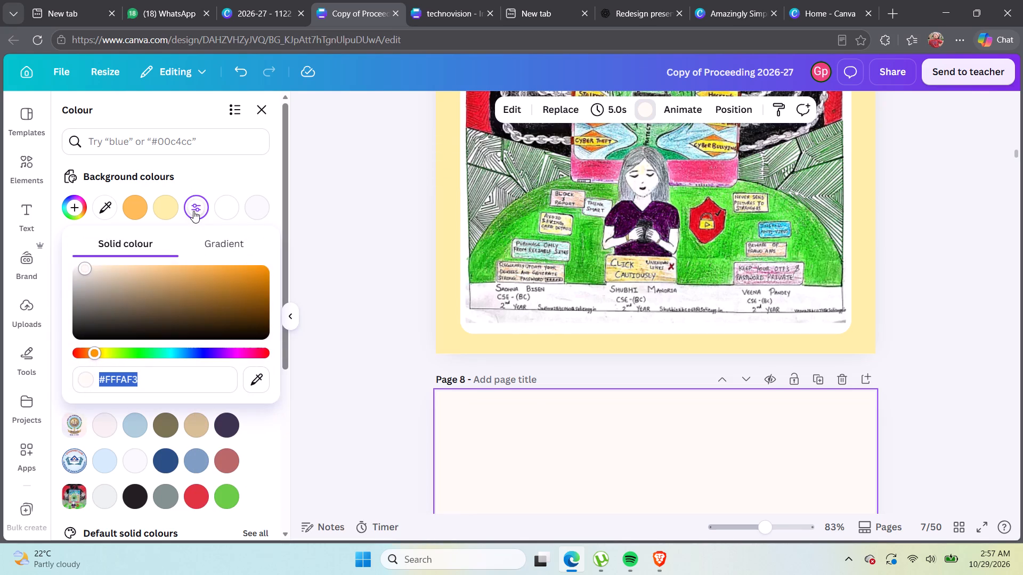
click(193, 211)
click(193, 211)
click(215, 380)
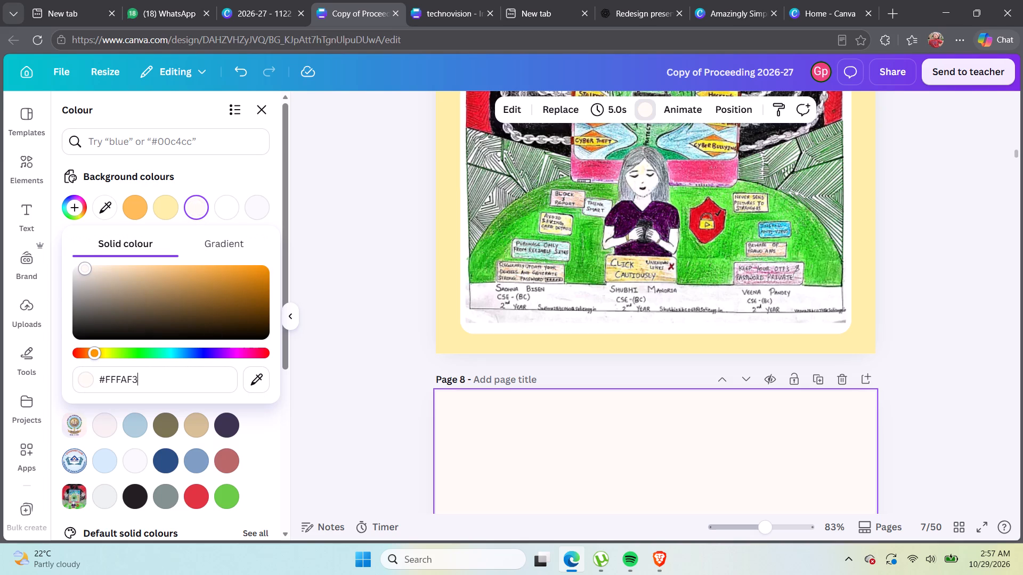
key(ctrl+a)
key(ctrl+x)
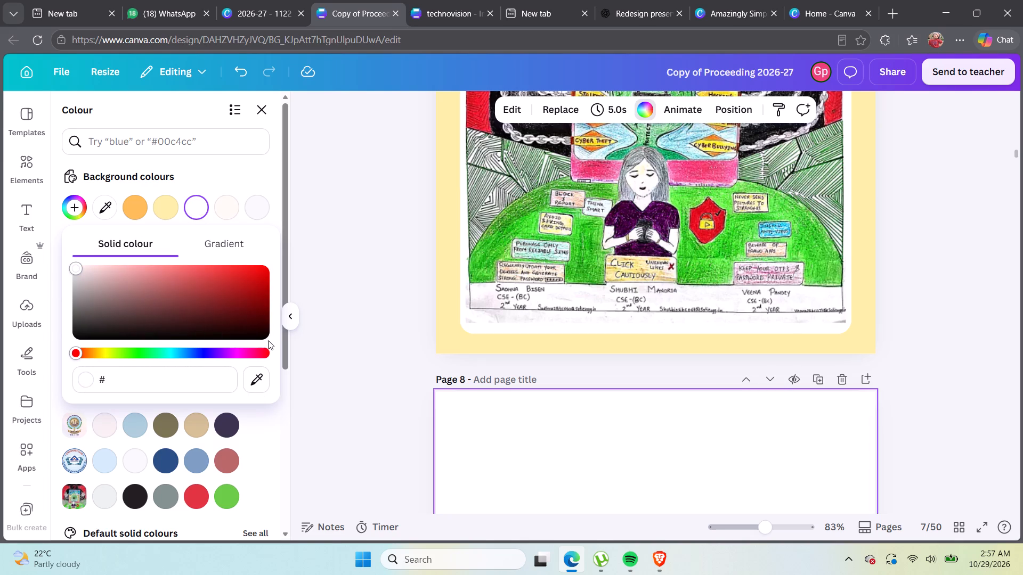
Set page 7's background colour to the cut hex code #FFFAF3.
click(443, 335)
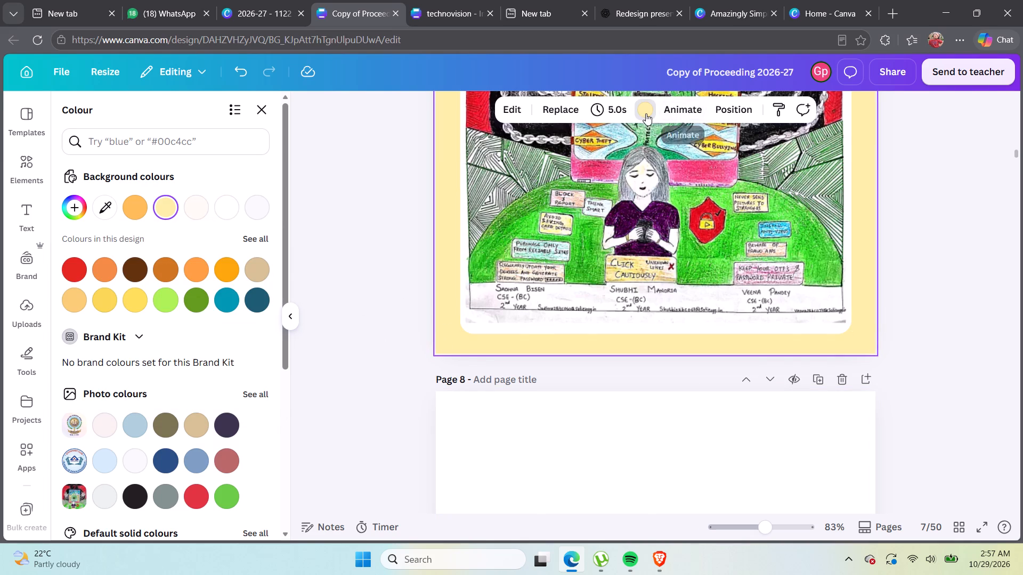
click(646, 113)
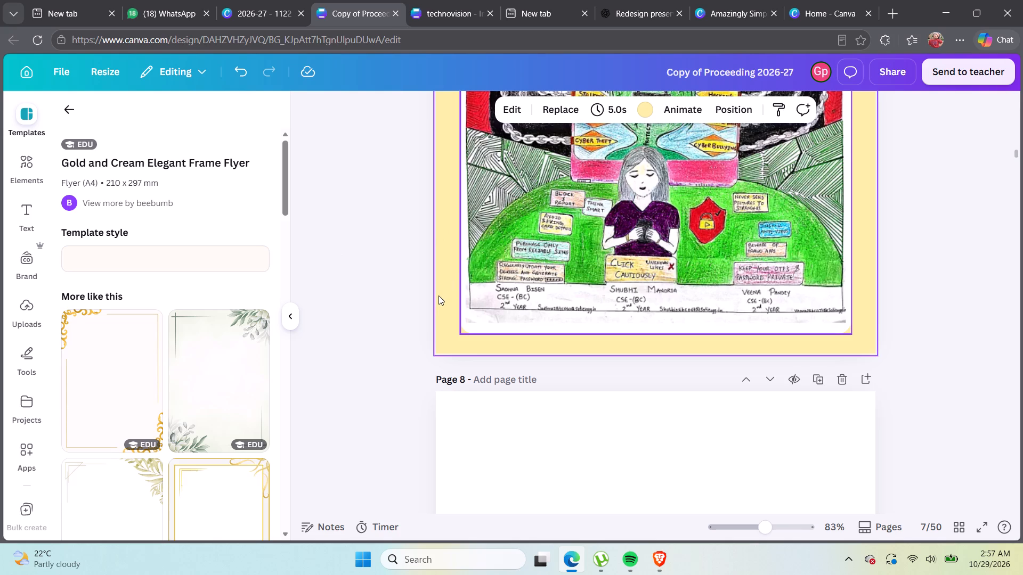
click(439, 295)
click(447, 331)
click(640, 111)
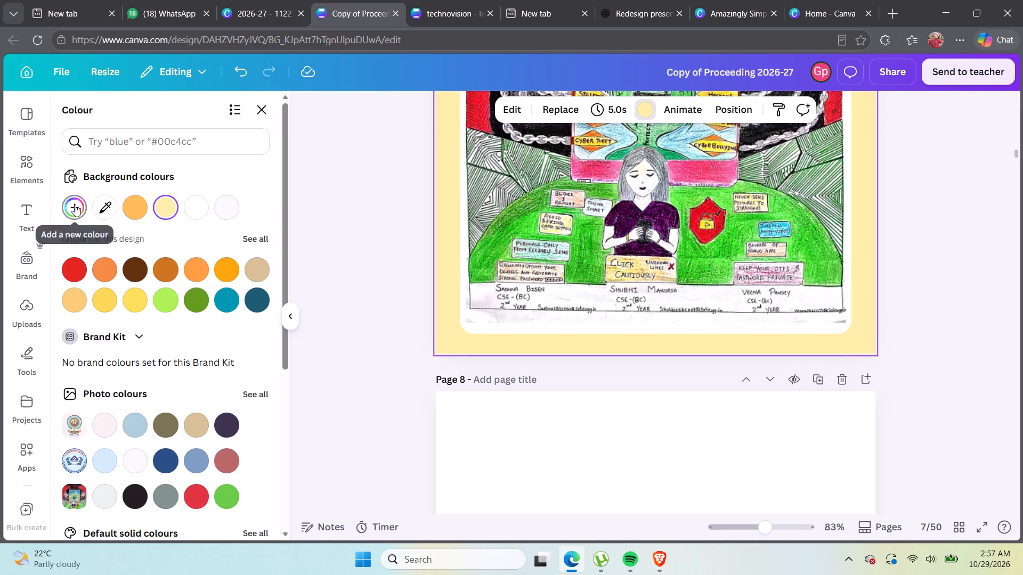
click(102, 145)
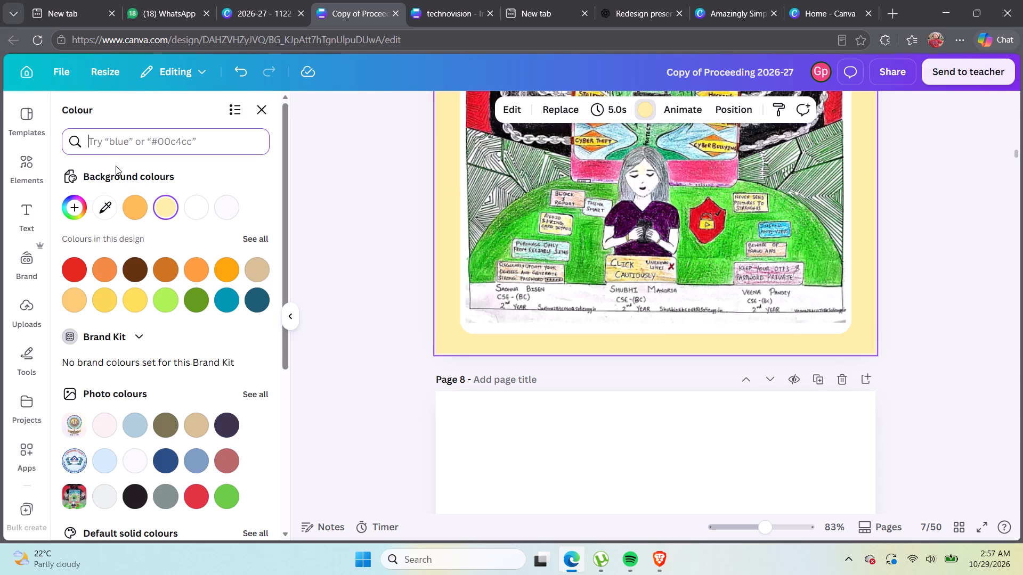
key(ctrl+v)
click(81, 201)
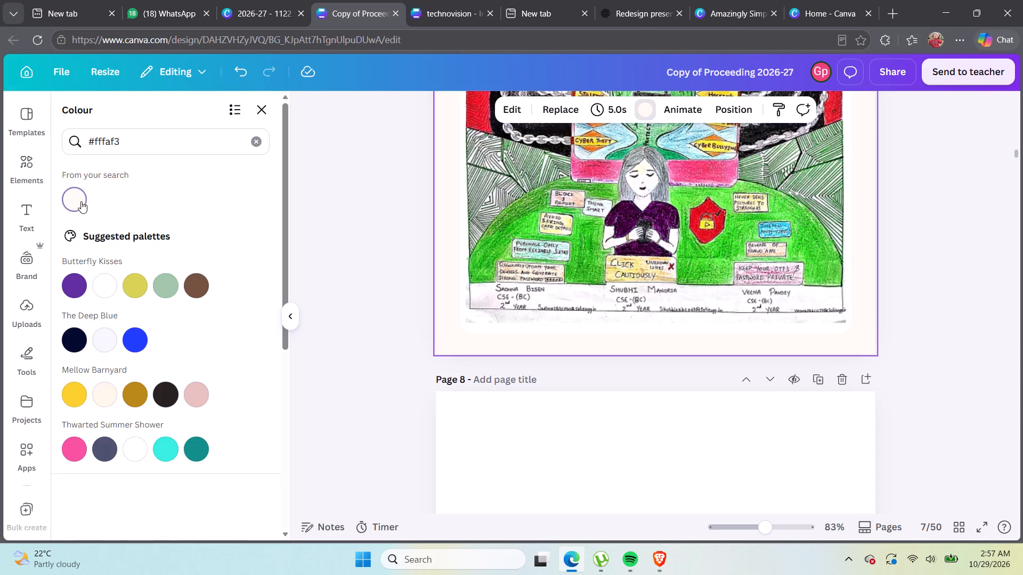
click(311, 242)
Look over page 7 from header to bottom edge to check the header band and poster against the new background.
scroll(365, 252, up, 3)
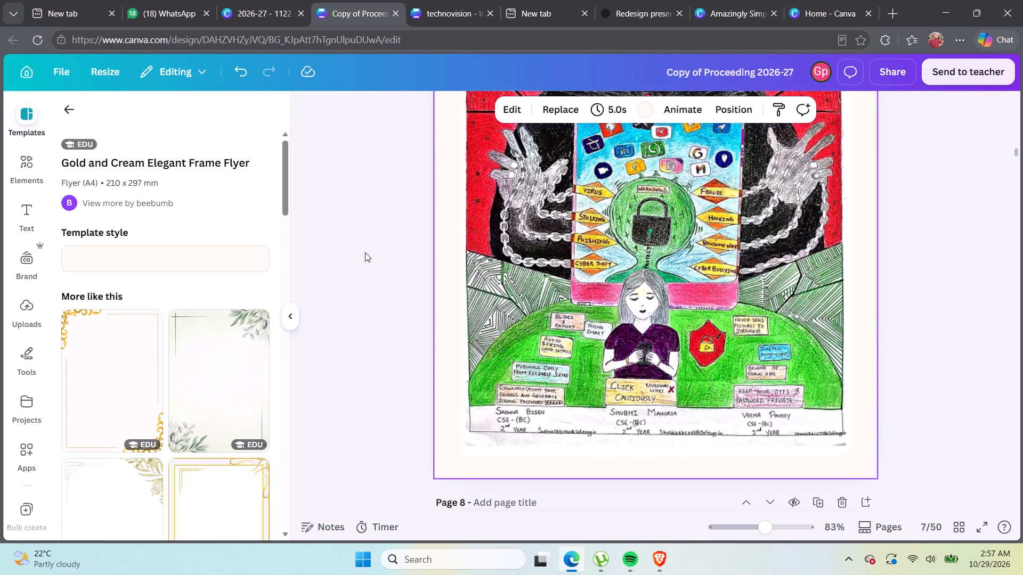
scroll(365, 252, up, 3)
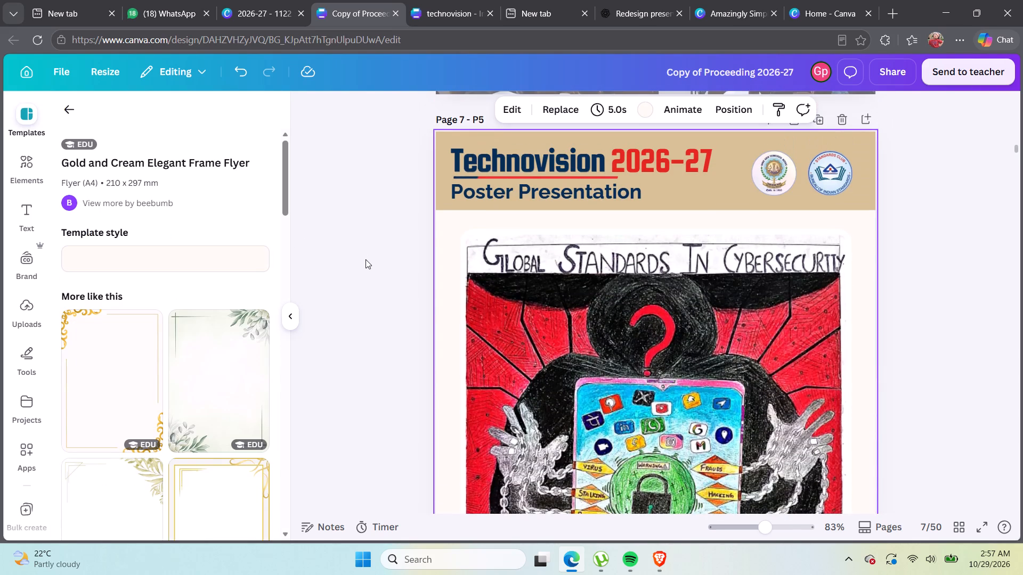
scroll(422, 317, up, 2)
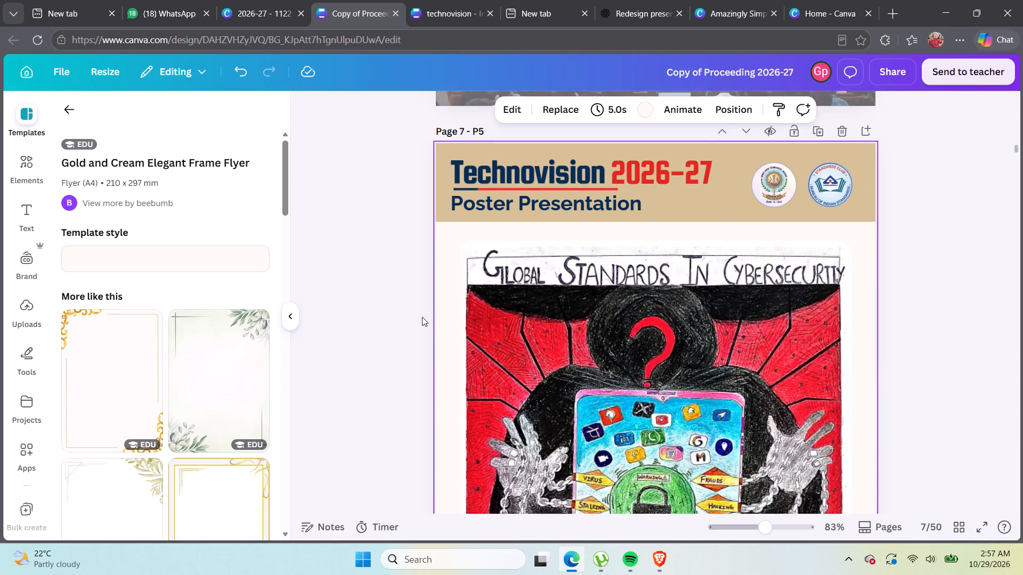
scroll(422, 317, up, 11)
scroll(410, 298, down, 20)
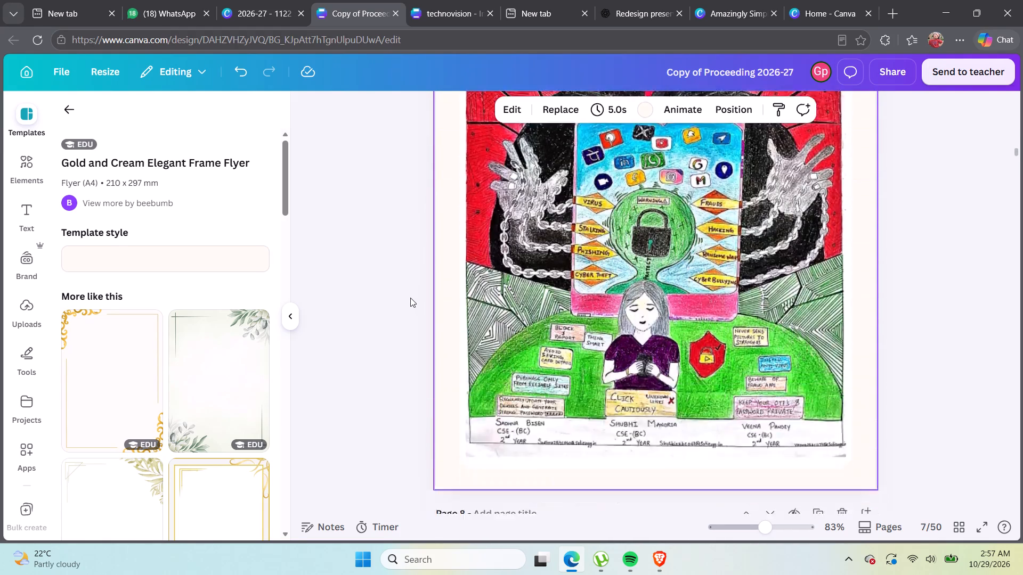
Enlarge page 7's cybersecurity poster proportionally to span from the header band down to the page's bottom edge, about 259 mm high.
scroll(410, 298, down, 1)
scroll(410, 298, up, 2)
click(466, 306)
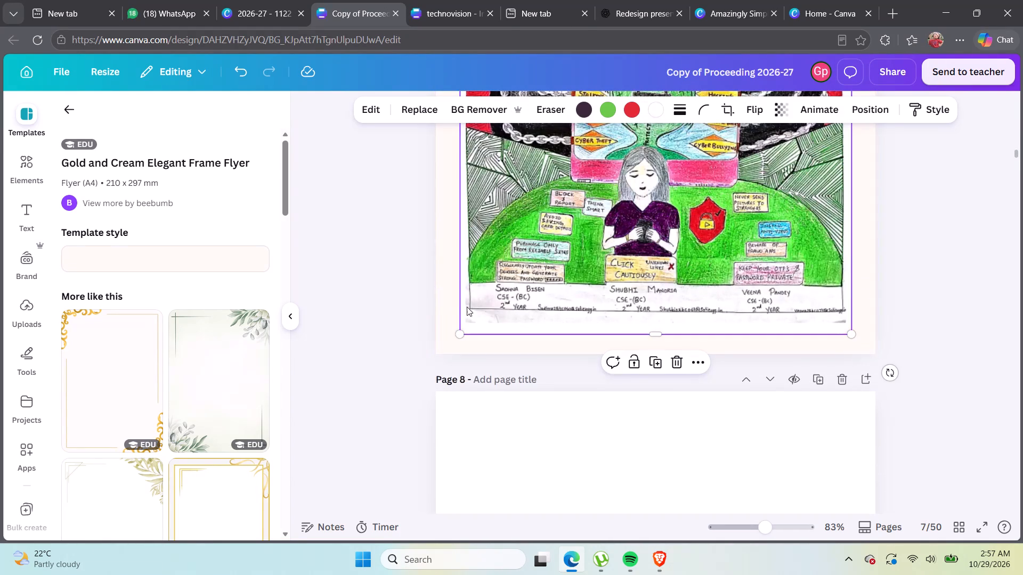
drag(460, 335, 453, 342)
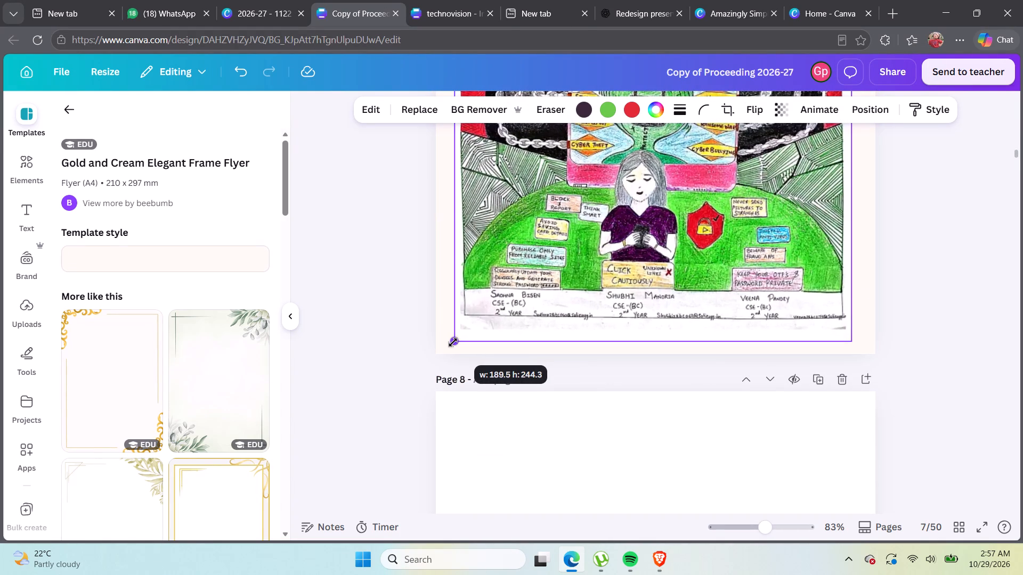
drag(453, 342, 442, 356)
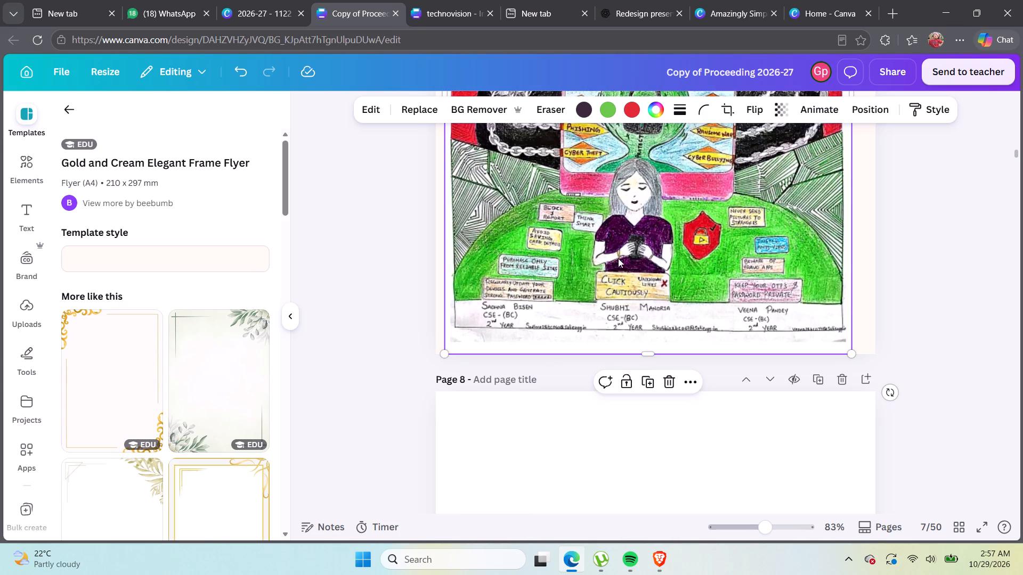
scroll(727, 256, up, 4)
scroll(727, 274, down, 2)
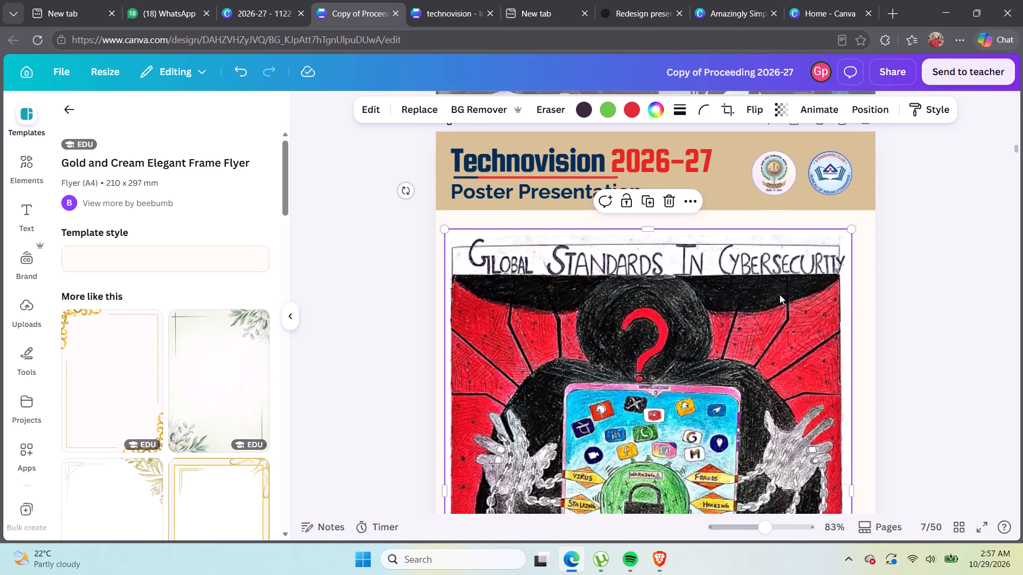
drag(853, 228, 860, 221)
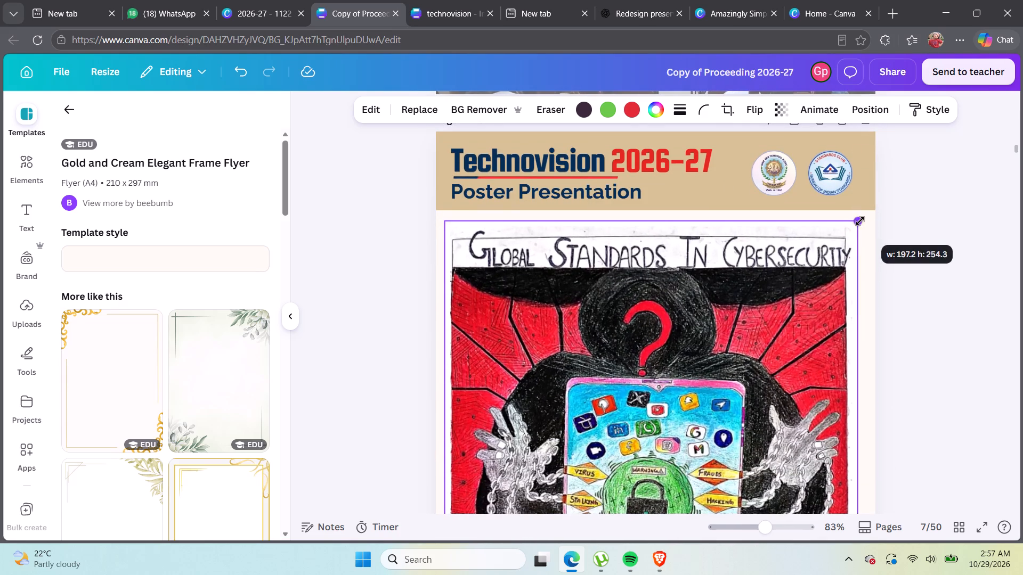
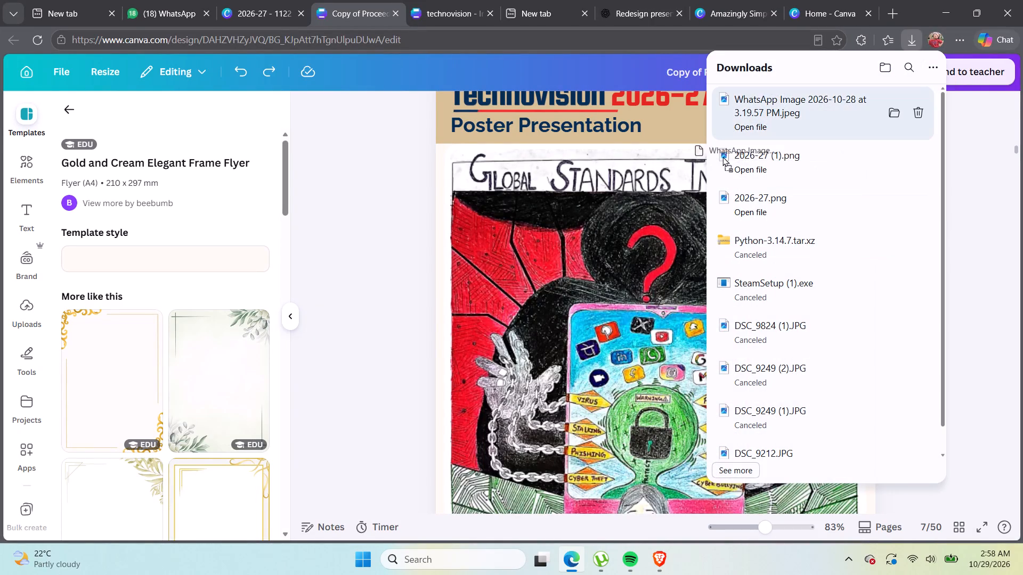
Insert the downloaded WhatsApp image of the Electrical Engineering Standard and Codes poster onto page 7.
drag(722, 157, 92, 377)
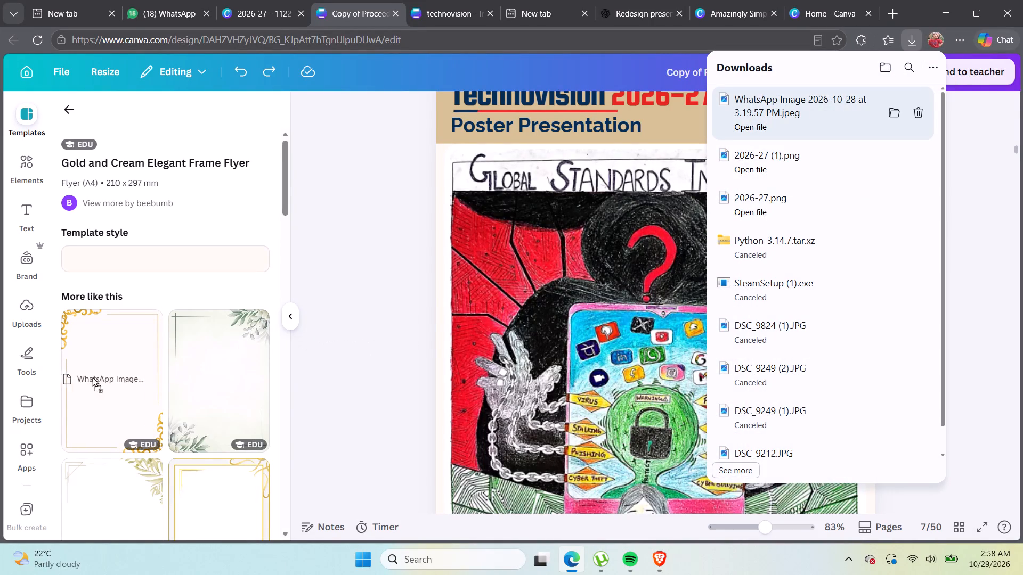
drag(92, 377, 650, 291)
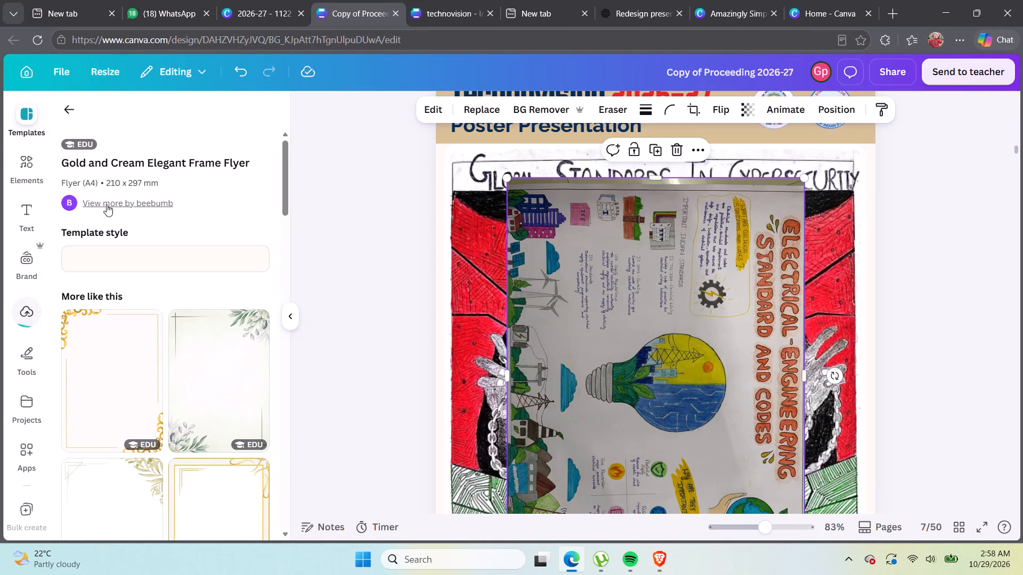
click(23, 318)
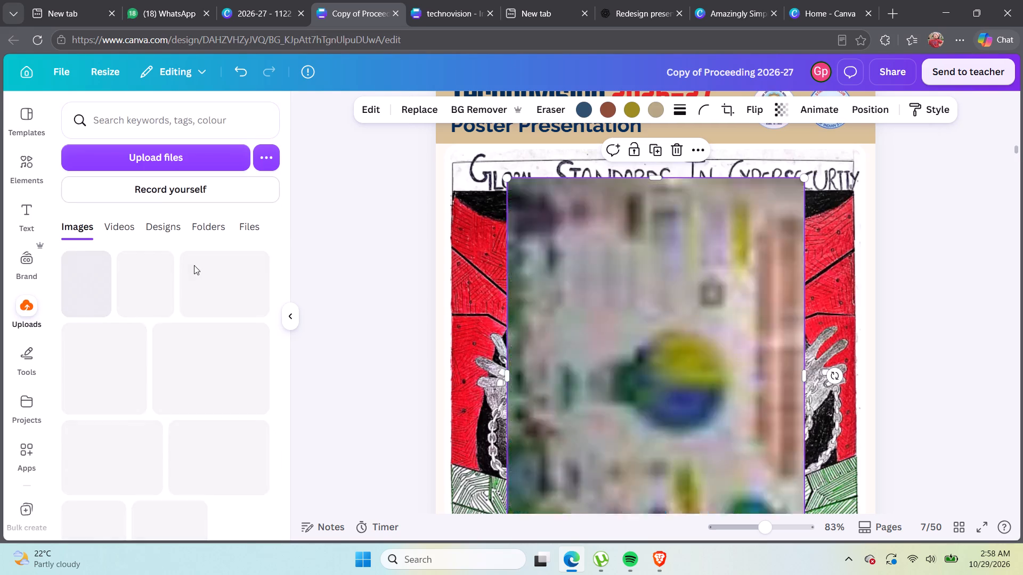
drag(78, 447, 517, 335)
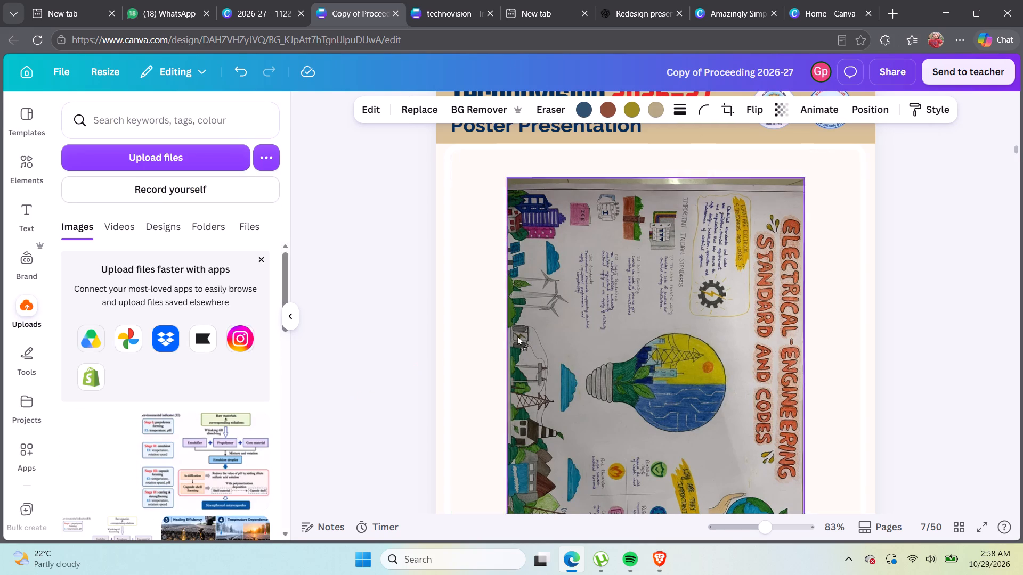
drag(517, 335, 507, 377)
Move the Electrical Engineering poster image partly past page 7's left edge, uncovering the right side of the cybersecurity poster.
drag(611, 343, 573, 368)
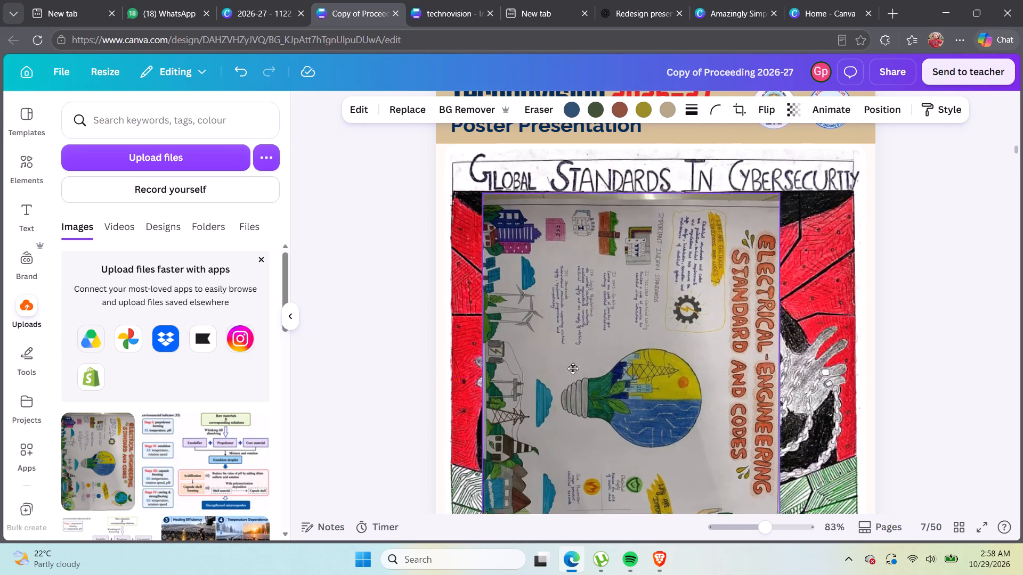
drag(573, 368, 623, 370)
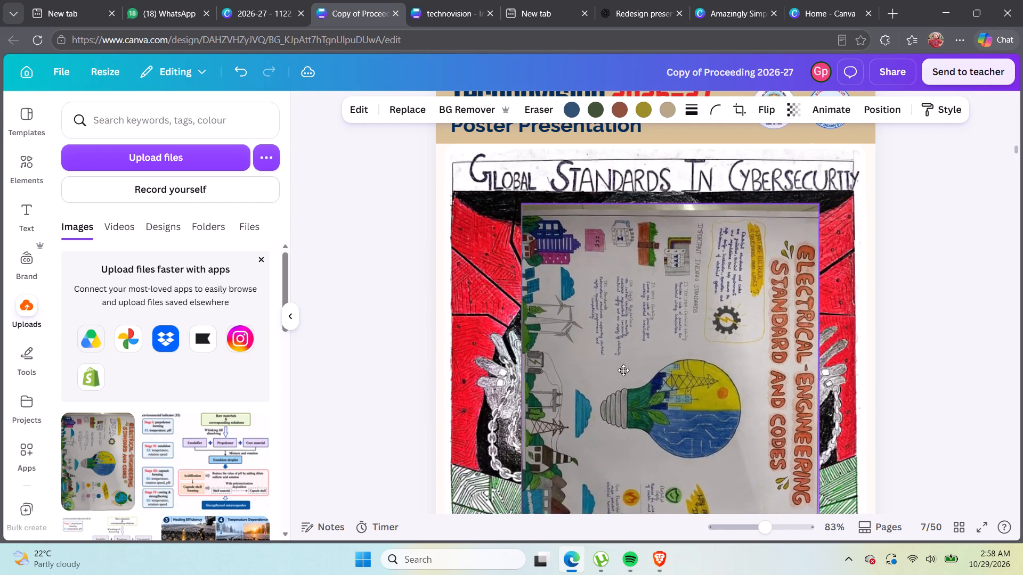
drag(623, 370, 475, 355)
Open the Global Standards in Cybersecurity poster on page 7 for cropping.
click(745, 287)
double_click(763, 283)
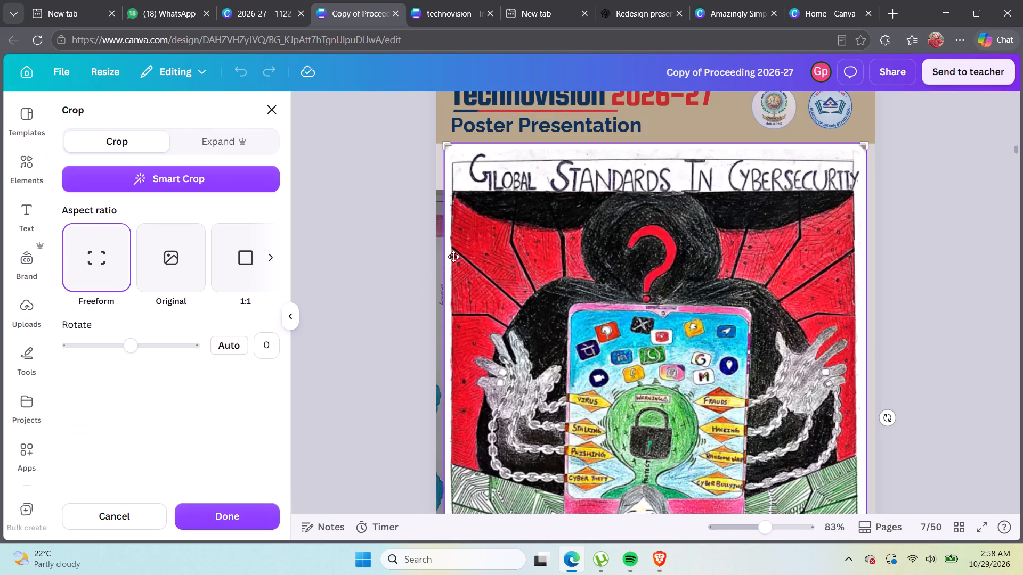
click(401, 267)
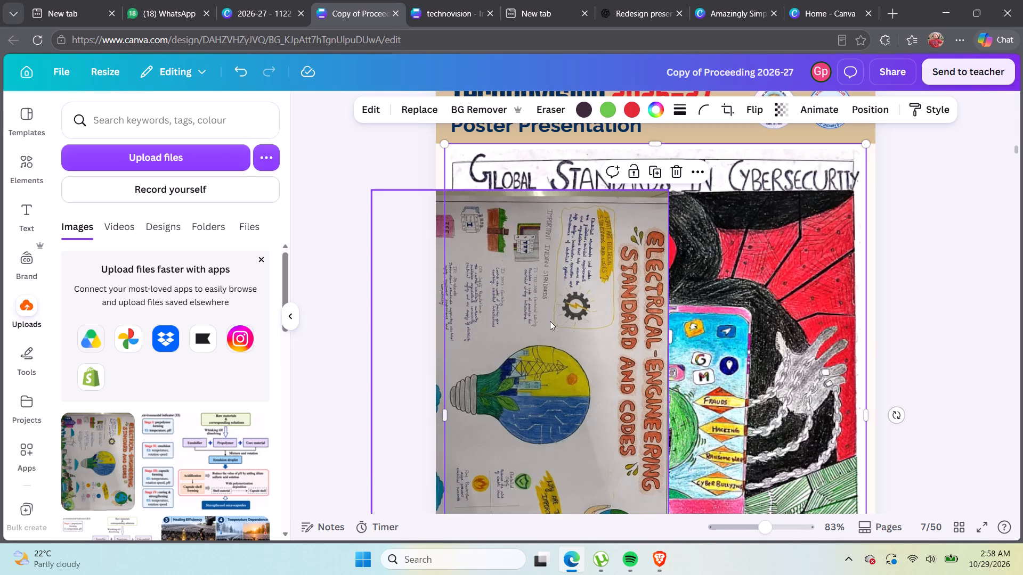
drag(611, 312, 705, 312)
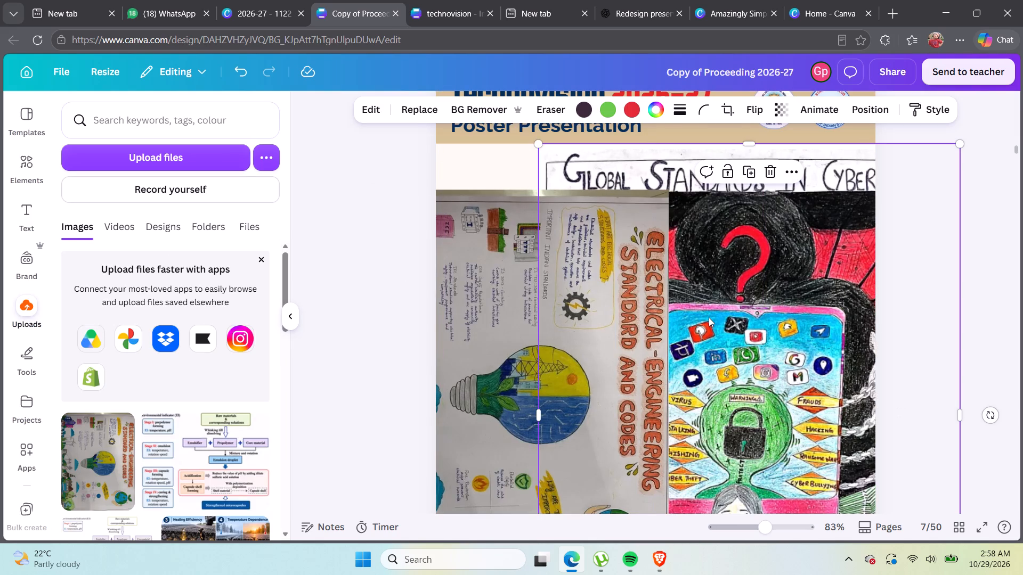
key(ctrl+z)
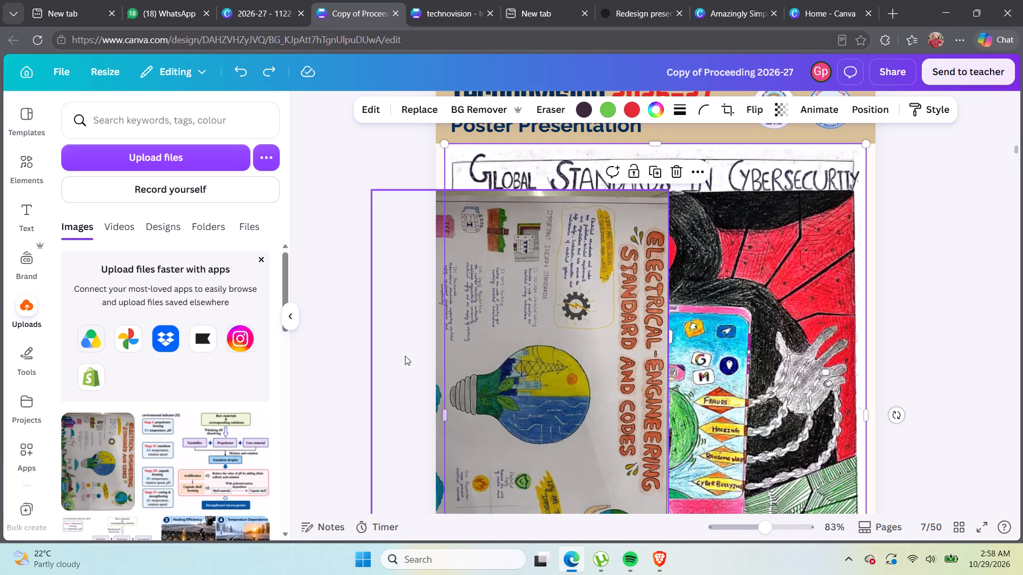
Move the electrical engineering poster fully onto page 7, against the page's left edge directly below the header banner.
click(401, 359)
drag(600, 340, 722, 315)
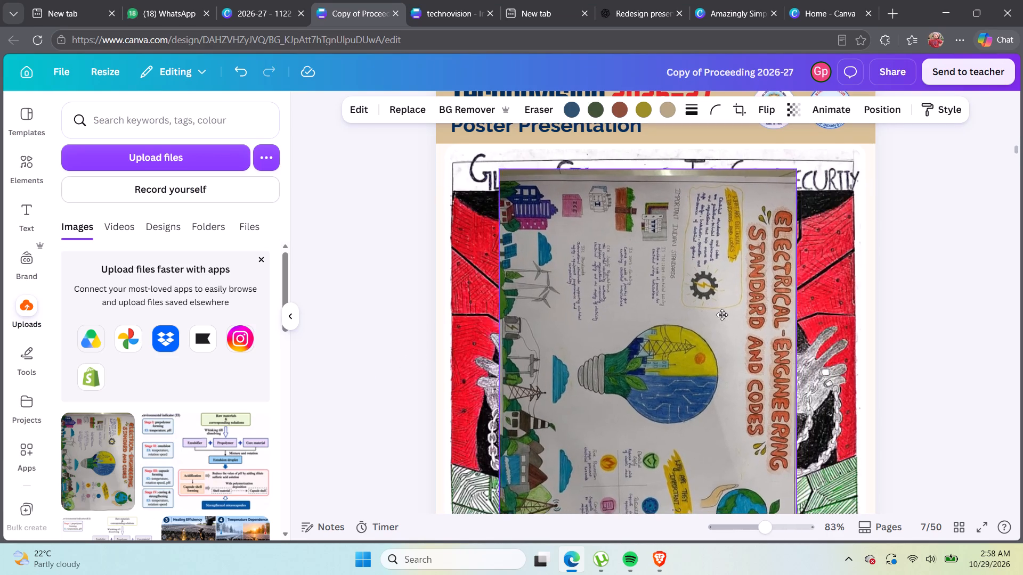
drag(722, 315, 668, 295)
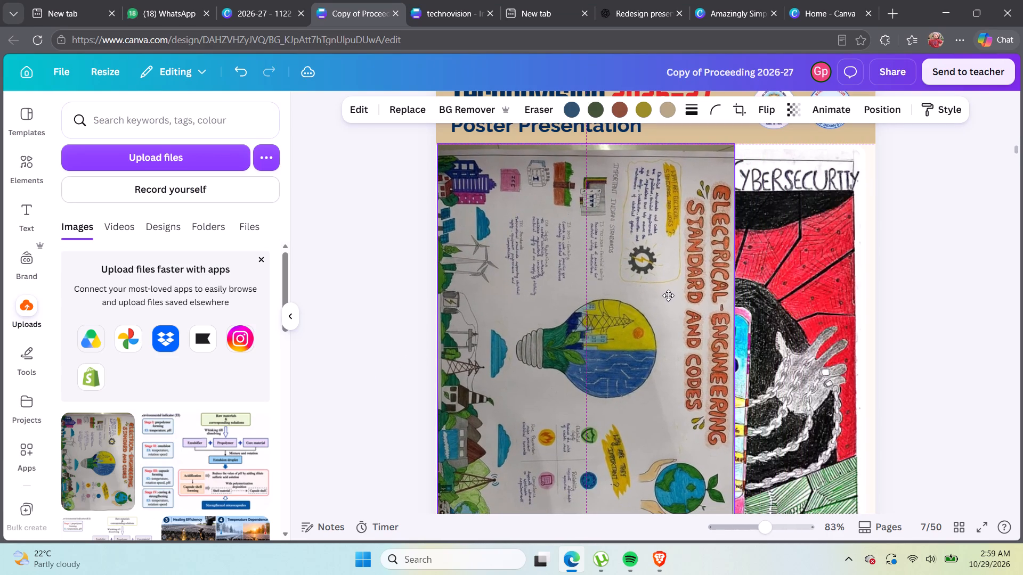
drag(668, 295, 683, 306)
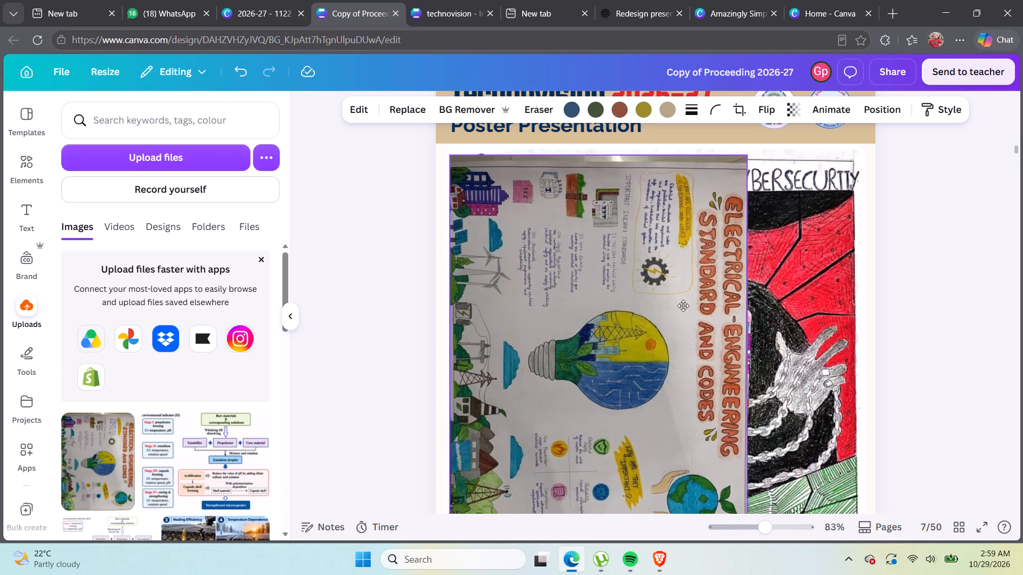
drag(683, 306, 663, 293)
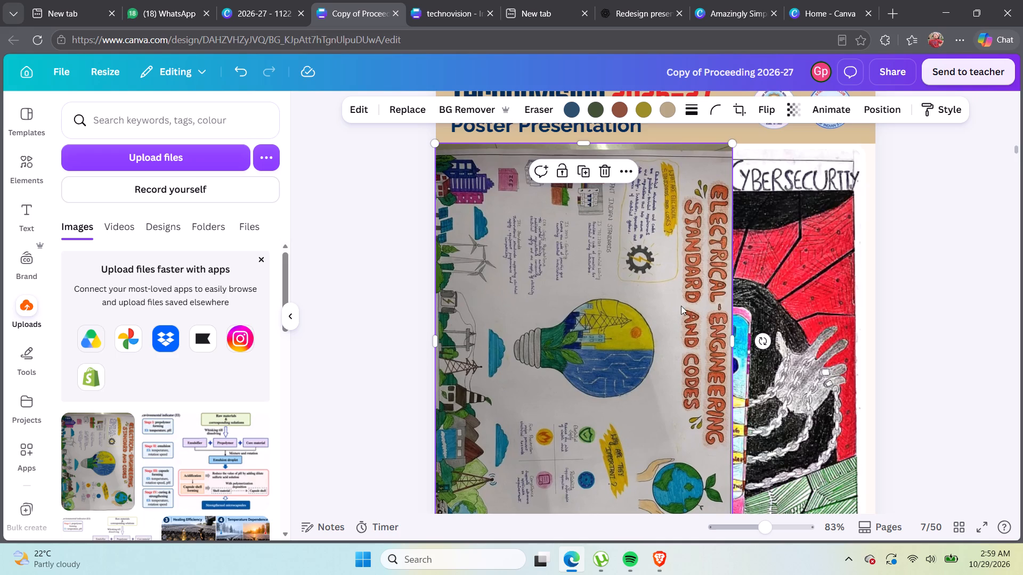
Duplicate page 7 with its Technovision 2026-27 Poster Presentation header.
scroll(700, 294, down, 3)
click(691, 301)
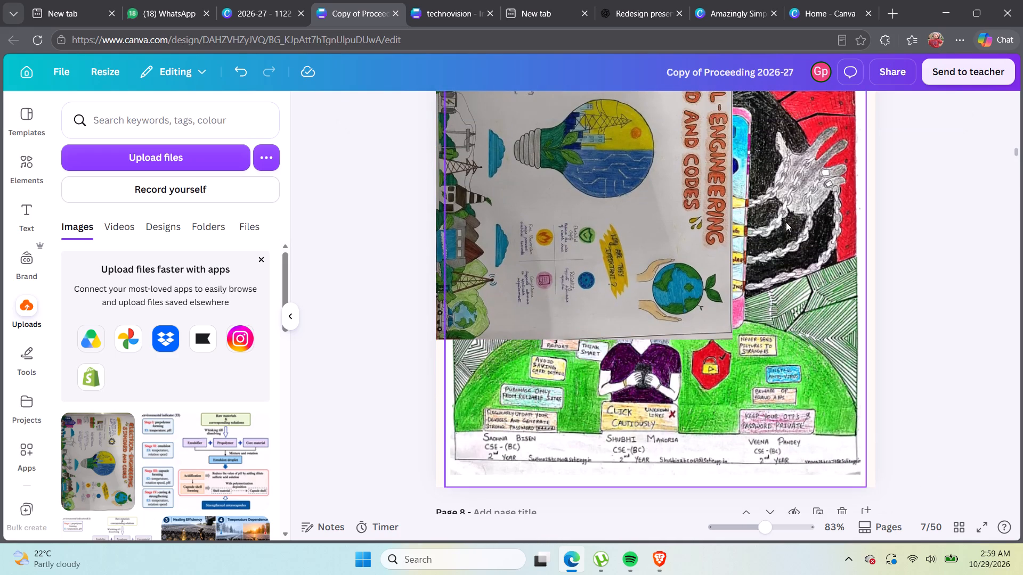
click(664, 277)
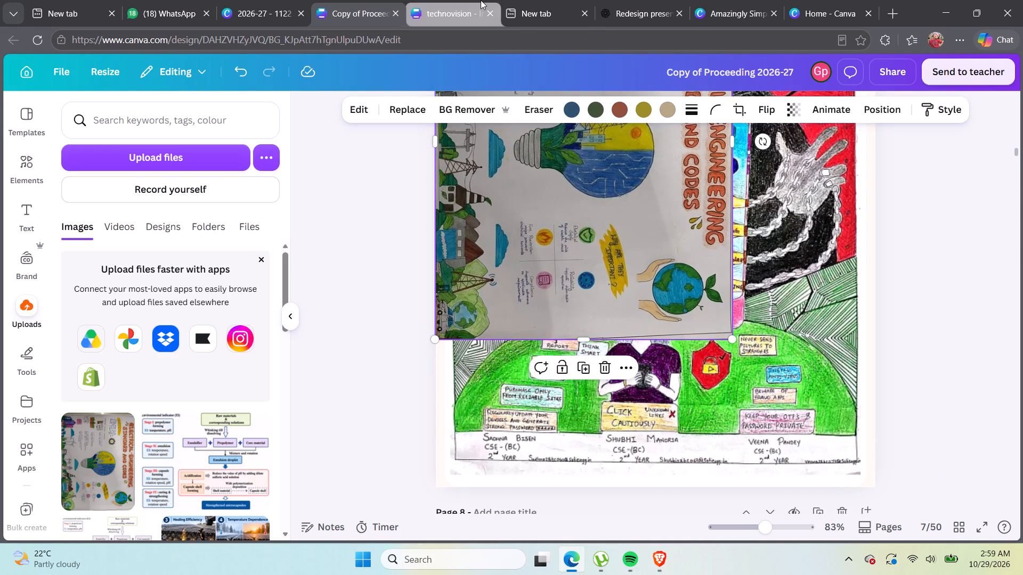
click(907, 287)
scroll(913, 291, up, 5)
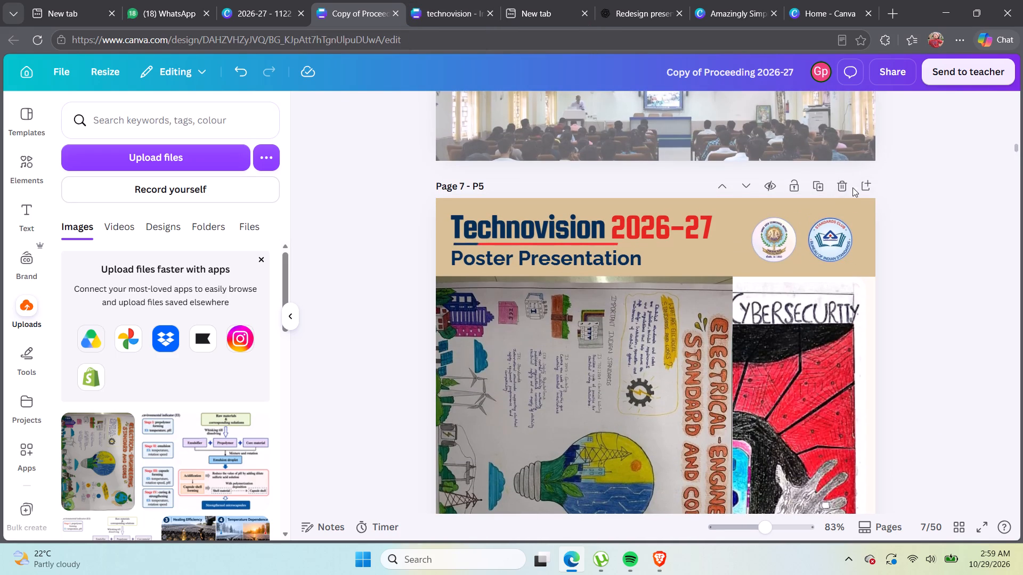
click(814, 184)
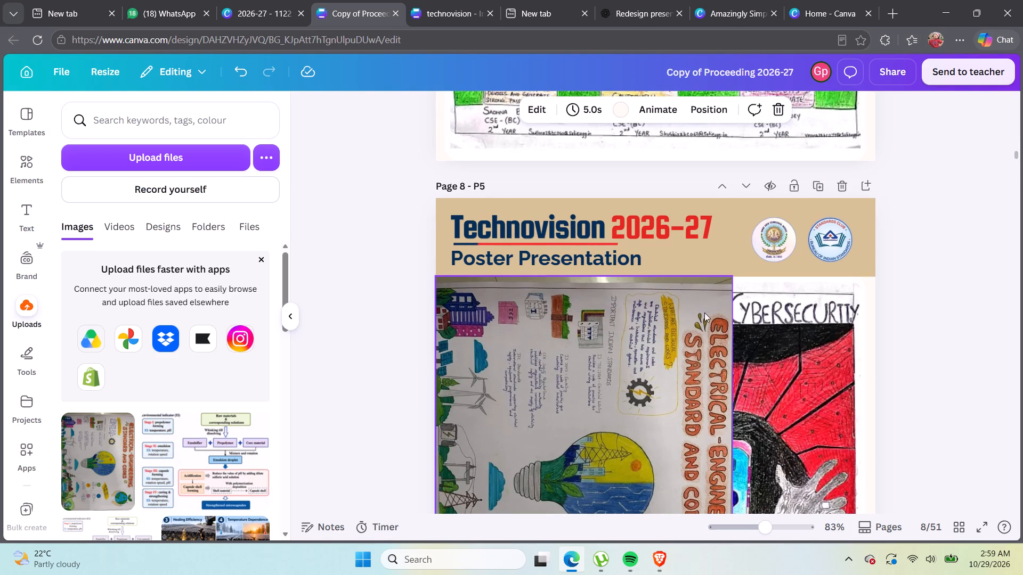
Delete the electrical engineering and cybersecurity poster images from page 8, keeping only the header.
click(570, 371)
click(782, 327)
click(646, 349)
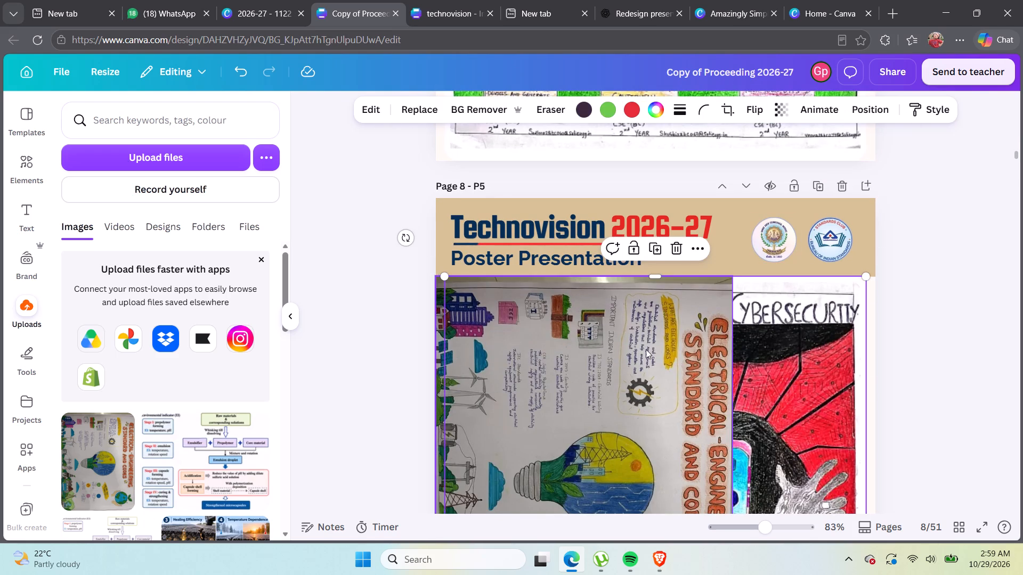
click(608, 249)
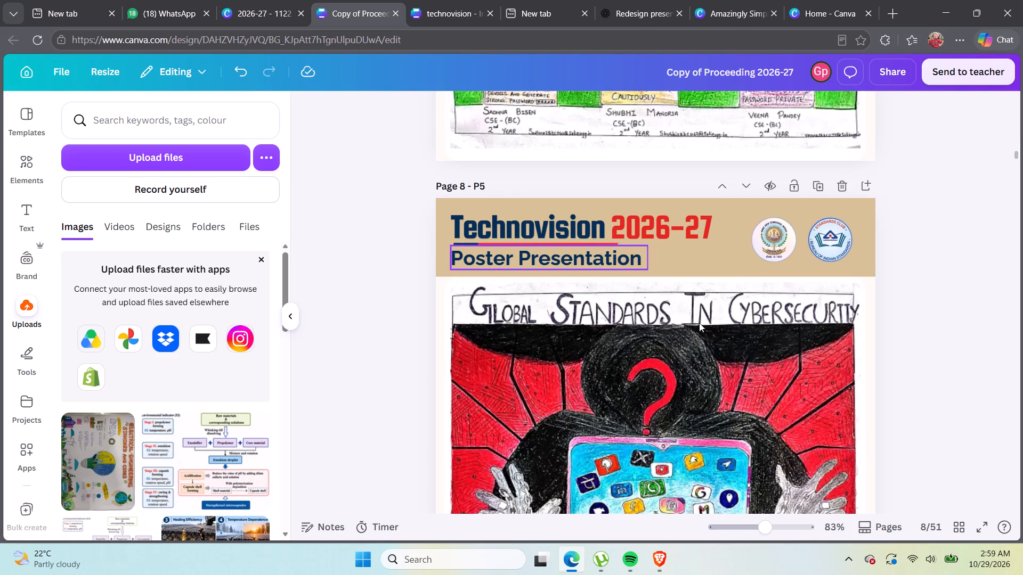
click(699, 323)
key(BackSpace)
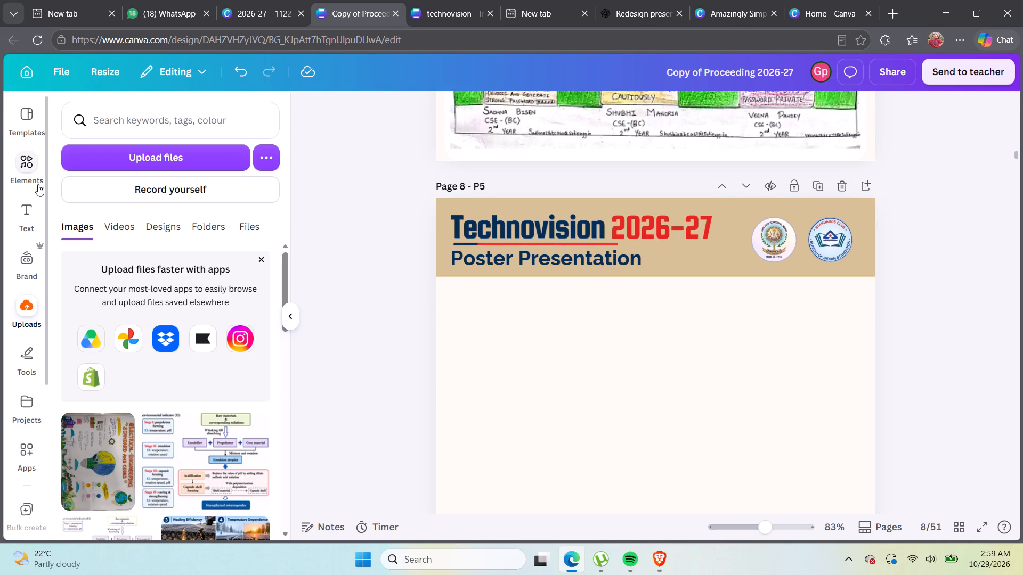
Add a rounded square frame from the basic shape frames to page 8.
click(20, 134)
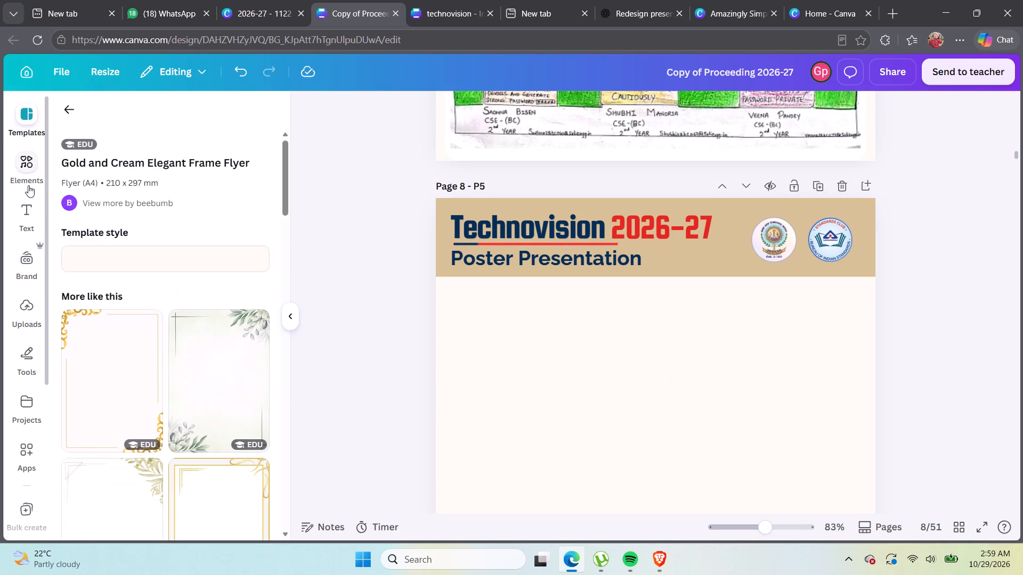
click(27, 174)
scroll(112, 225, down, 3)
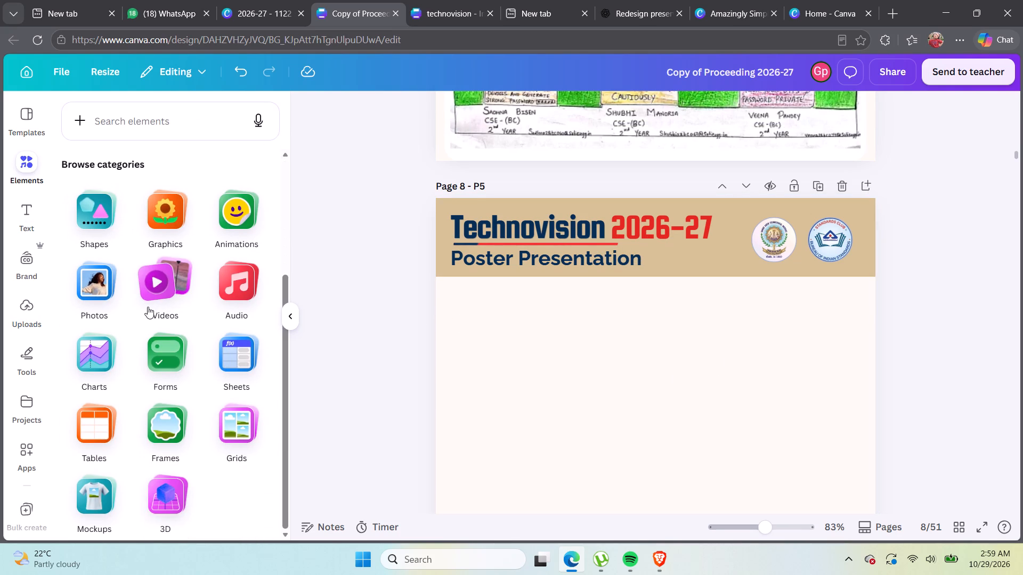
click(165, 413)
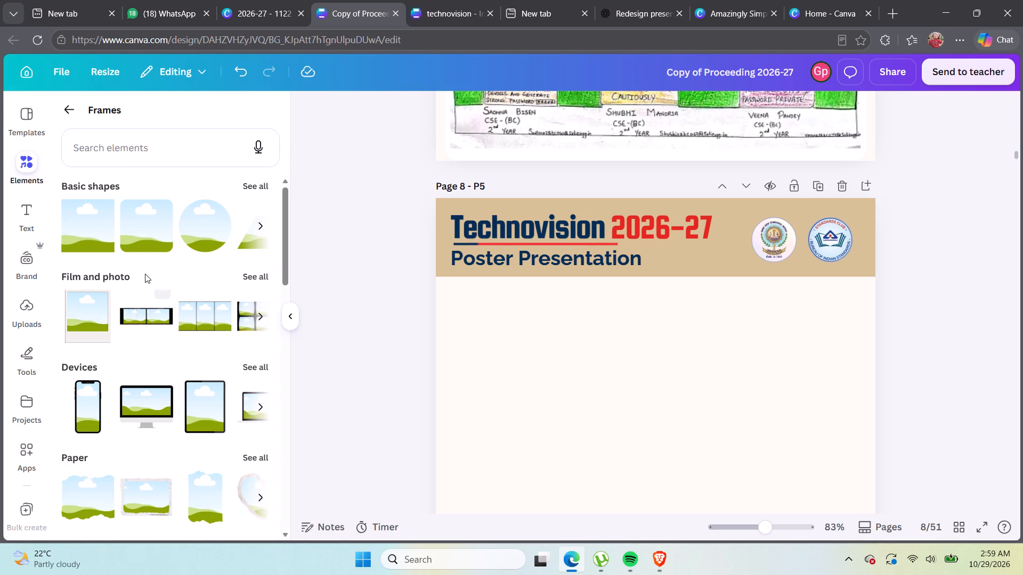
click(131, 230)
Stretch the frame to the full 210 mm page width and from the header's lower edge to the page bottom.
scroll(473, 315, down, 4)
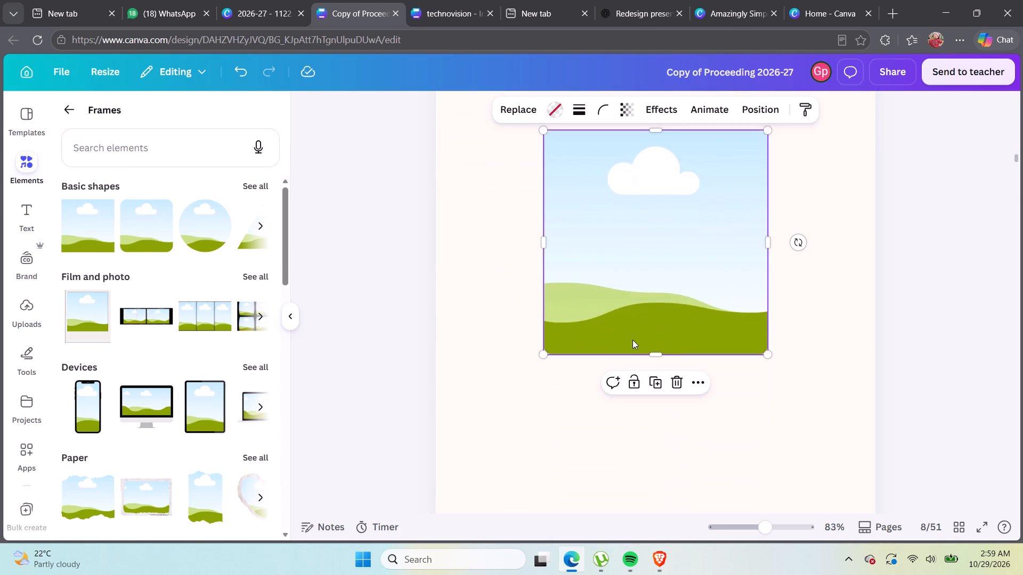
drag(656, 357, 664, 515)
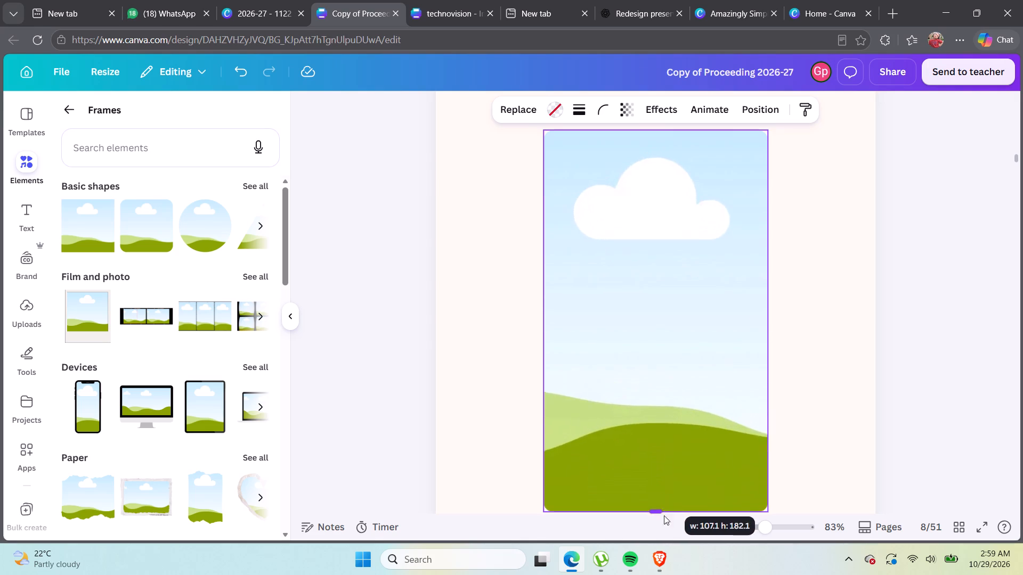
drag(664, 515, 661, 540)
scroll(654, 517, down, 2)
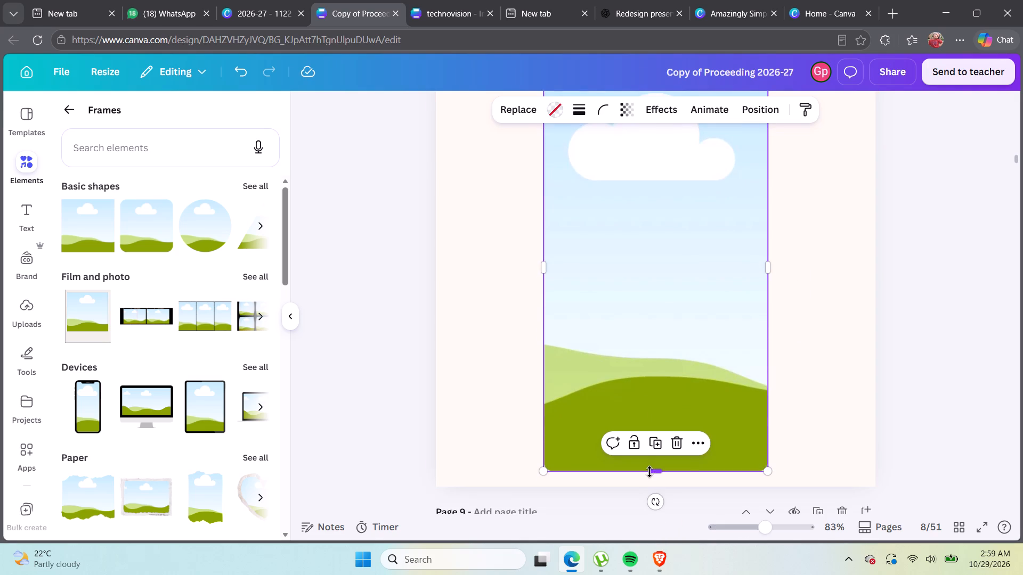
drag(655, 472, 658, 489)
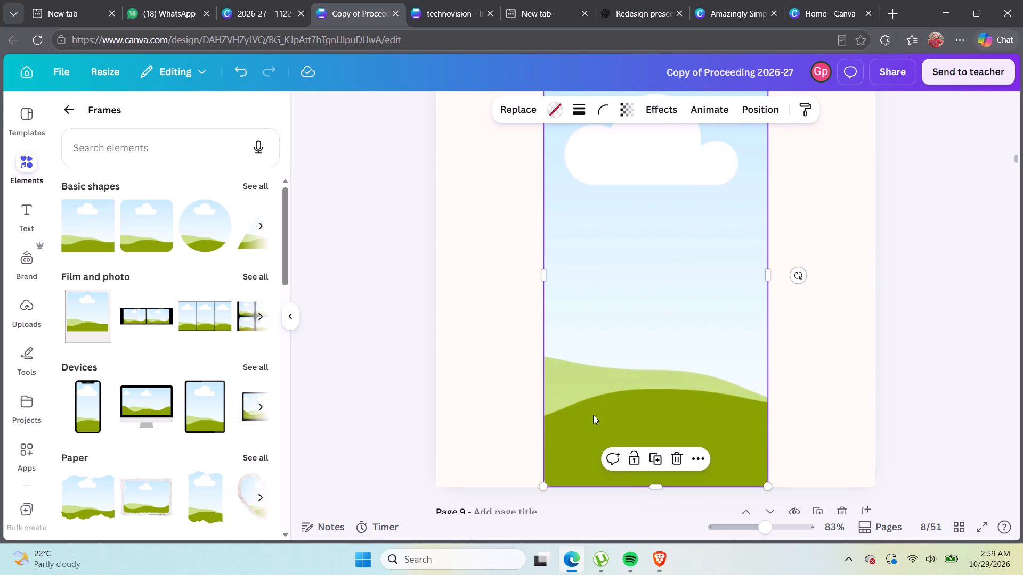
drag(540, 278, 448, 292)
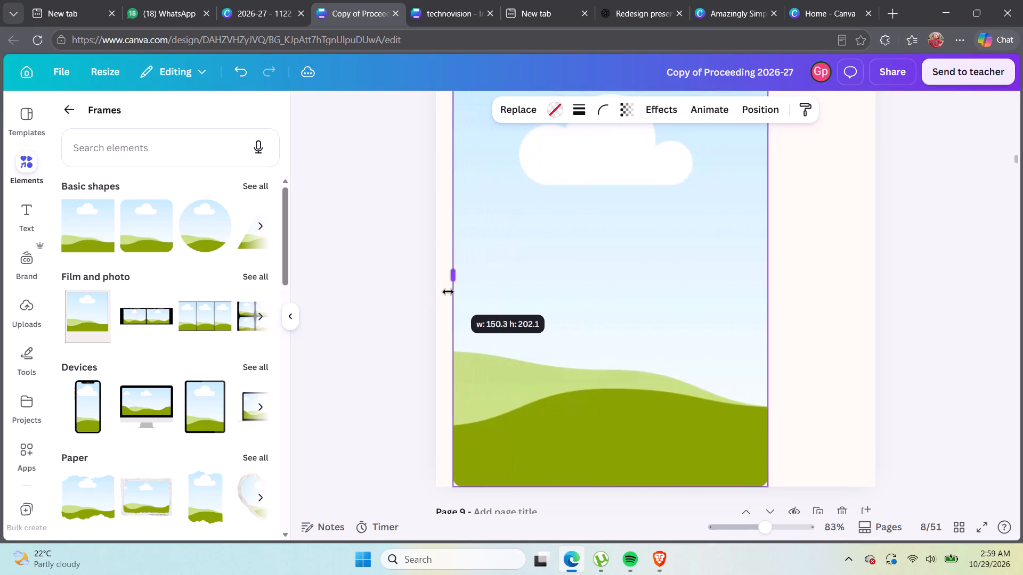
drag(448, 292, 436, 297)
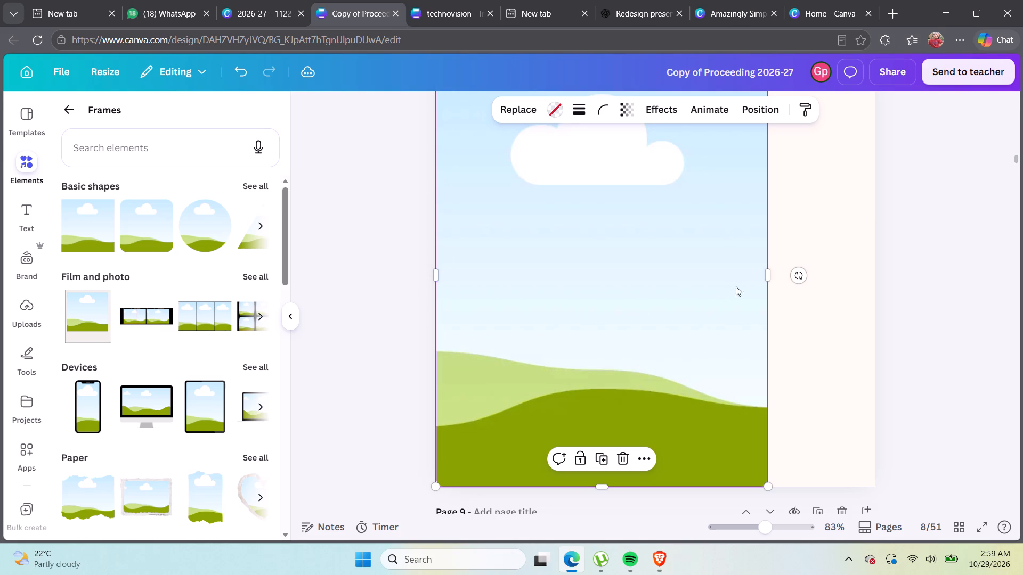
drag(772, 273, 857, 270)
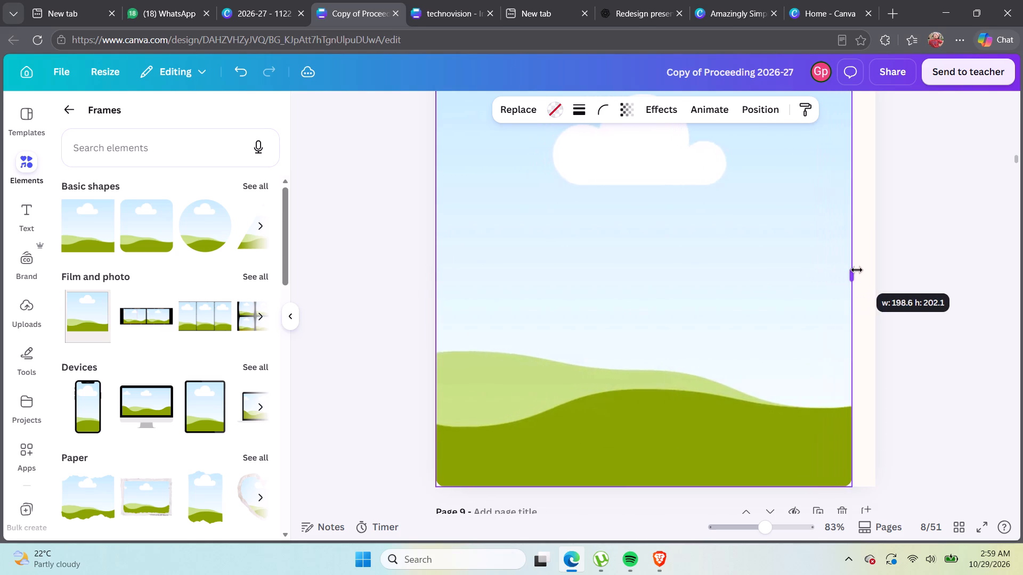
drag(857, 270, 881, 272)
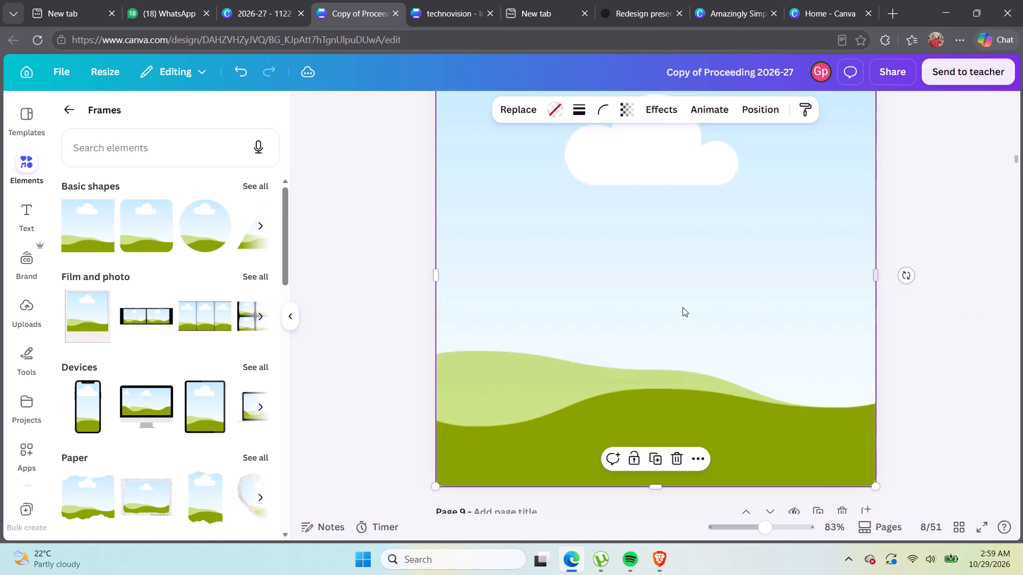
scroll(647, 311, up, 3)
drag(656, 261, 647, 161)
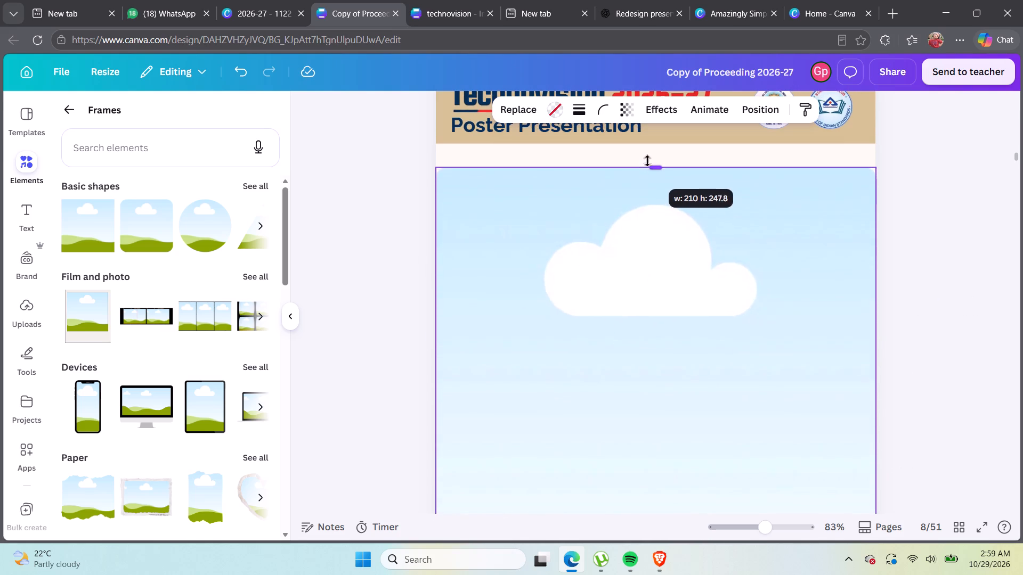
drag(647, 161, 647, 144)
click(912, 233)
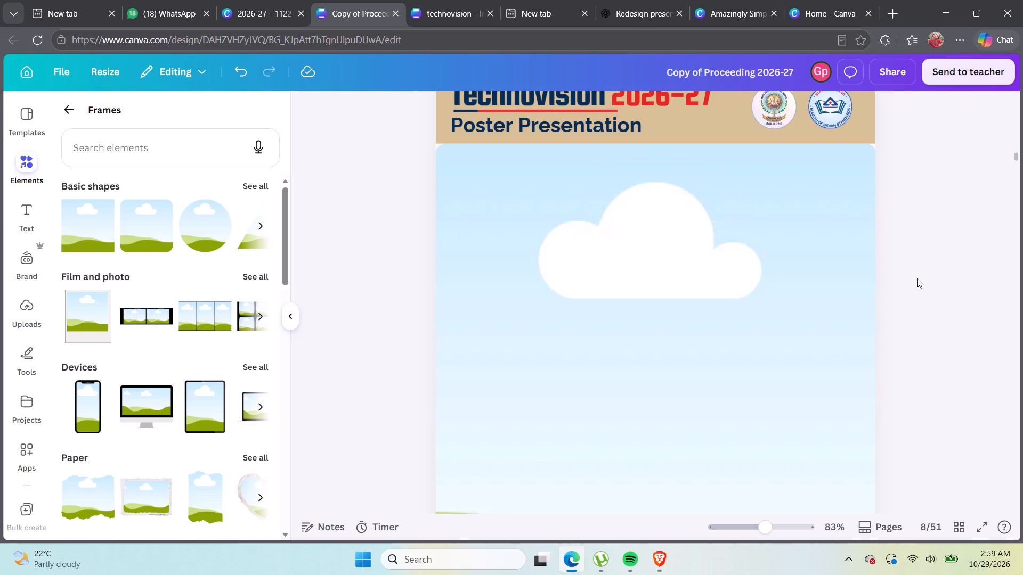
Set the frame's corner rounding to 50.
click(812, 293)
click(600, 109)
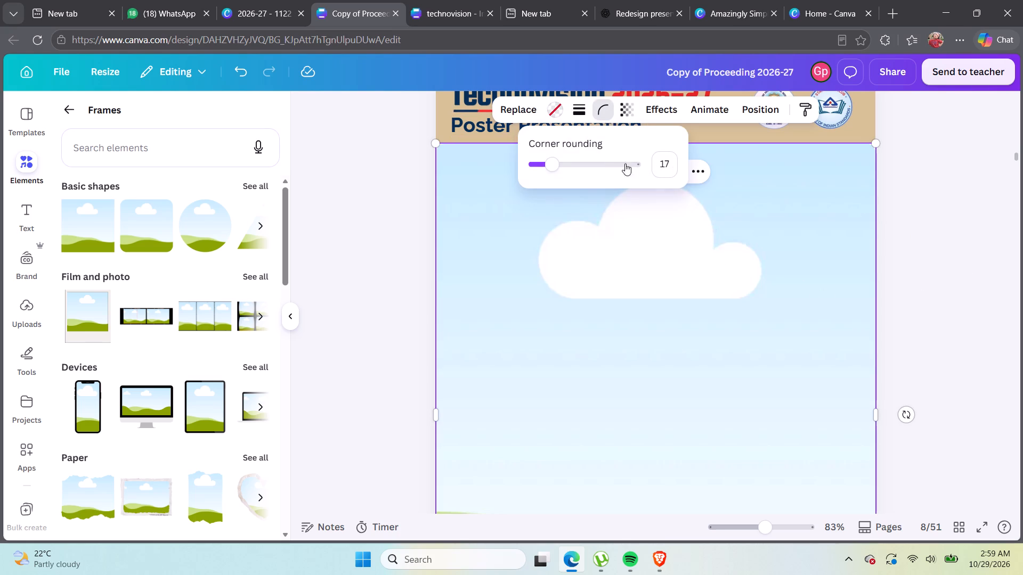
drag(554, 163, 571, 163)
drag(575, 163, 594, 164)
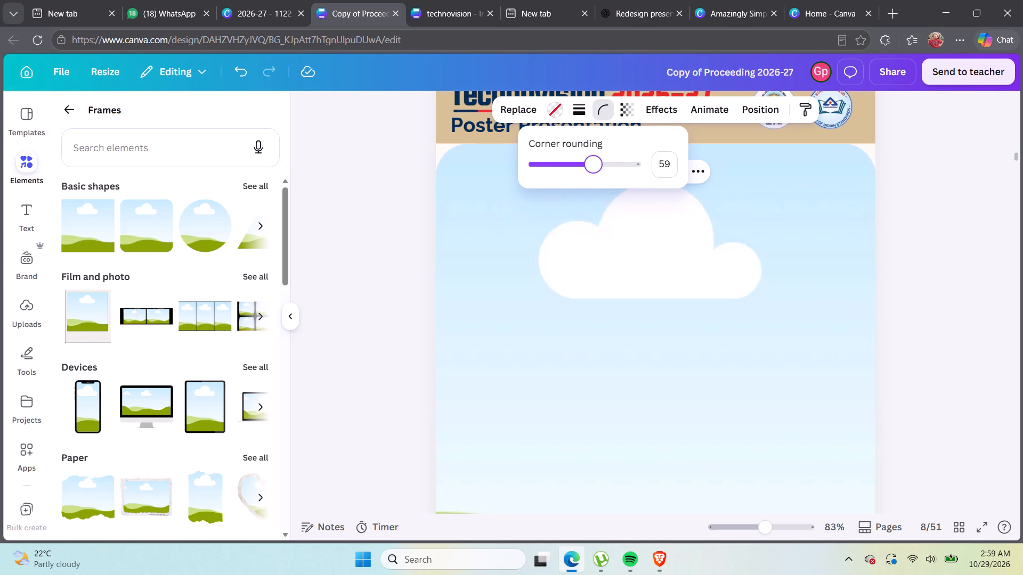
drag(594, 164, 591, 169)
drag(591, 169, 585, 170)
scroll(638, 227, down, 4)
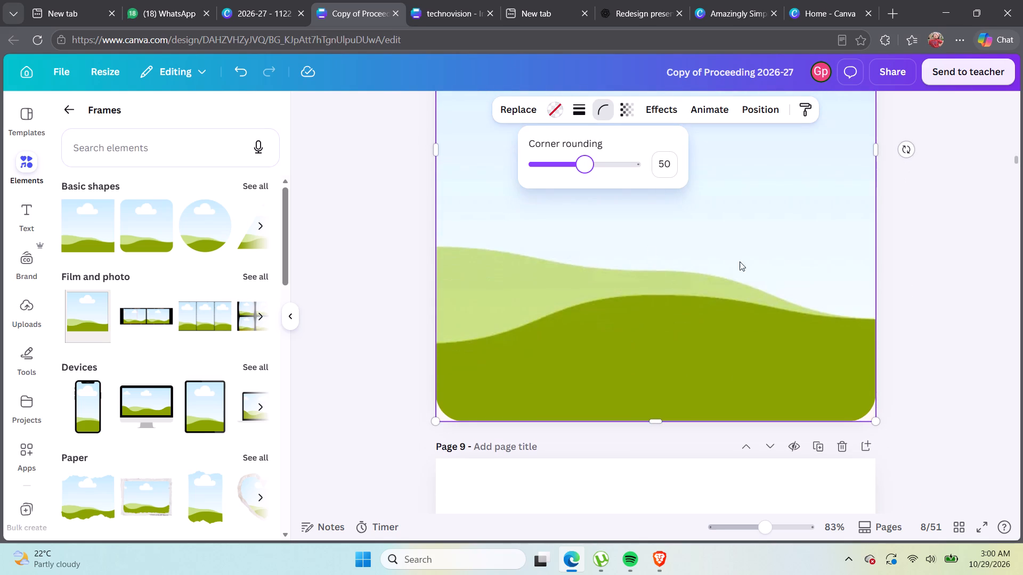
click(900, 256)
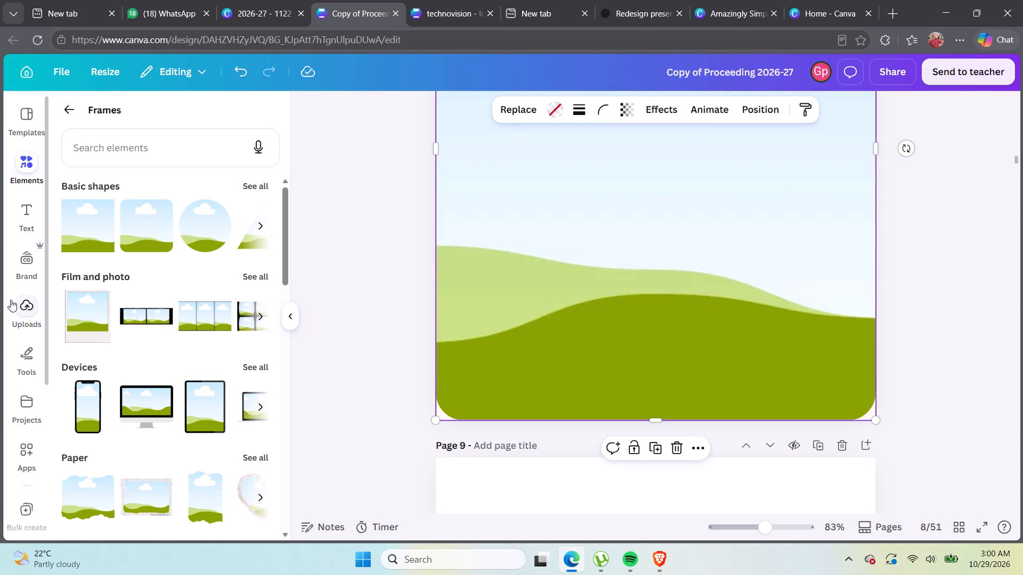
Fill the page 8 frame with the uploaded electrical engineering standards and codes poster image.
click(11, 300)
drag(89, 490, 490, 342)
click(371, 331)
scroll(372, 331, up, 1)
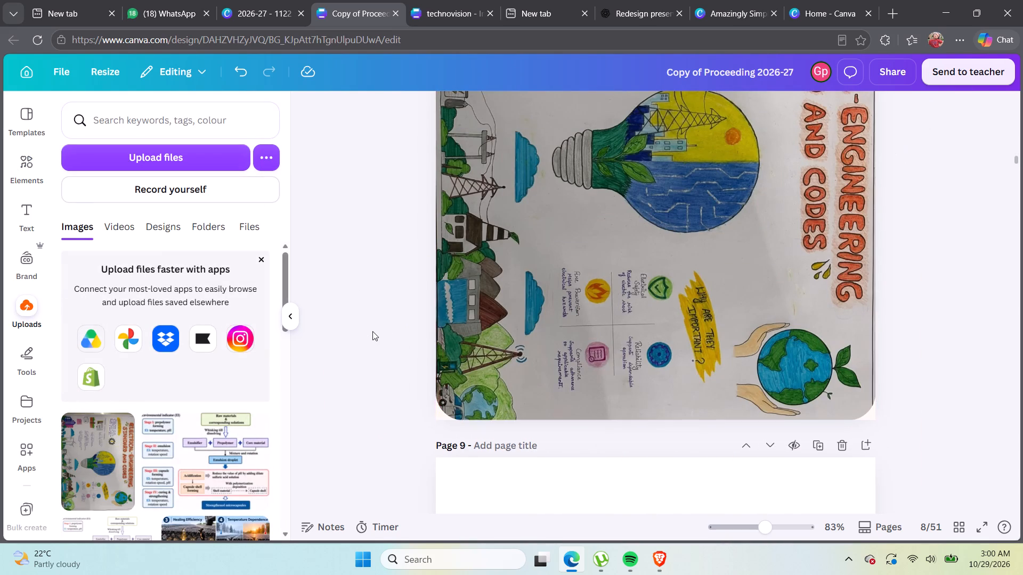
scroll(372, 331, up, 4)
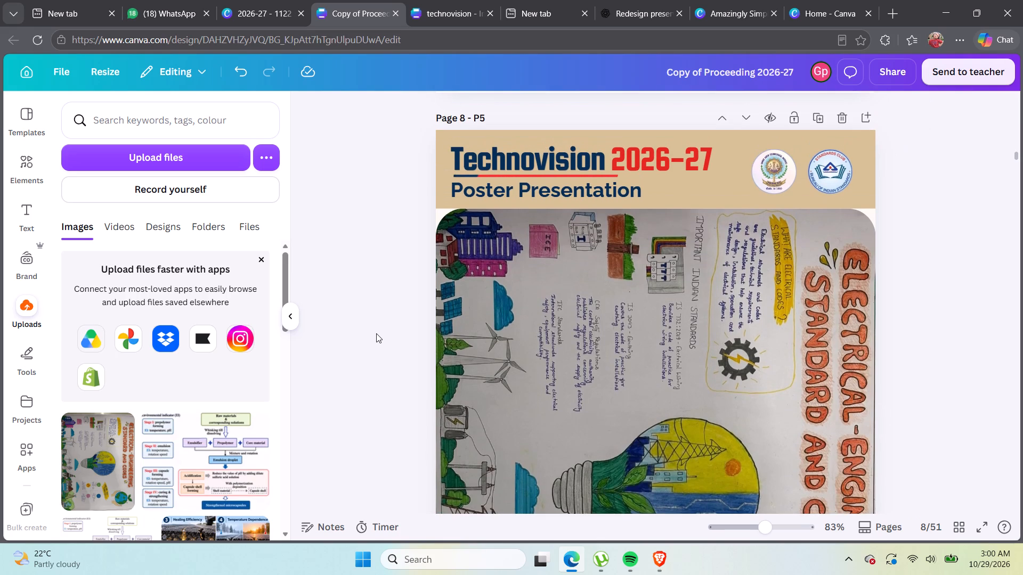
click(314, 400)
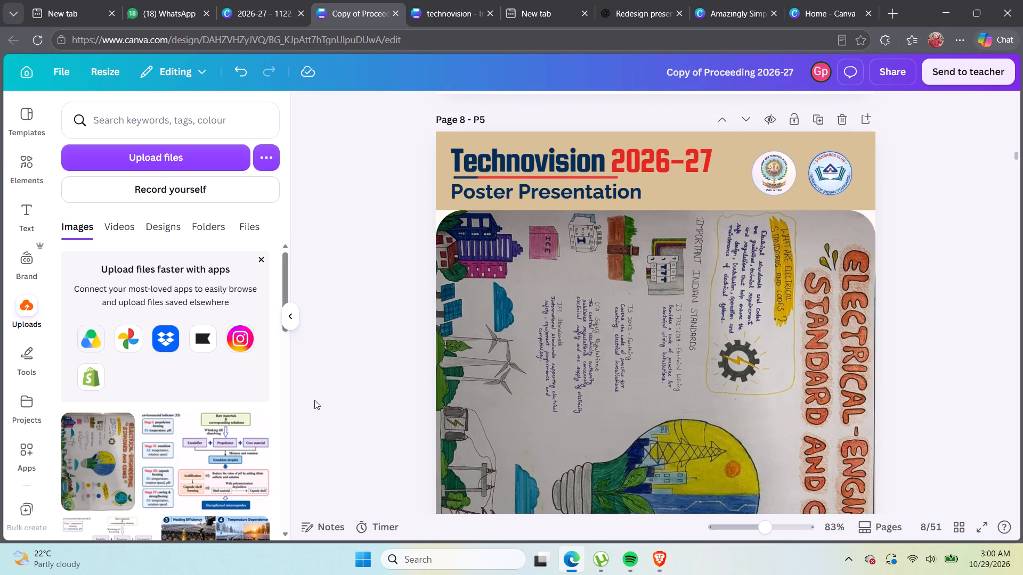
Move page 8, with the framed electrical engineering poster, up one place ahead of page 7.
scroll(314, 400, down, 8)
scroll(329, 392, up, 6)
scroll(331, 377, down, 1)
scroll(331, 377, up, 7)
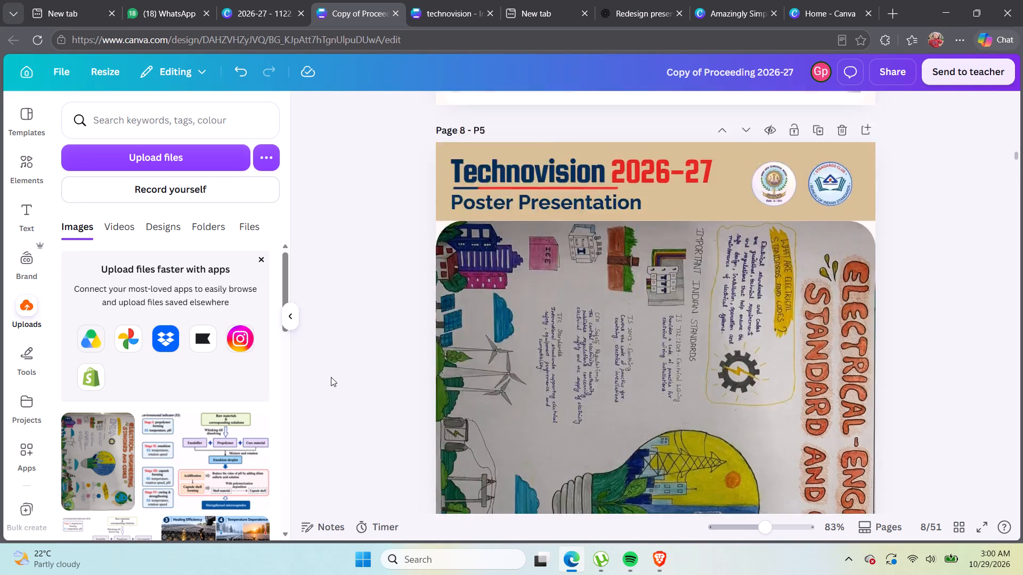
scroll(331, 377, up, 5)
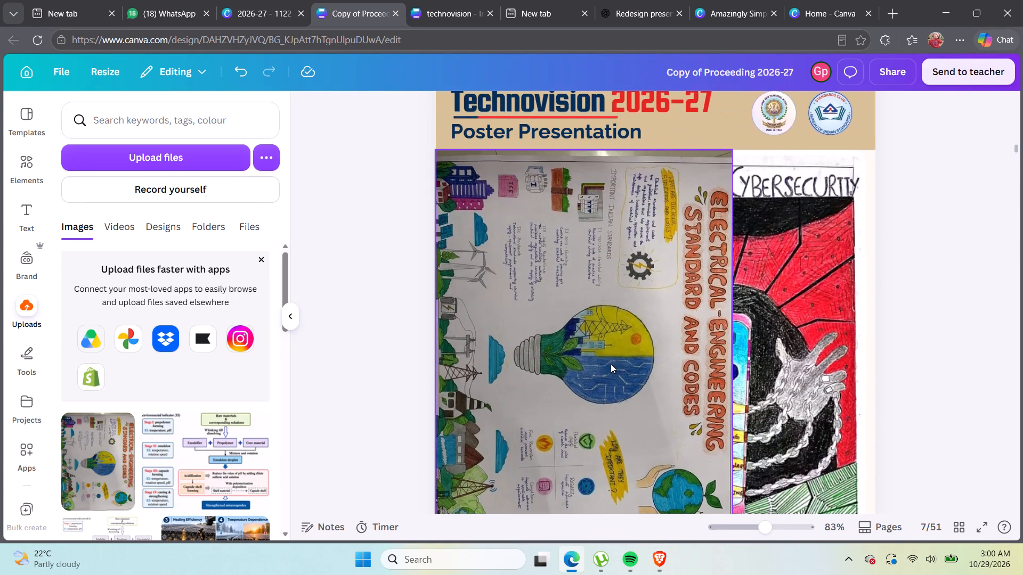
scroll(611, 364, up, 7)
scroll(611, 364, down, 12)
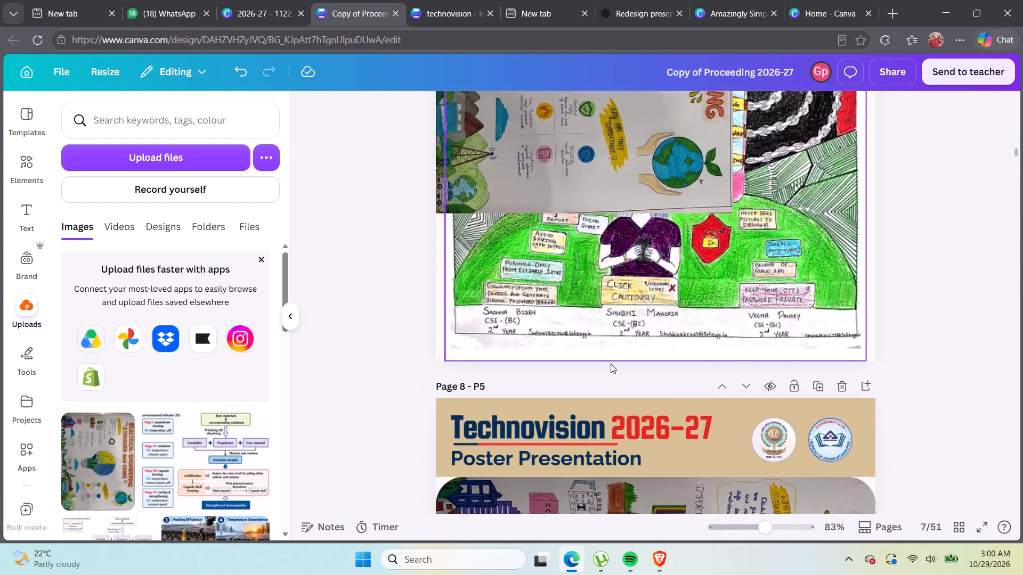
scroll(611, 364, down, 3)
scroll(613, 364, up, 4)
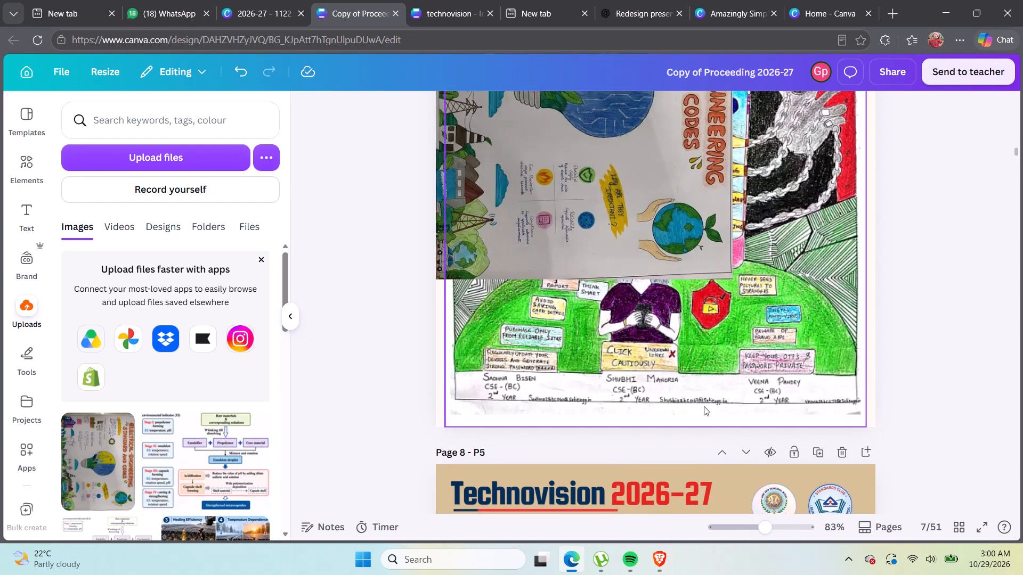
click(718, 460)
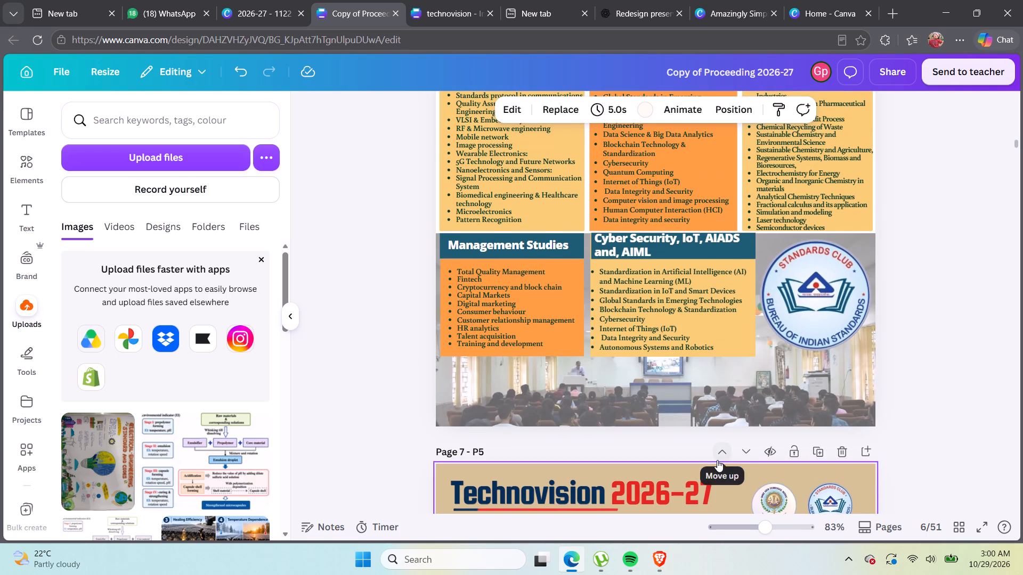
Duplicate page 7, the Poster Presentation page with the framed electrical engineering poster.
scroll(720, 455, down, 11)
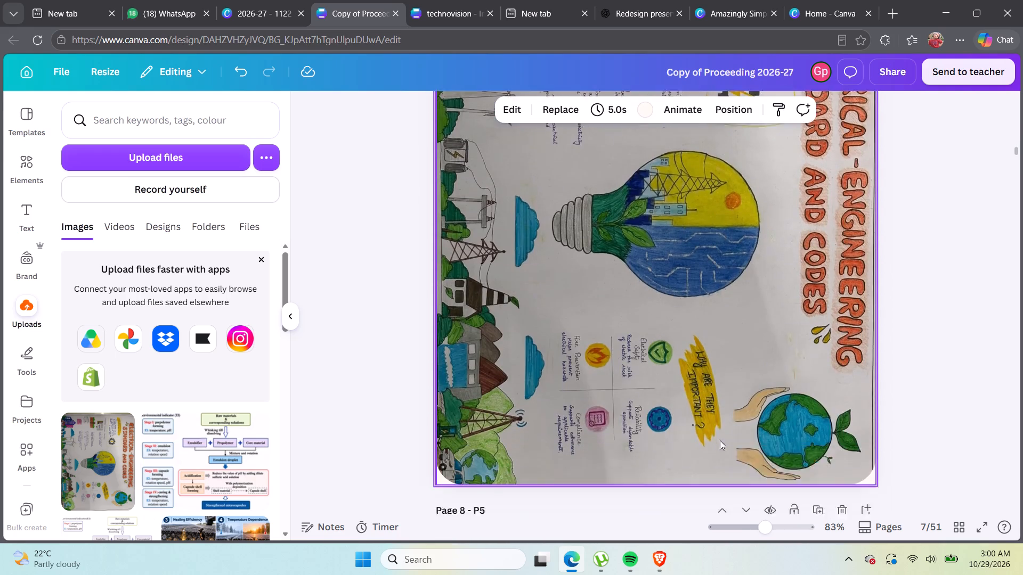
scroll(720, 440, down, 1)
scroll(754, 405, up, 4)
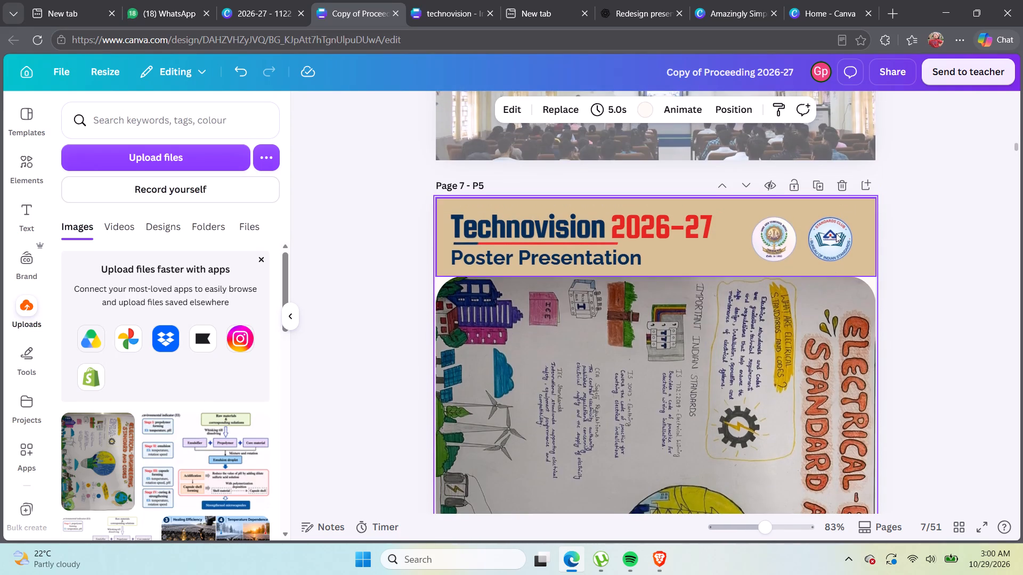
click(811, 183)
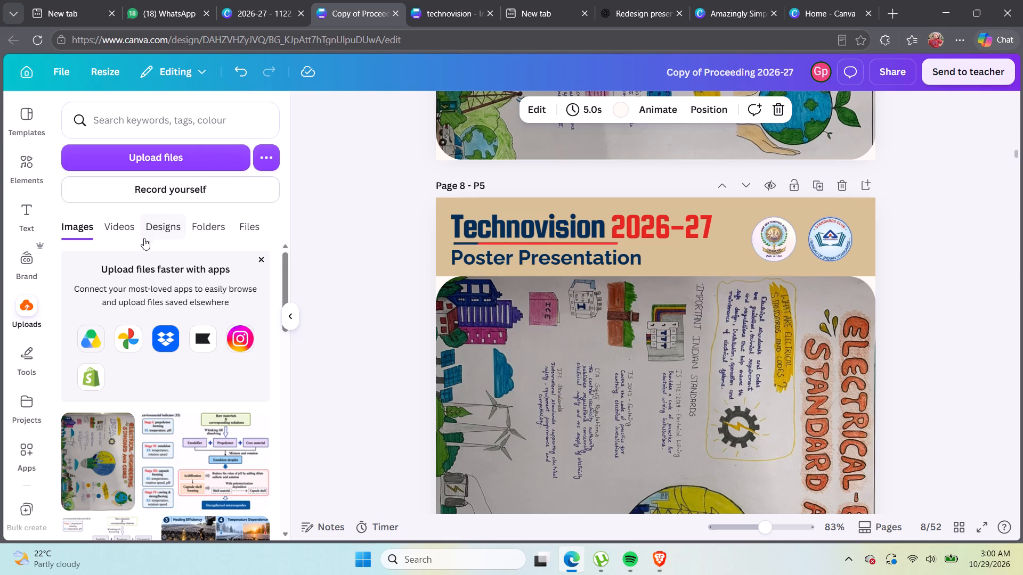
Create a new uploads folder named posters and open it.
click(208, 235)
click(178, 274)
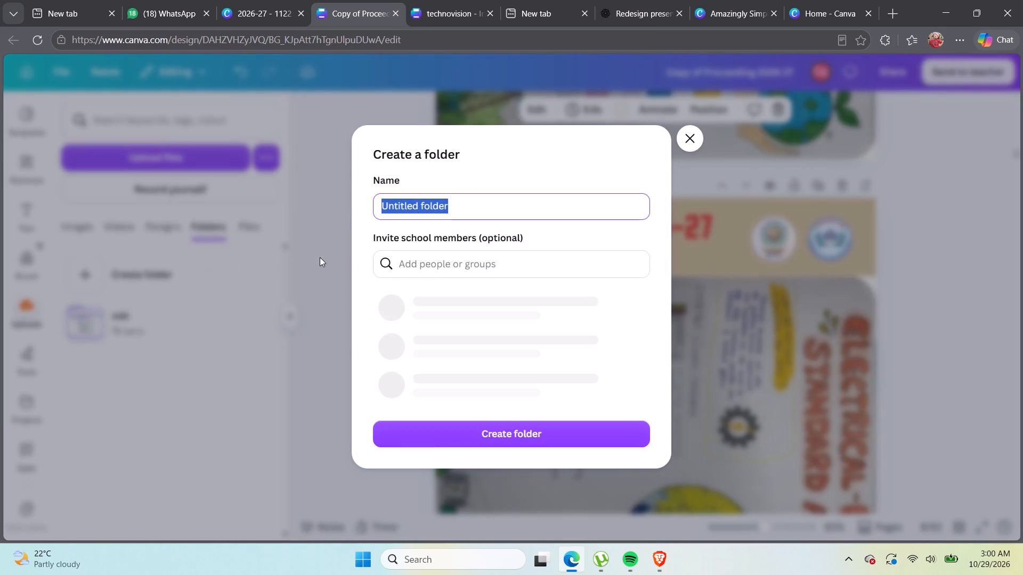
key(BackSpace)
text(posters)
key(Return)
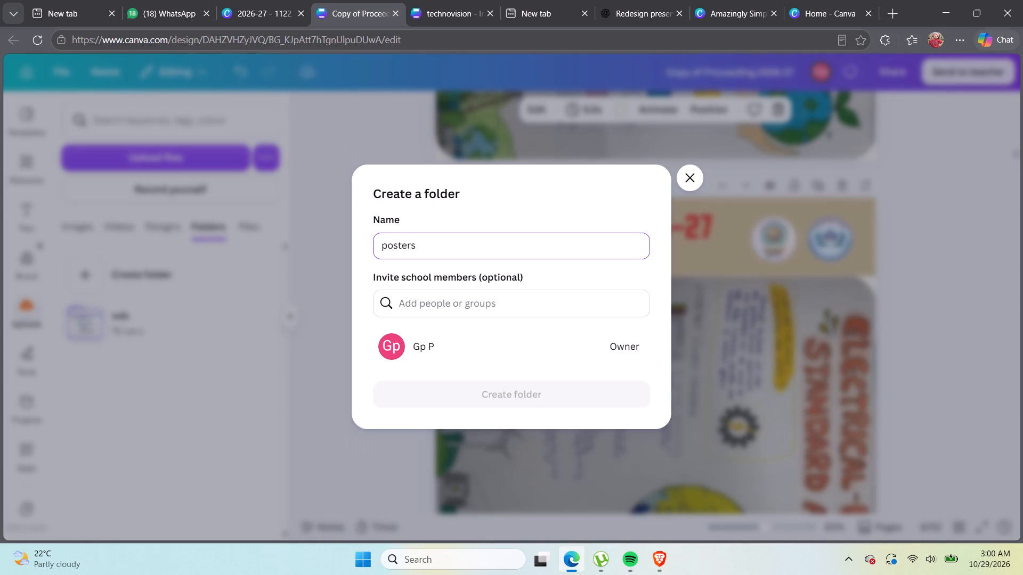
click(134, 326)
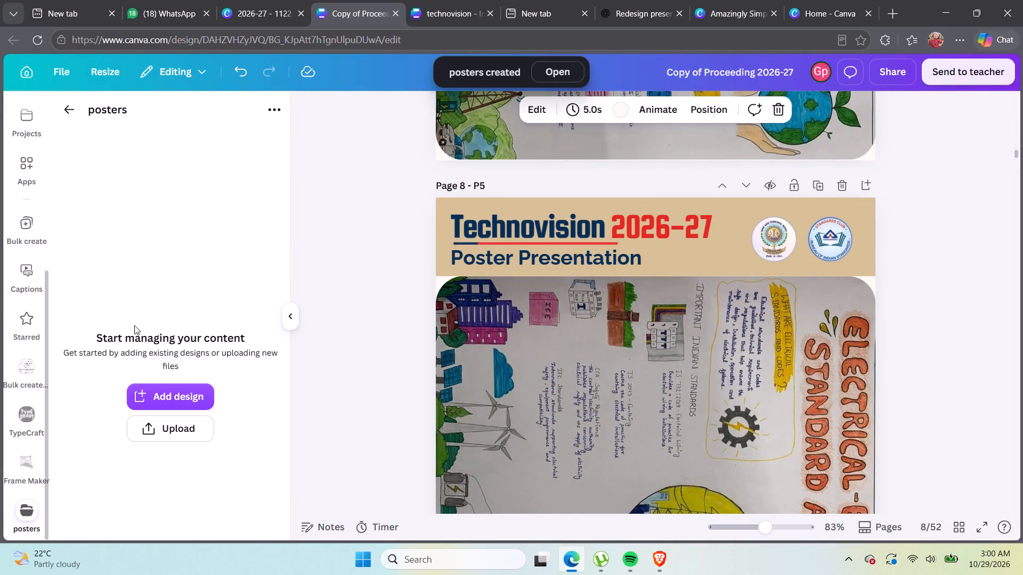
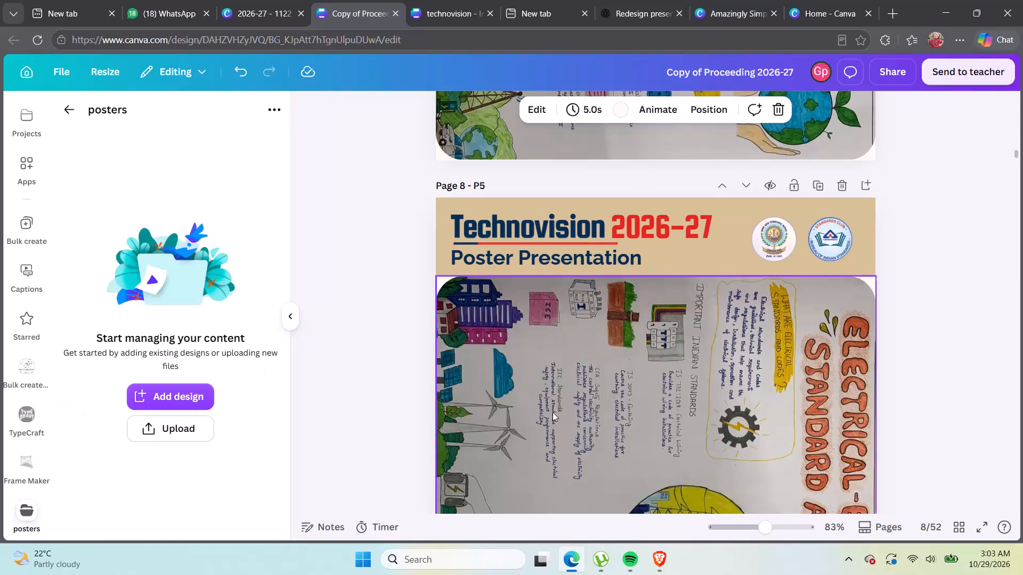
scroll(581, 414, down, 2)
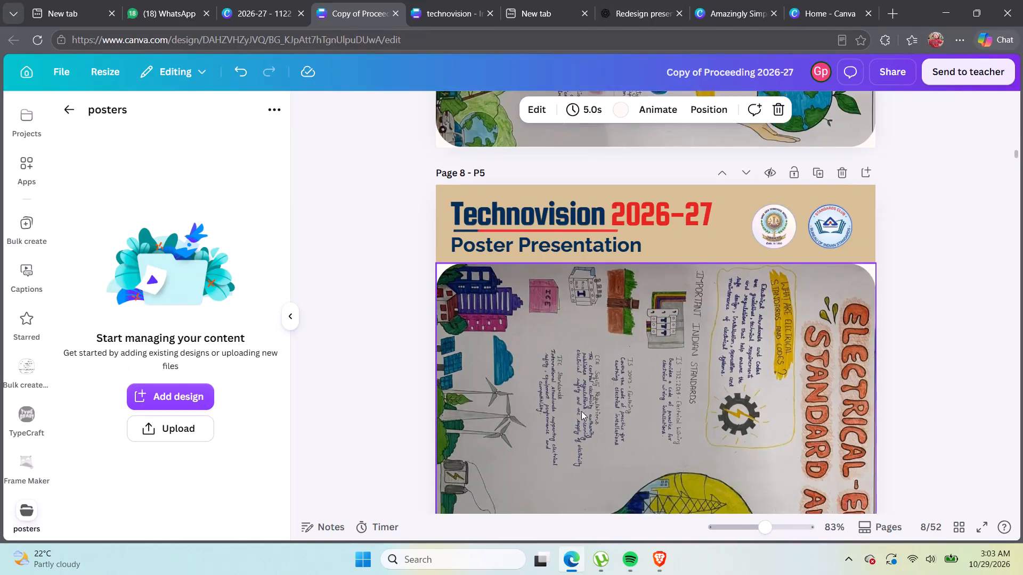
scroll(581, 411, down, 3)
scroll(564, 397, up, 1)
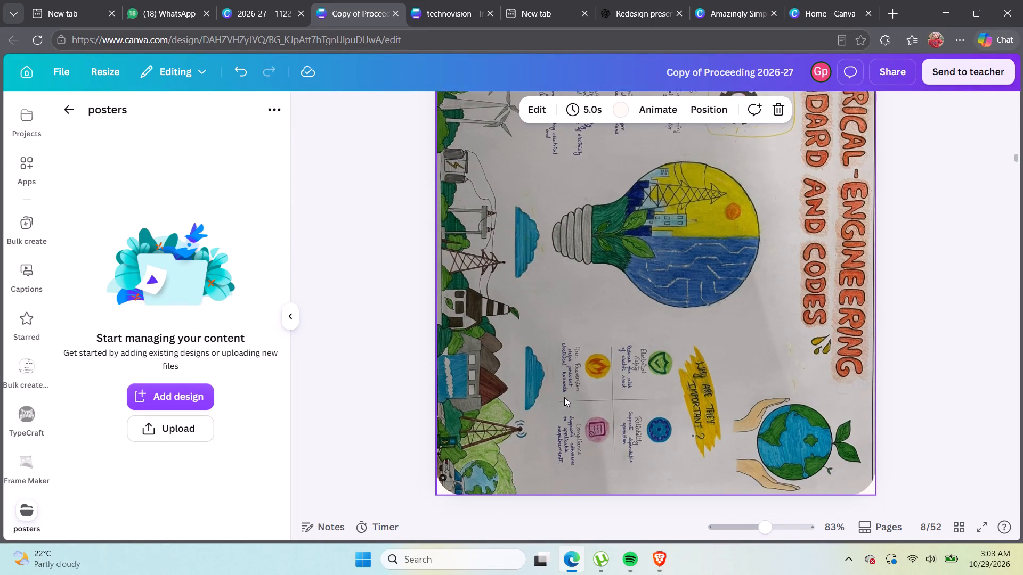
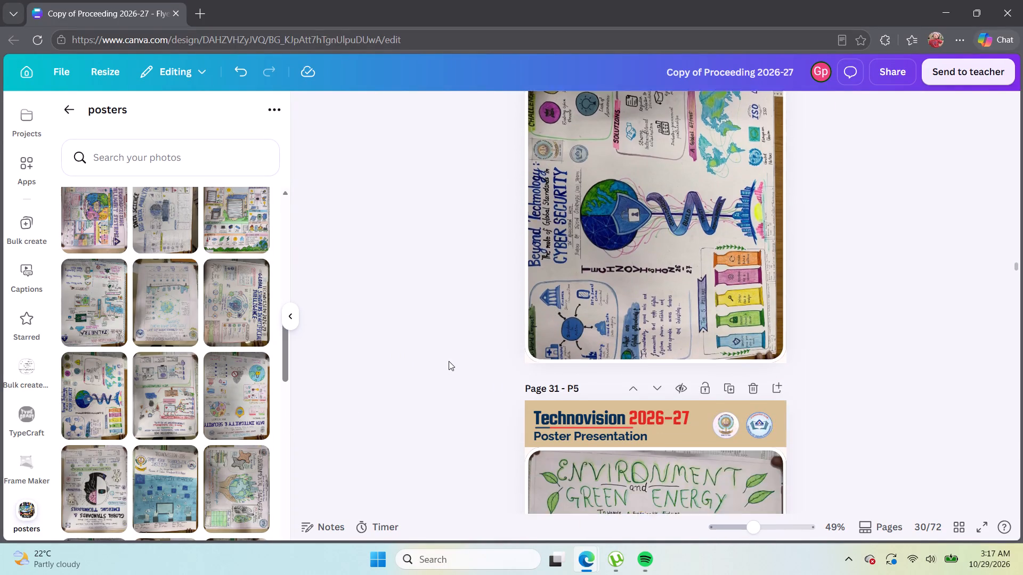
Fill page 31's poster frame with the uploaded Standardization in AI & ML poster, replacing the Environment and Green Energy image.
scroll(449, 361, down, 2)
drag(177, 411, 578, 366)
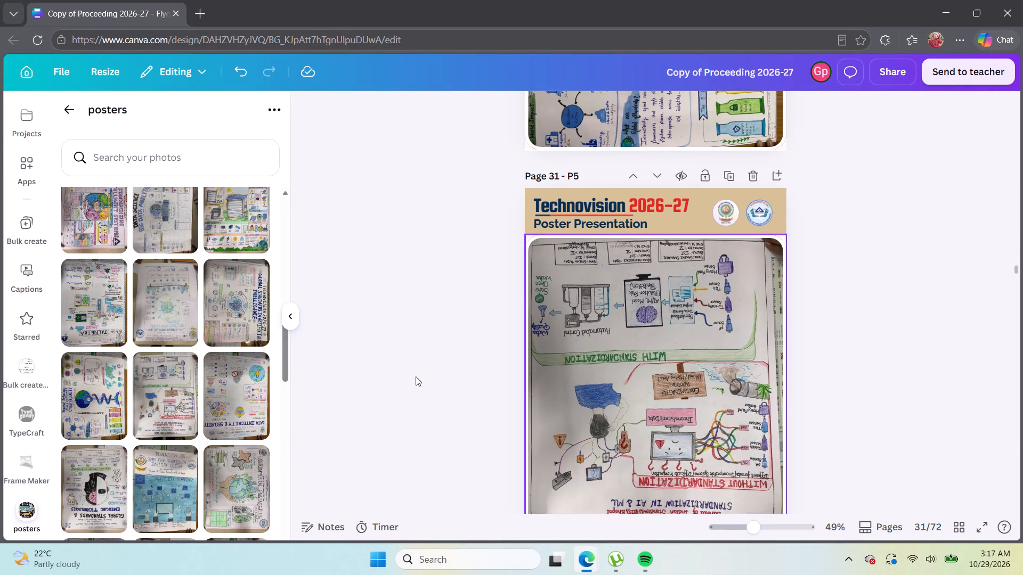
Place the uploaded Data Integrity & Security poster on page 32, beside the cybersecurity drawing.
scroll(410, 377, down, 4)
drag(246, 401, 583, 397)
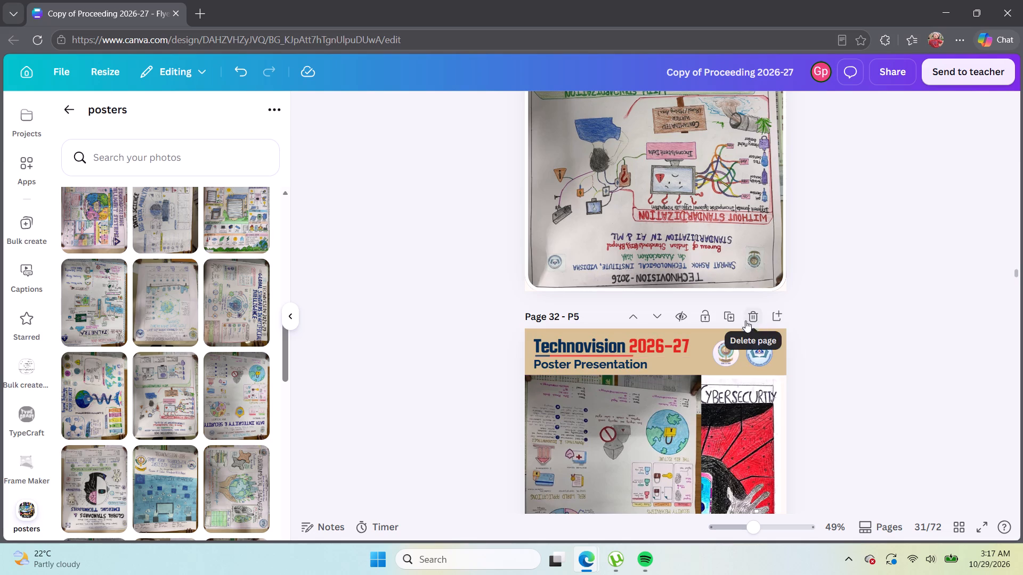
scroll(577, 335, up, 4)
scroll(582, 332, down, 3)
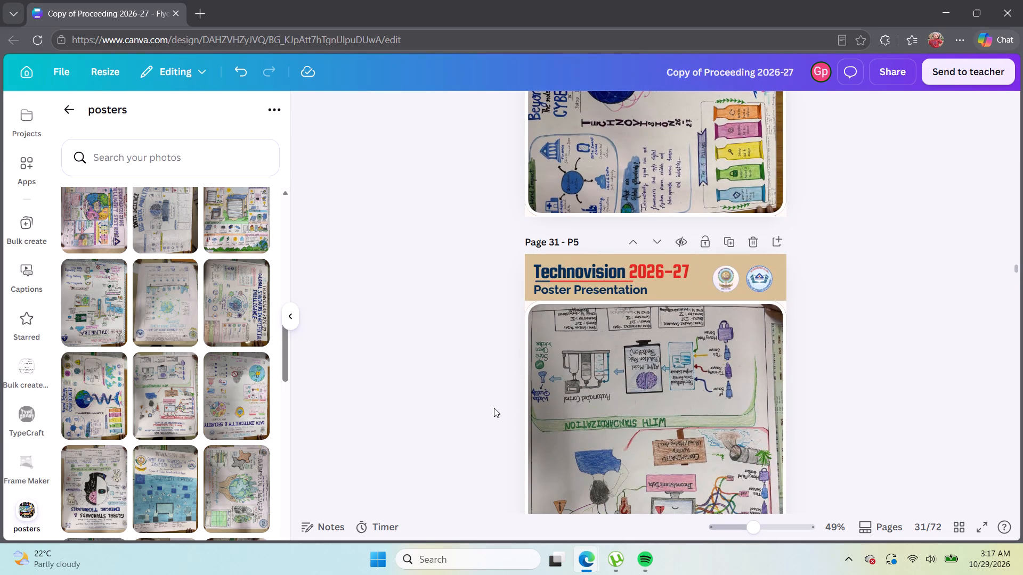
Duplicate the page 31 poster layout repeatedly until the document has 88 pages.
click(728, 230)
click(726, 240)
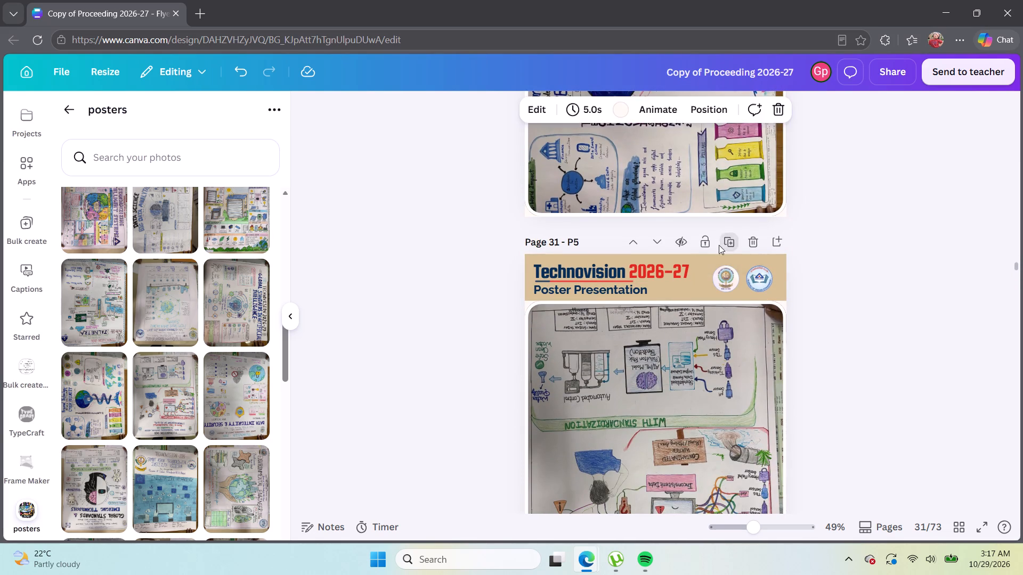
click(722, 242)
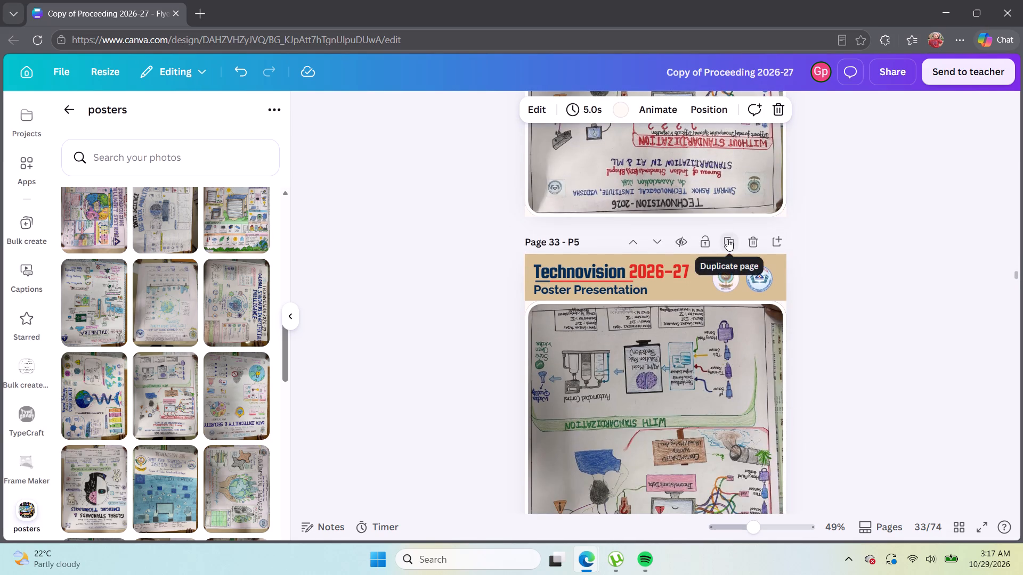
click(727, 239)
triple_click(727, 239)
click(728, 239)
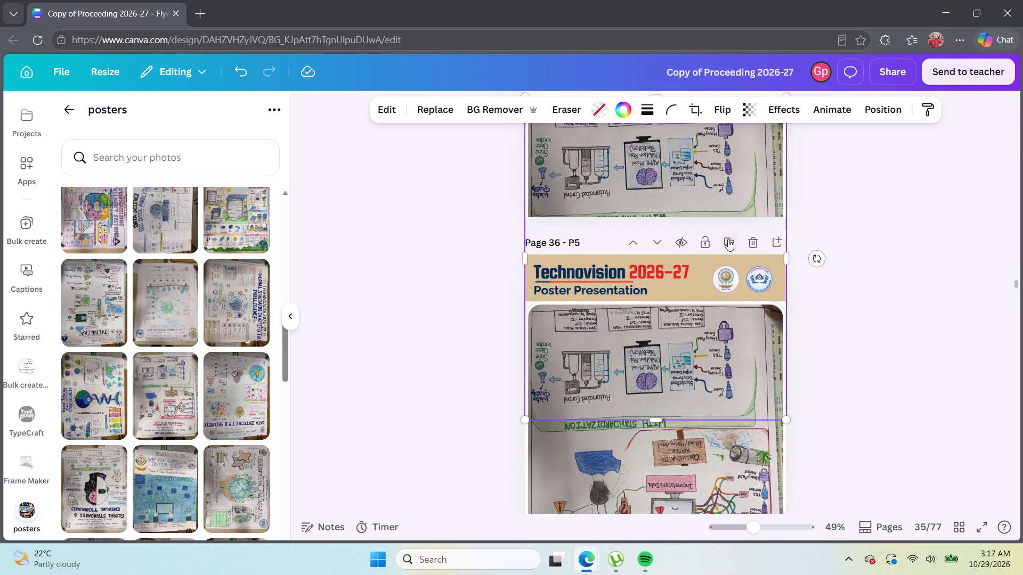
click(728, 239)
click(728, 239)
click(728, 239)
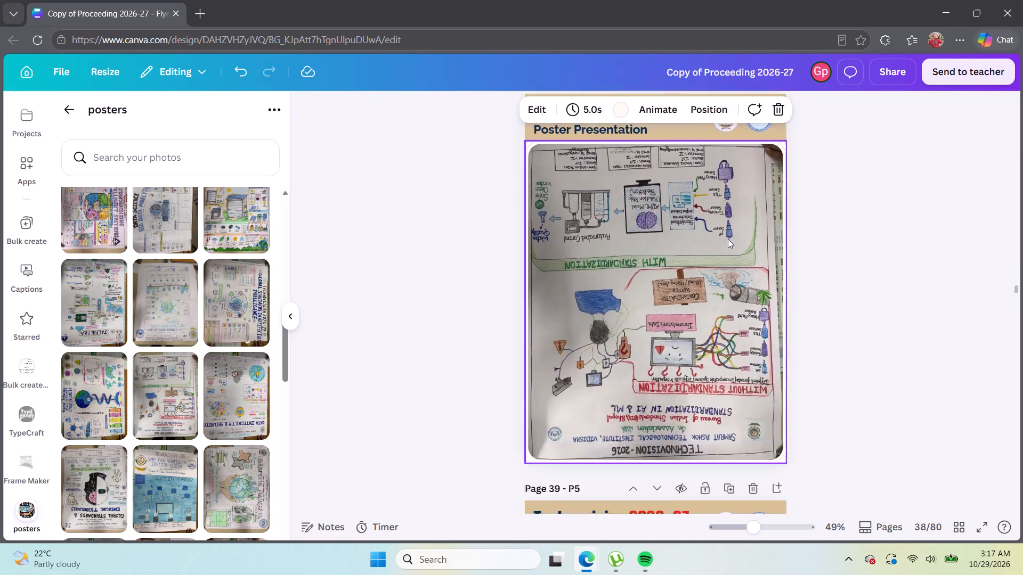
click(728, 239)
click(728, 239)
click(728, 239)
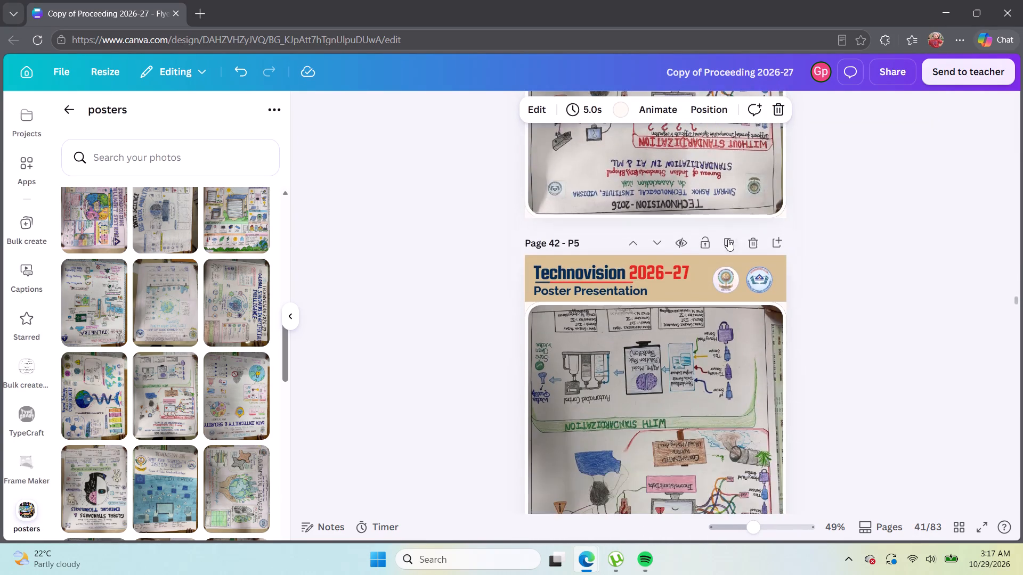
click(728, 239)
click(728, 239)
click(728, 239)
click(727, 239)
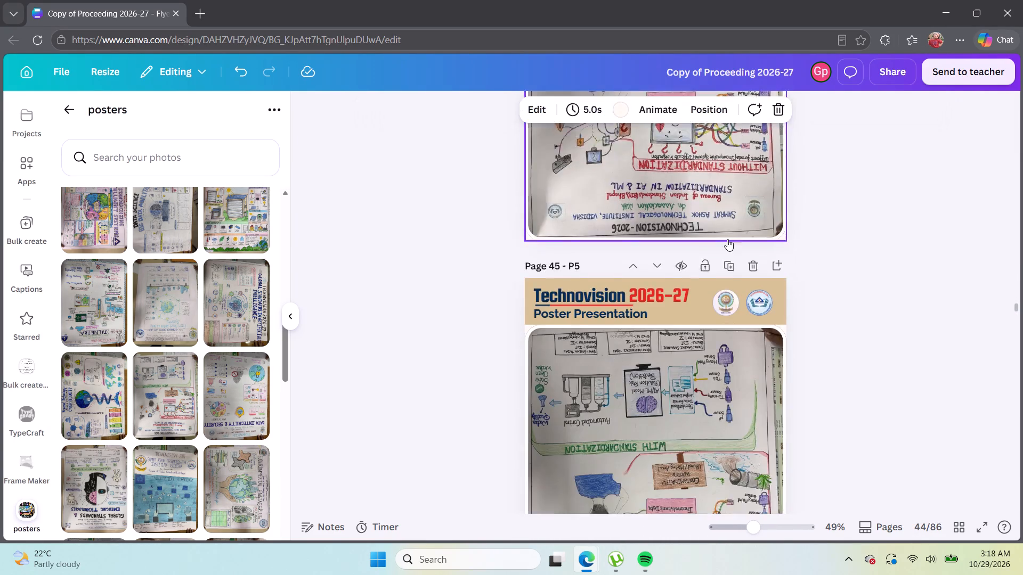
click(727, 239)
click(727, 239)
Delete the two duplicated pages, 34 and 35, whose poster image is shifted out of place.
scroll(681, 253, up, 5)
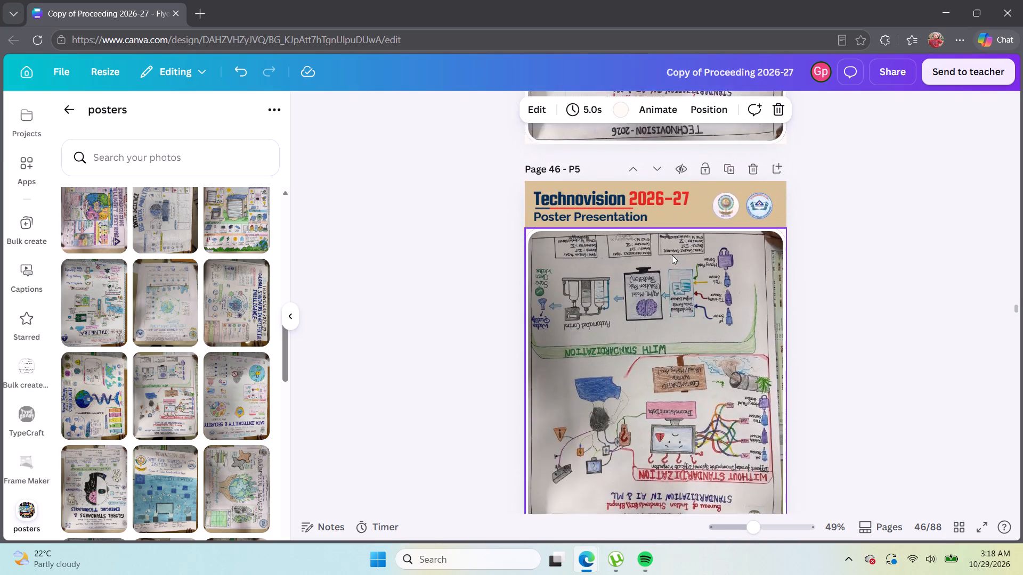
scroll(672, 255, up, 20)
scroll(655, 252, up, 15)
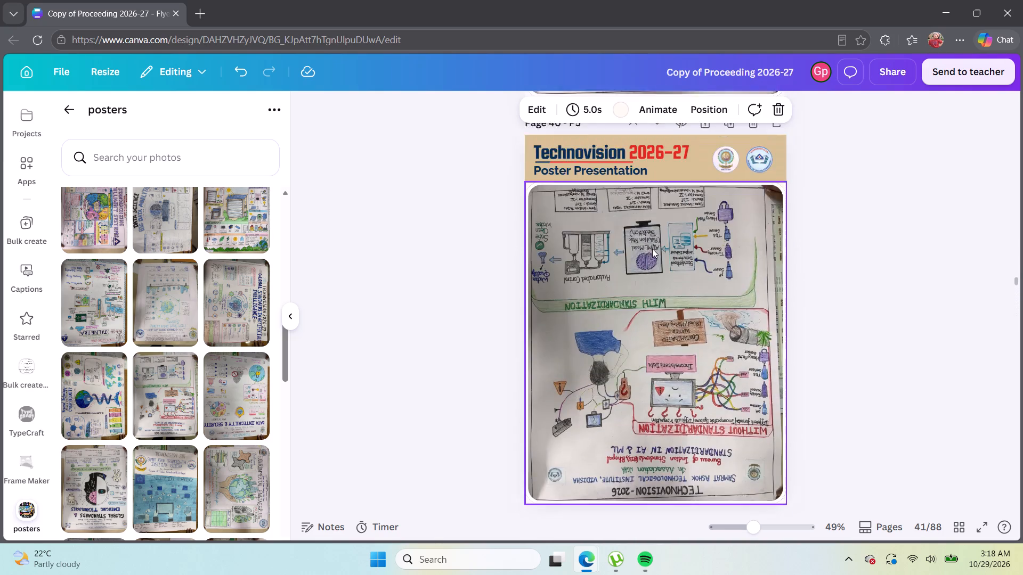
scroll(652, 249, up, 15)
scroll(652, 249, up, 18)
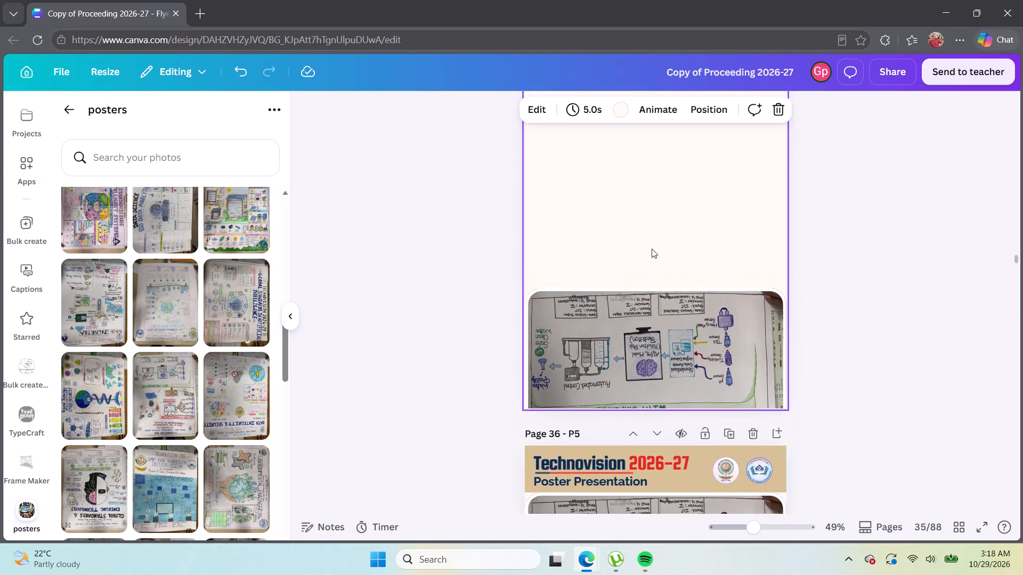
scroll(652, 249, up, 10)
scroll(652, 249, down, 9)
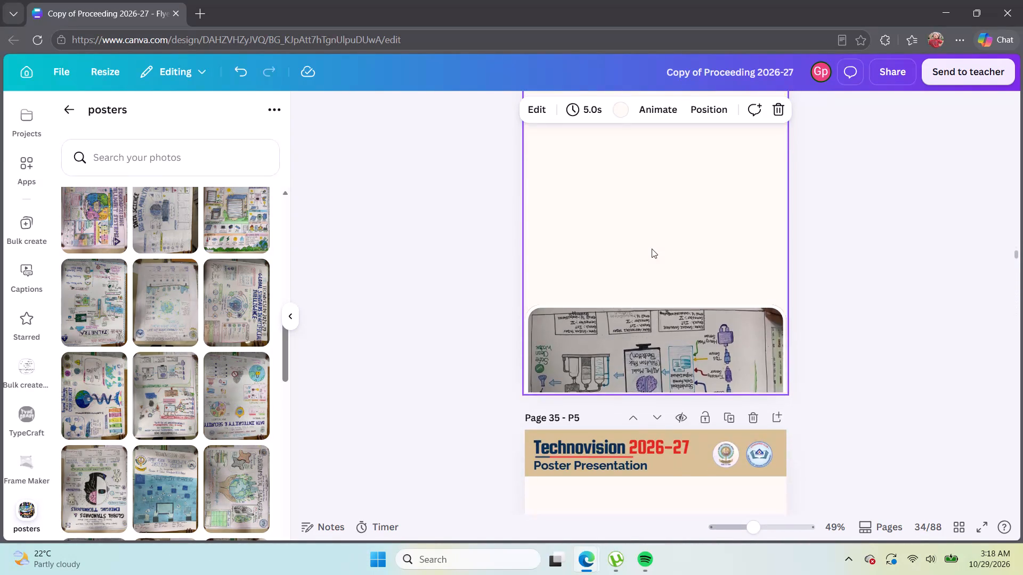
scroll(652, 249, down, 1)
scroll(651, 249, up, 5)
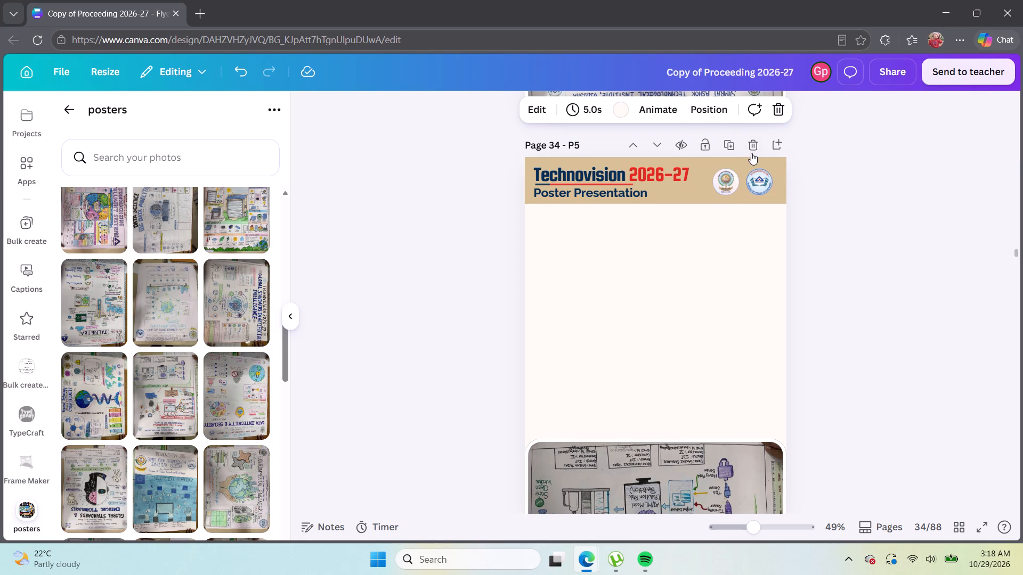
click(752, 151)
click(755, 149)
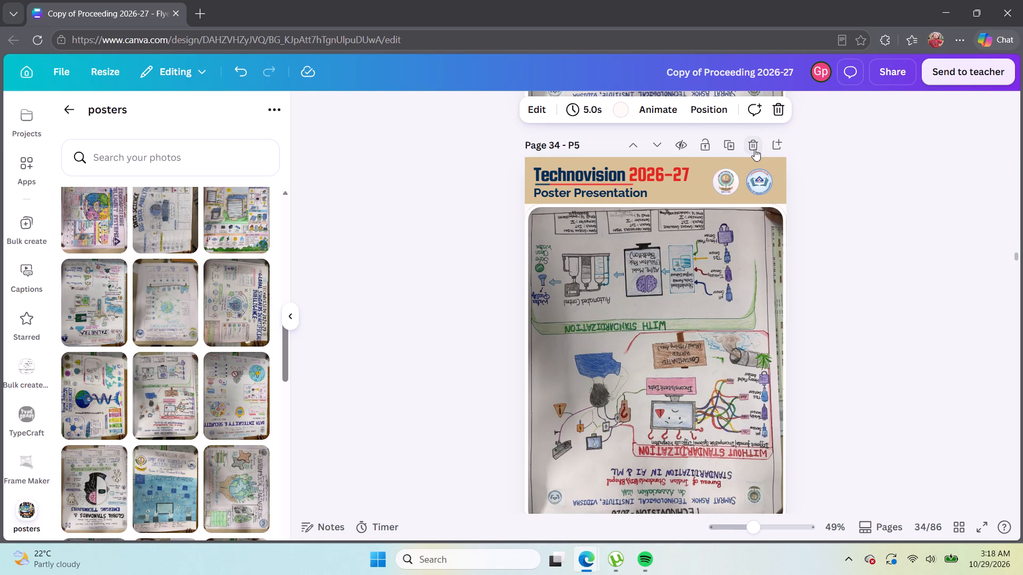
Replace the duplicated poster in page 32's frame with the Data Integrity & Security poster.
scroll(688, 237, up, 7)
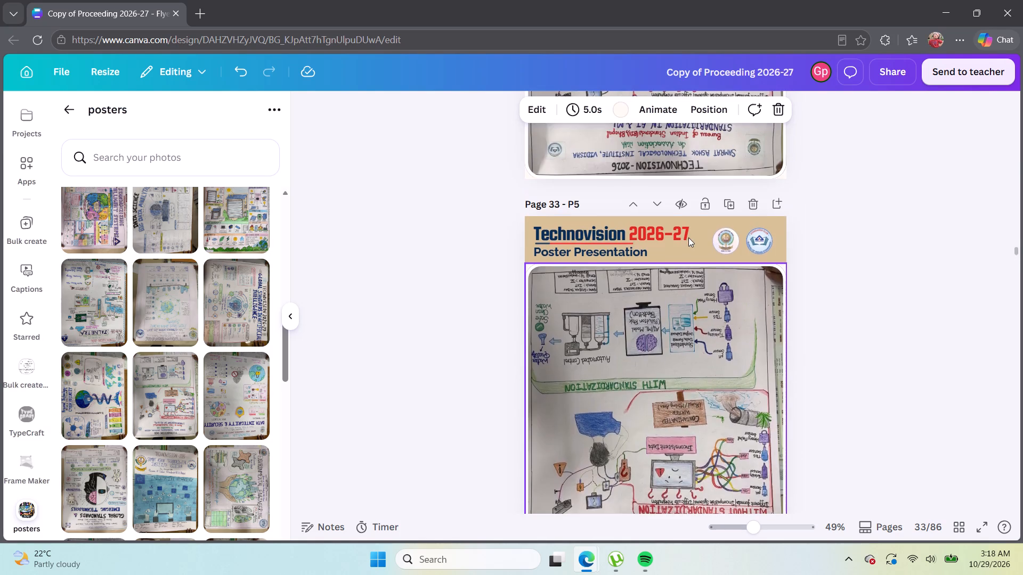
scroll(688, 237, up, 20)
scroll(687, 225, down, 1)
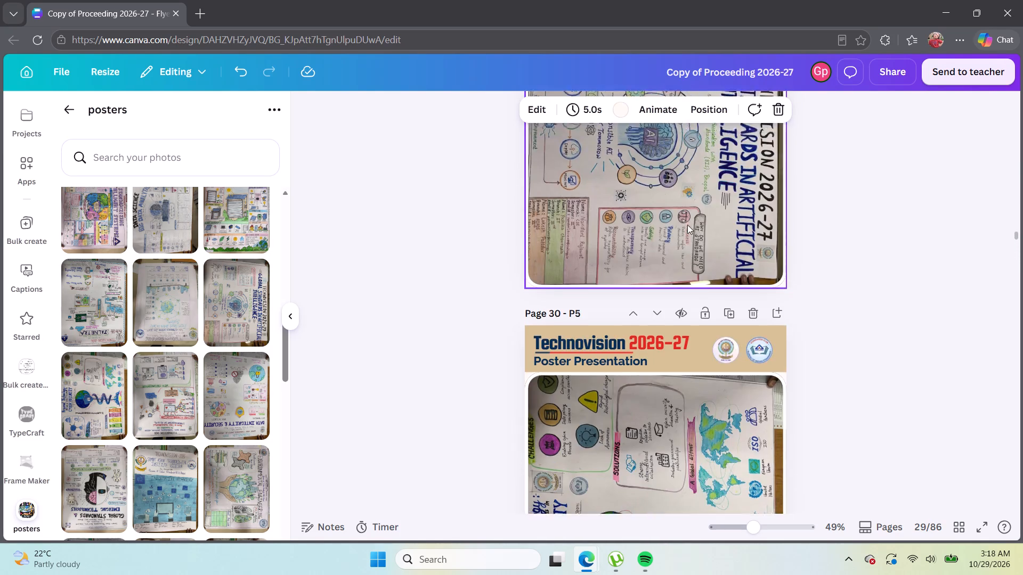
scroll(687, 225, down, 4)
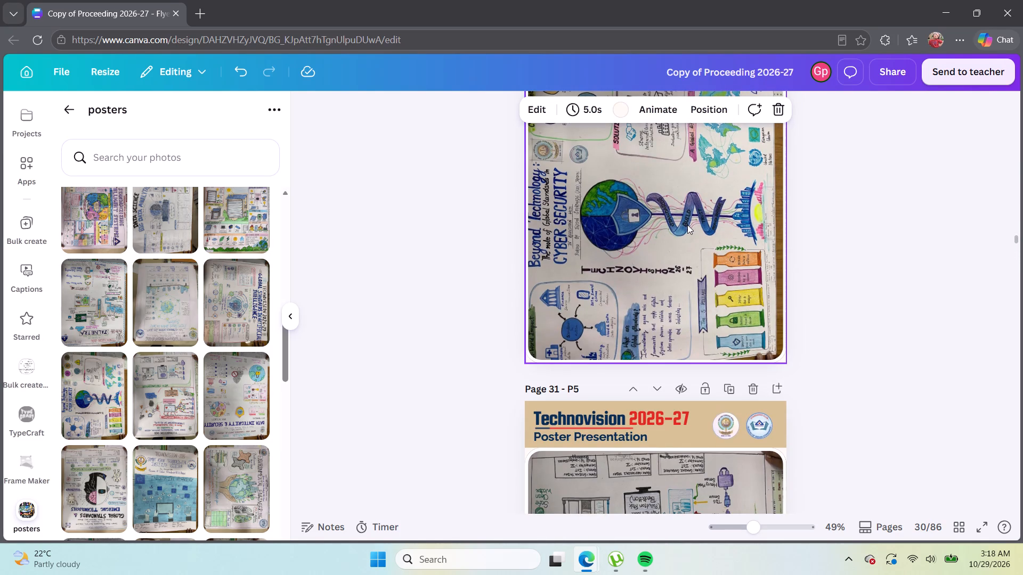
scroll(446, 348, down, 3)
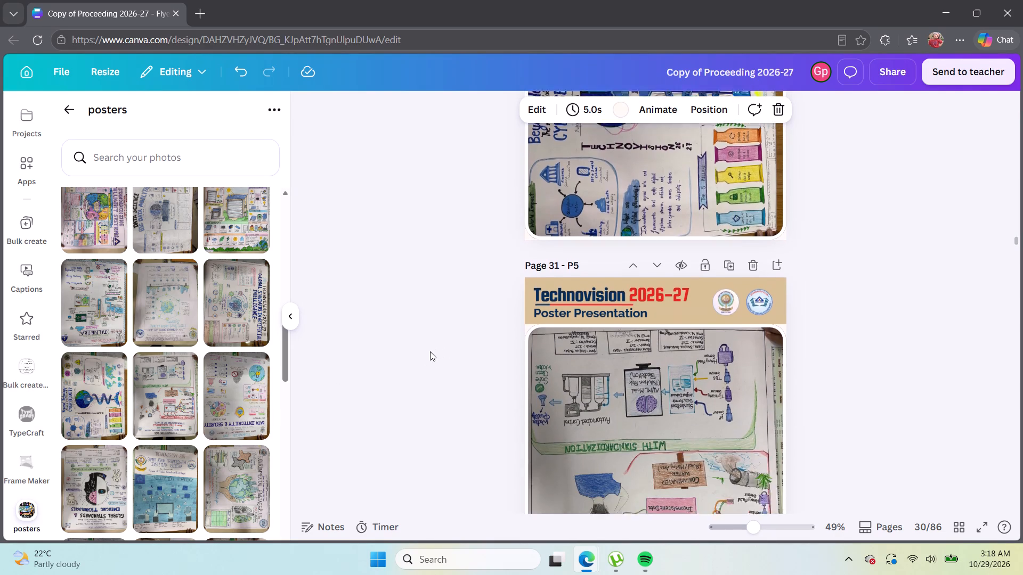
scroll(429, 351, down, 6)
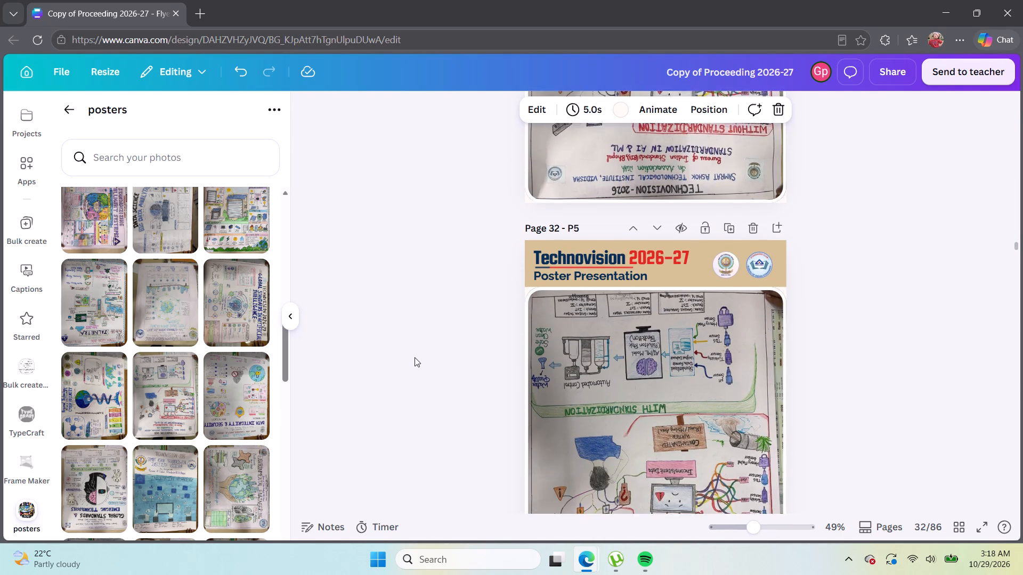
scroll(415, 357, down, 1)
drag(234, 402, 526, 364)
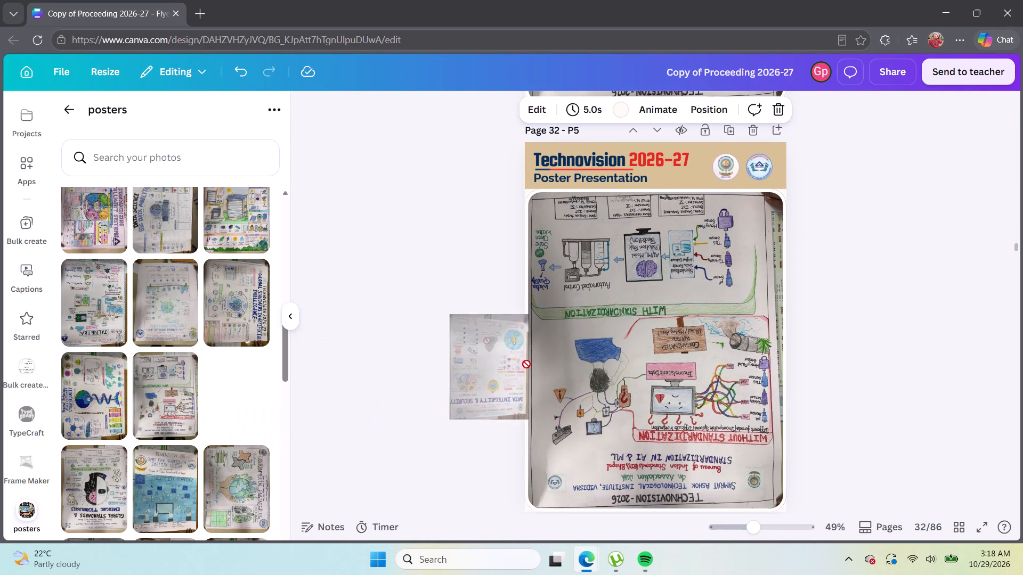
drag(526, 364, 580, 364)
Fill page 33's frame with the Global Standards & Emerging Technologies poster and page 34's with the blue poster of hands holding devices.
scroll(184, 421, down, 2)
scroll(454, 381, down, 5)
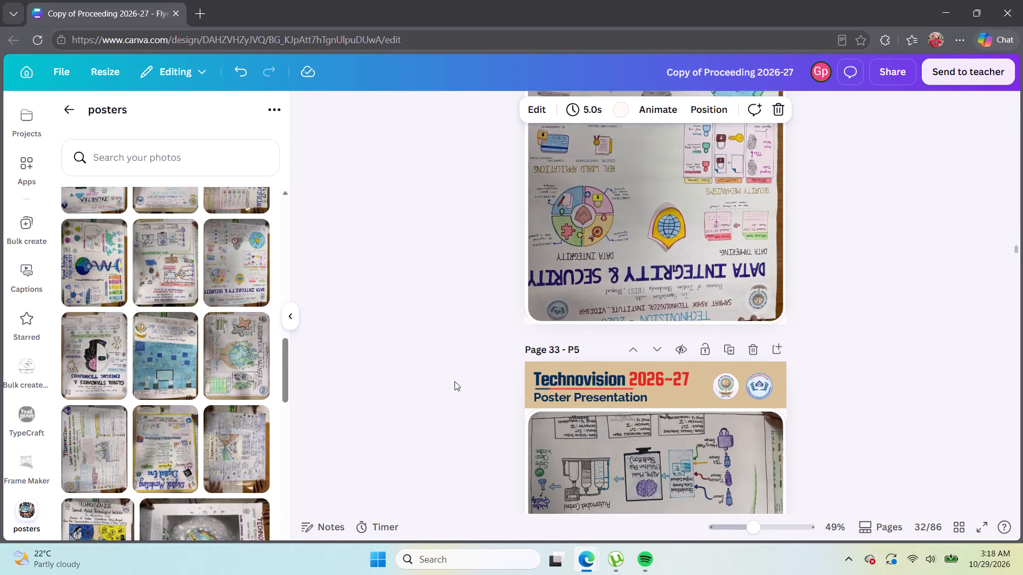
scroll(454, 381, down, 3)
drag(96, 384, 551, 335)
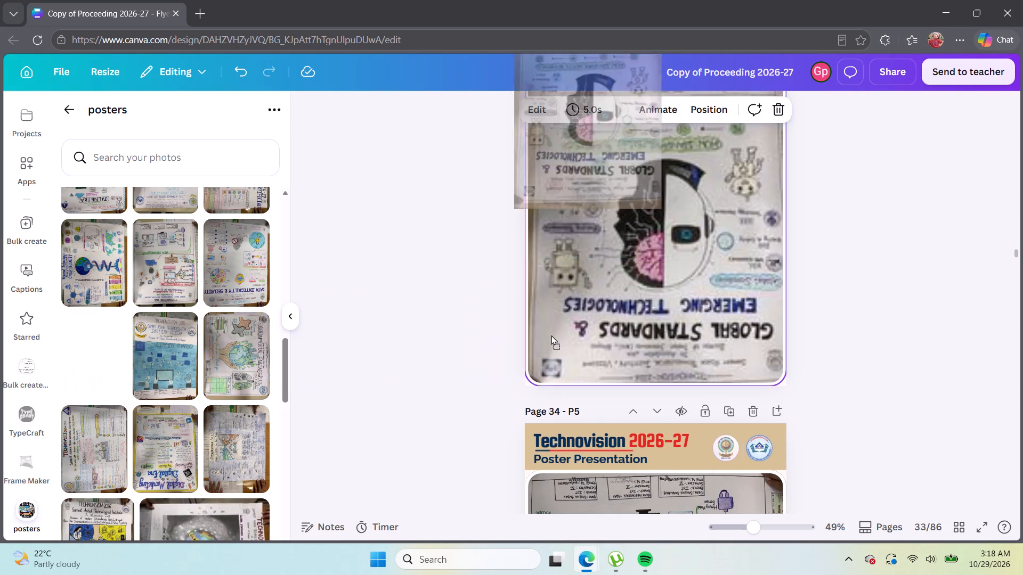
drag(551, 335, 556, 332)
scroll(403, 379, down, 5)
drag(162, 372, 274, 366)
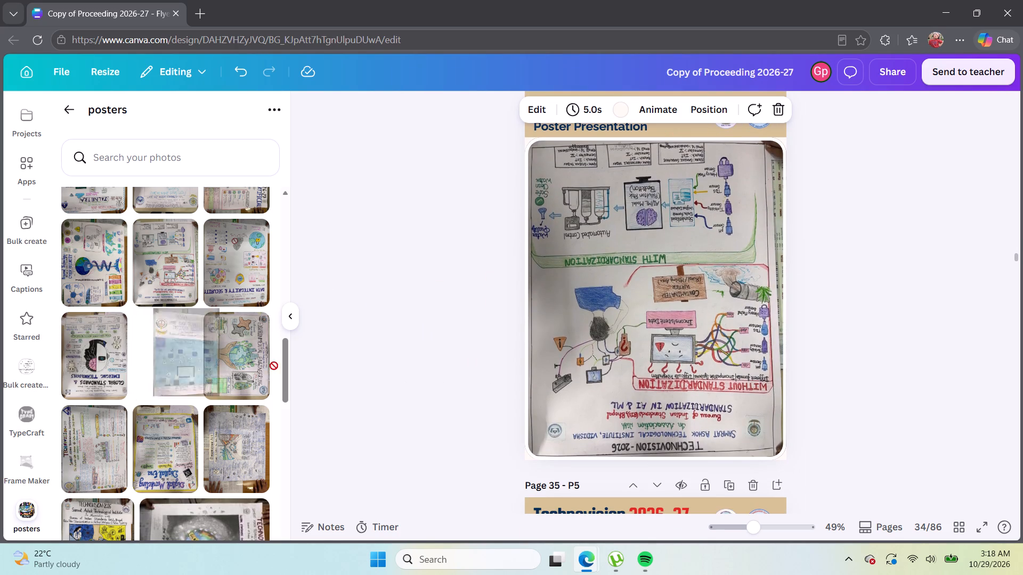
drag(274, 366, 580, 349)
Fill page 35's frame with the Environmental Engineering poster and page 36's with the text-heavy Technovision 2026 smart technology poster.
scroll(497, 357, down, 4)
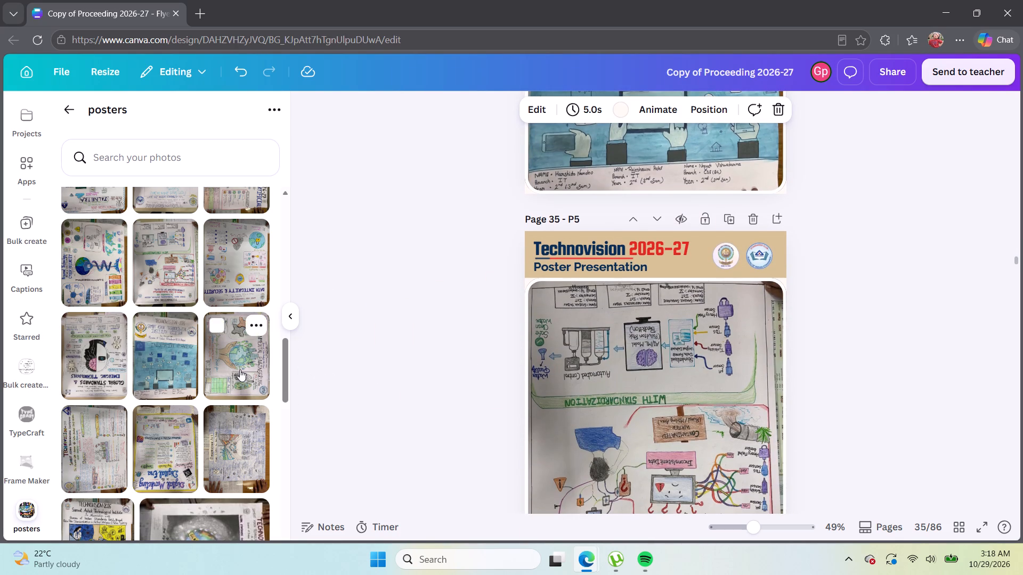
drag(240, 369, 565, 357)
scroll(545, 354, down, 6)
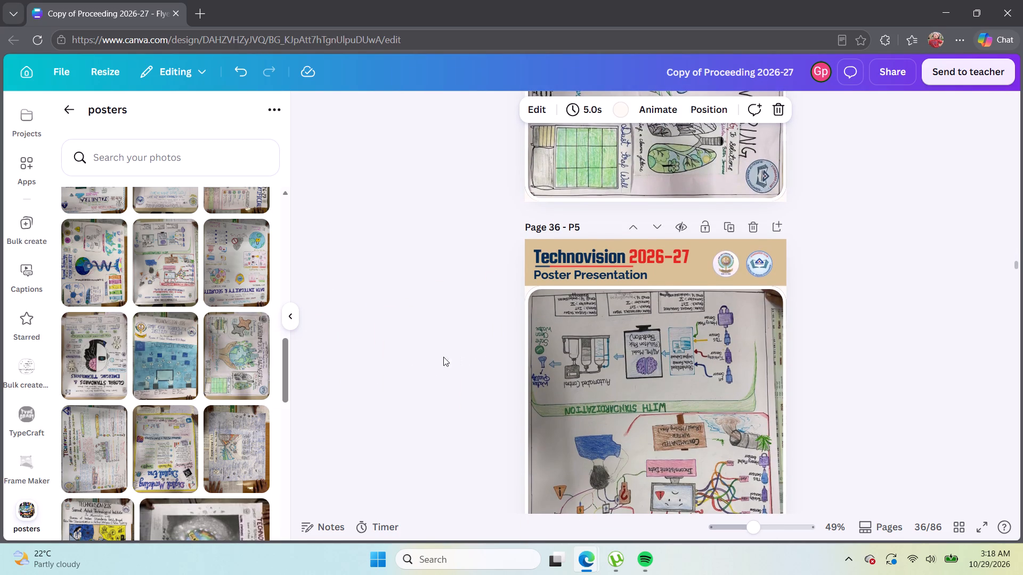
scroll(348, 376, up, 6)
scroll(348, 368, down, 3)
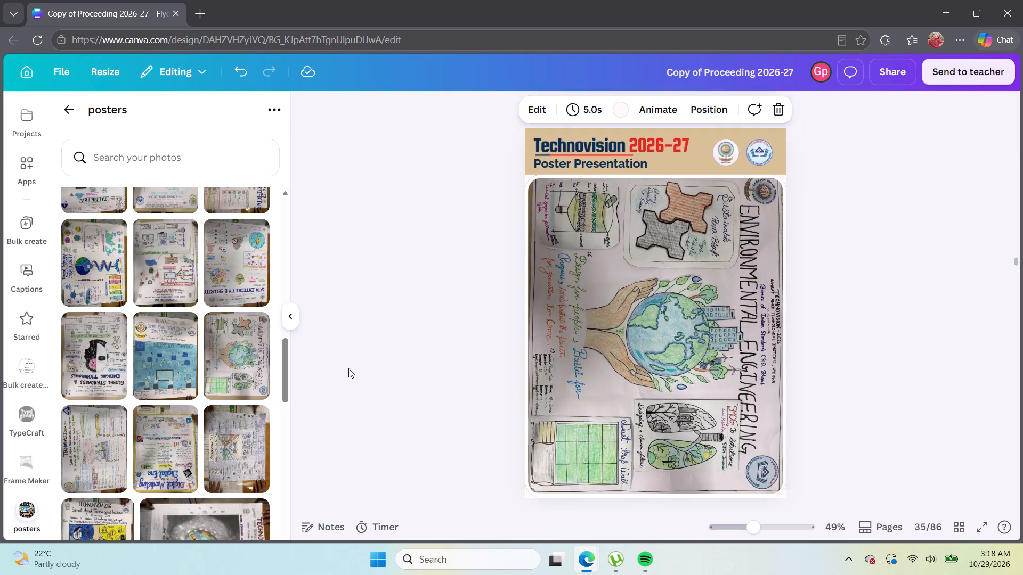
scroll(348, 368, down, 4)
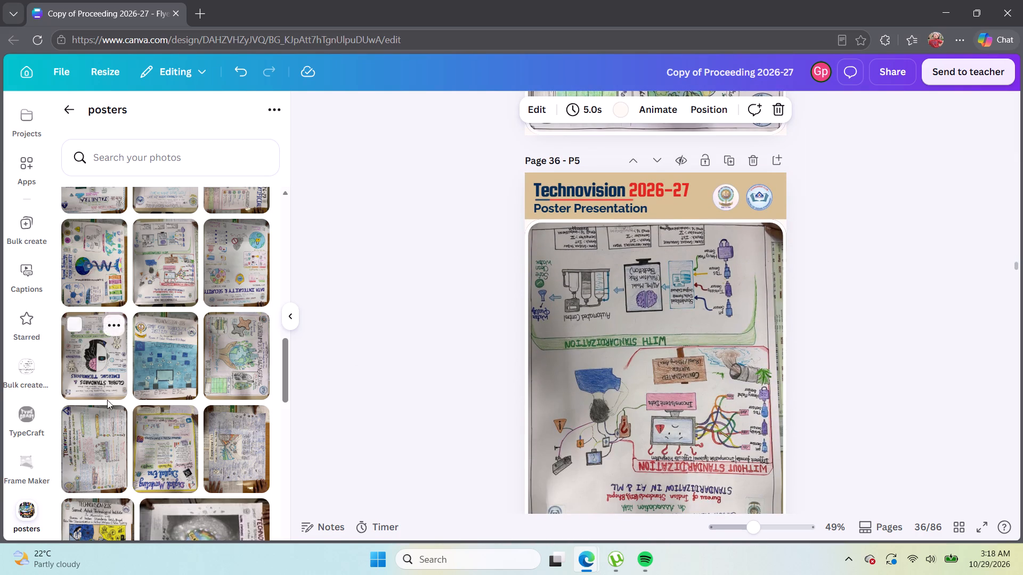
drag(96, 425, 536, 333)
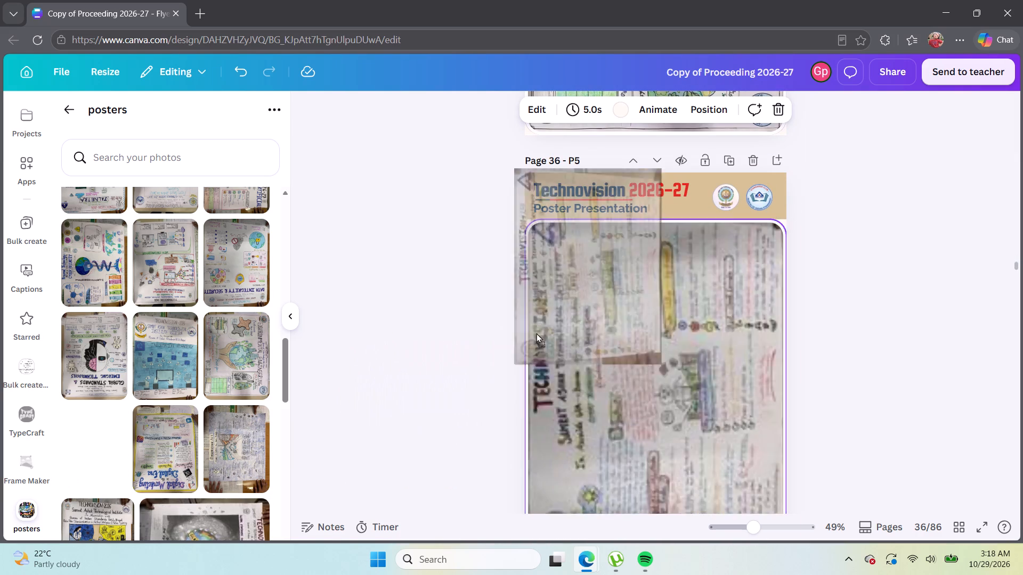
drag(536, 333, 554, 330)
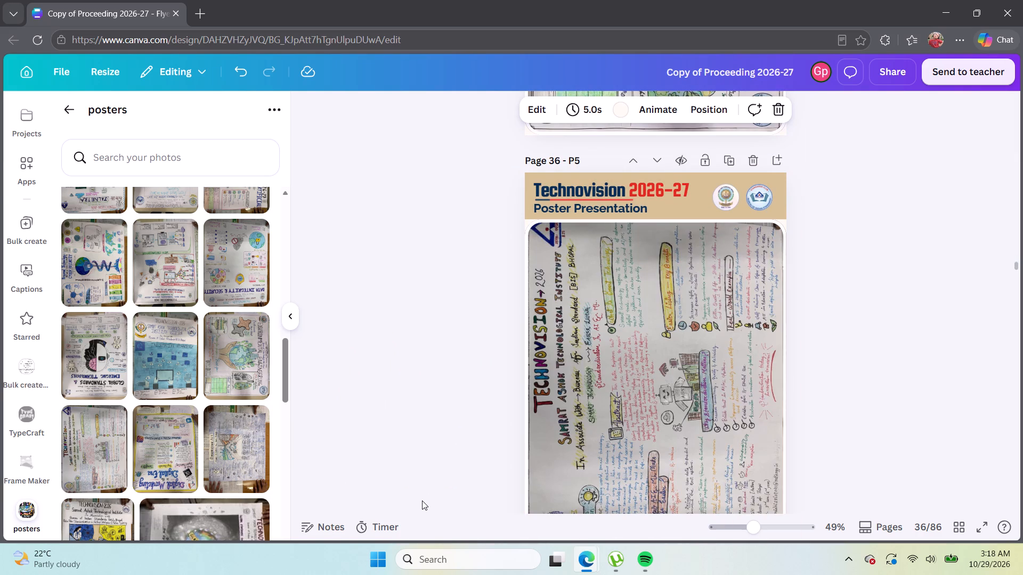
Fill page 37's frame with the Digital Marketing in the Digital Era poster and page 38's with the Standardizing AI poster.
scroll(533, 397, down, 4)
scroll(482, 434, down, 3)
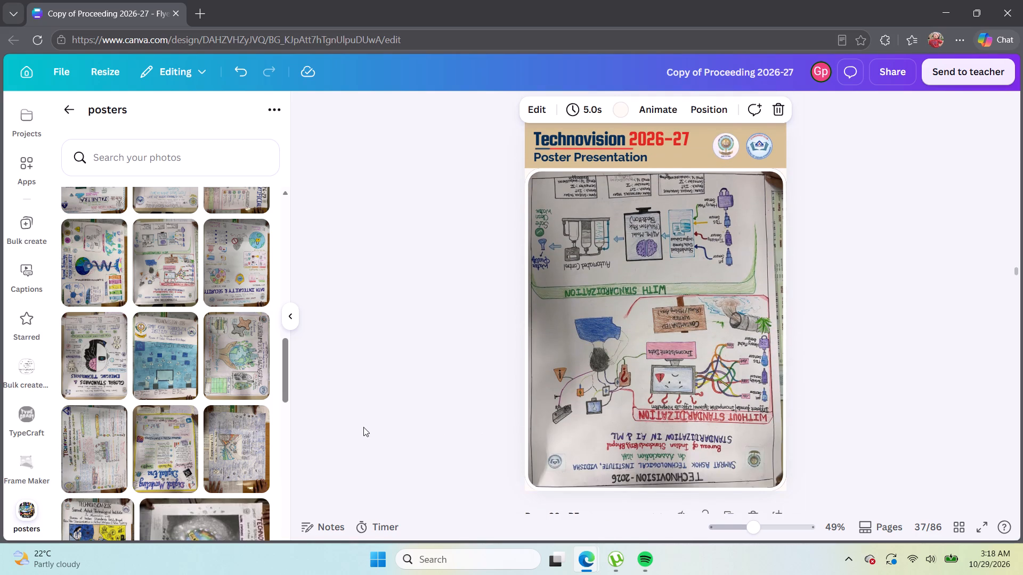
drag(155, 445, 611, 390)
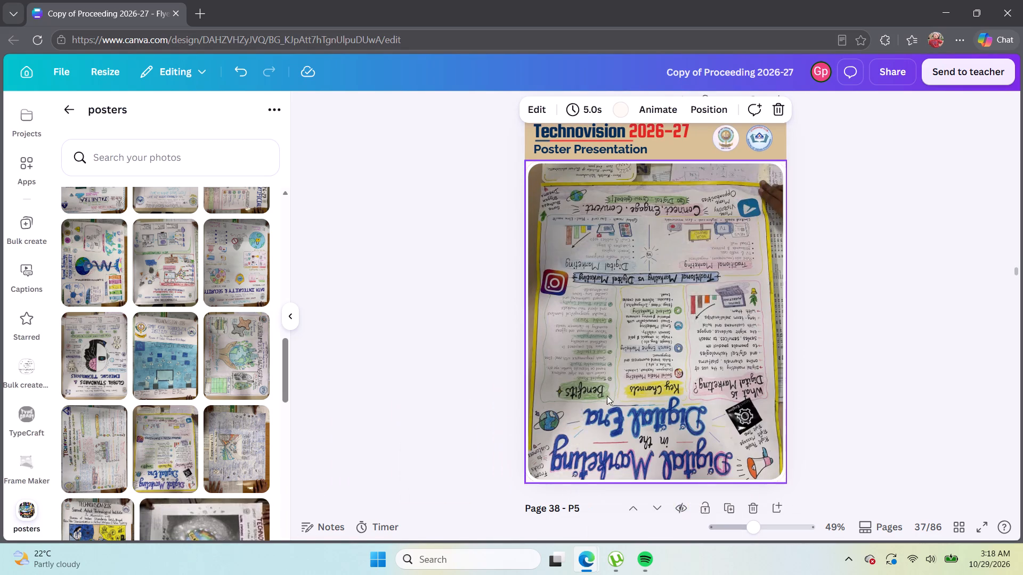
scroll(585, 409, down, 4)
drag(235, 466, 574, 414)
Fill page 39's frame with the text-heavy Technovision 2026 poster and page 40's with Digital Marketing, removing any loose image placed over it.
scroll(563, 421, down, 4)
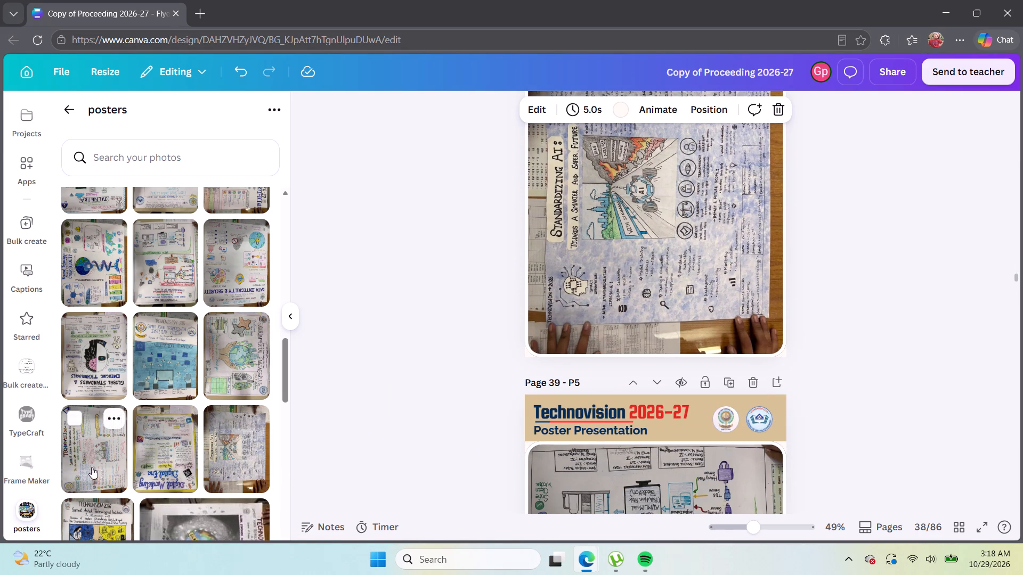
drag(92, 467, 560, 470)
scroll(557, 474, down, 5)
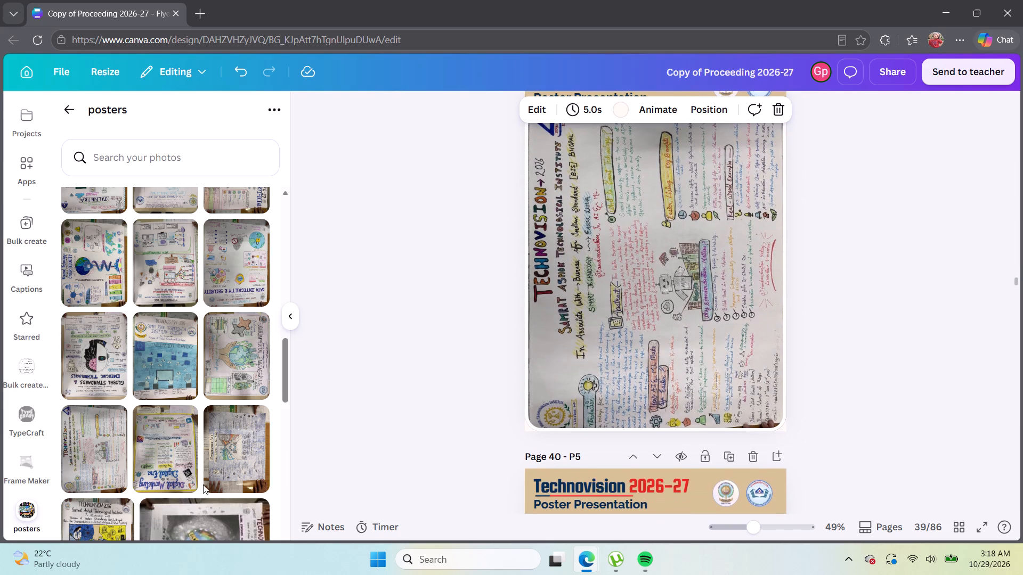
scroll(660, 434, down, 3)
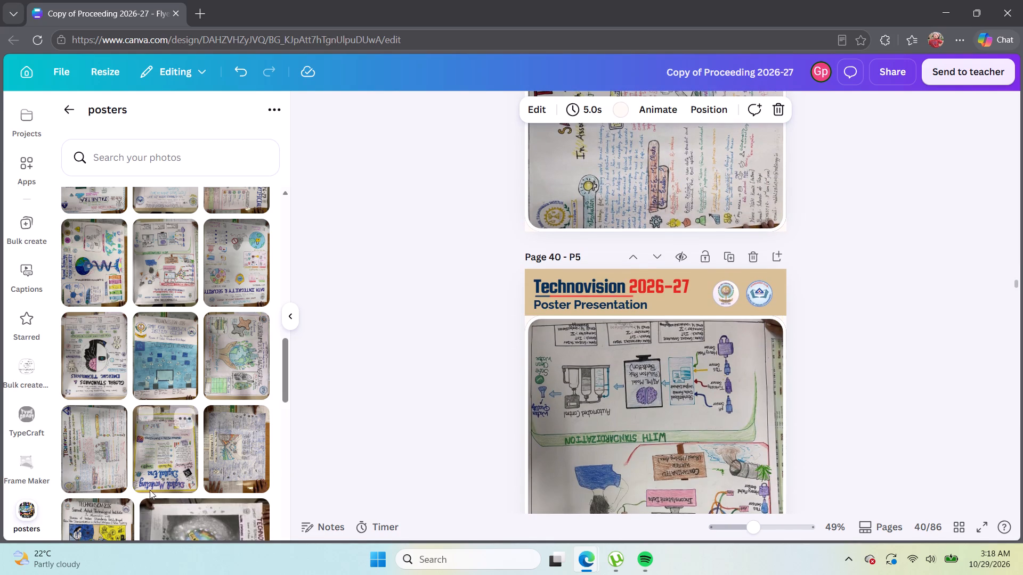
drag(149, 483, 547, 437)
scroll(261, 501, down, 3)
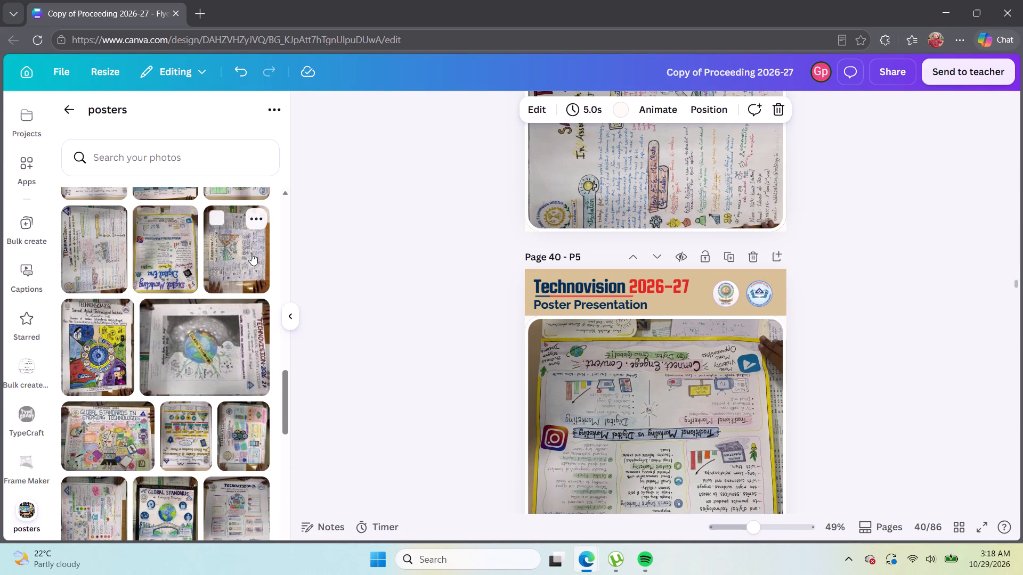
click(245, 256)
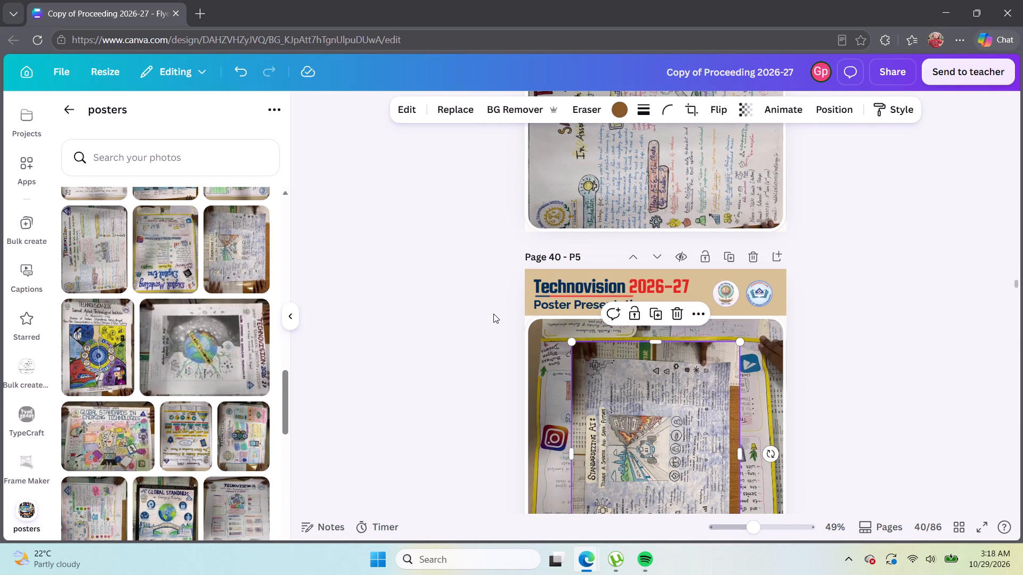
key(BackSpace)
scroll(525, 306, down, 4)
scroll(527, 307, up, 1)
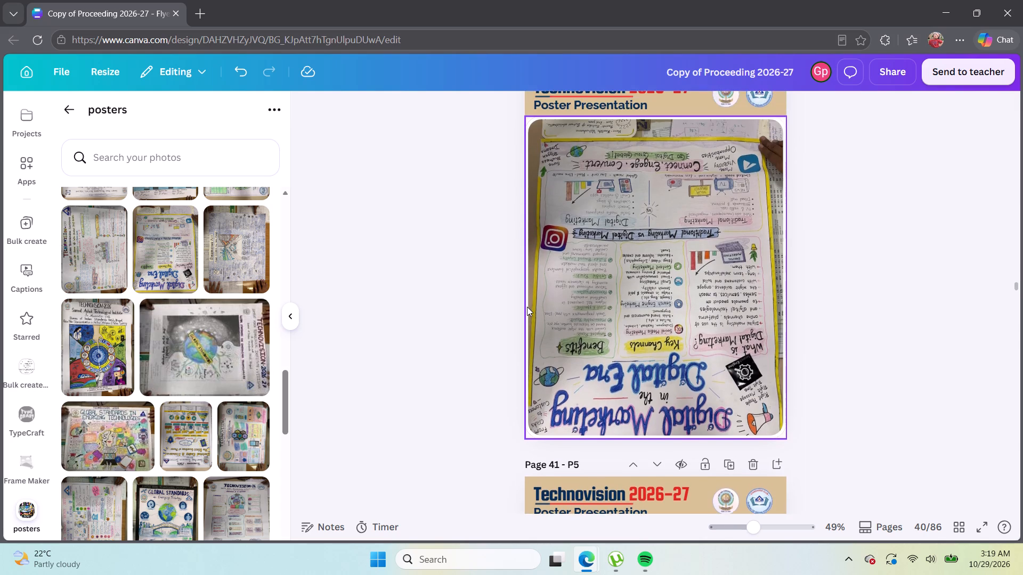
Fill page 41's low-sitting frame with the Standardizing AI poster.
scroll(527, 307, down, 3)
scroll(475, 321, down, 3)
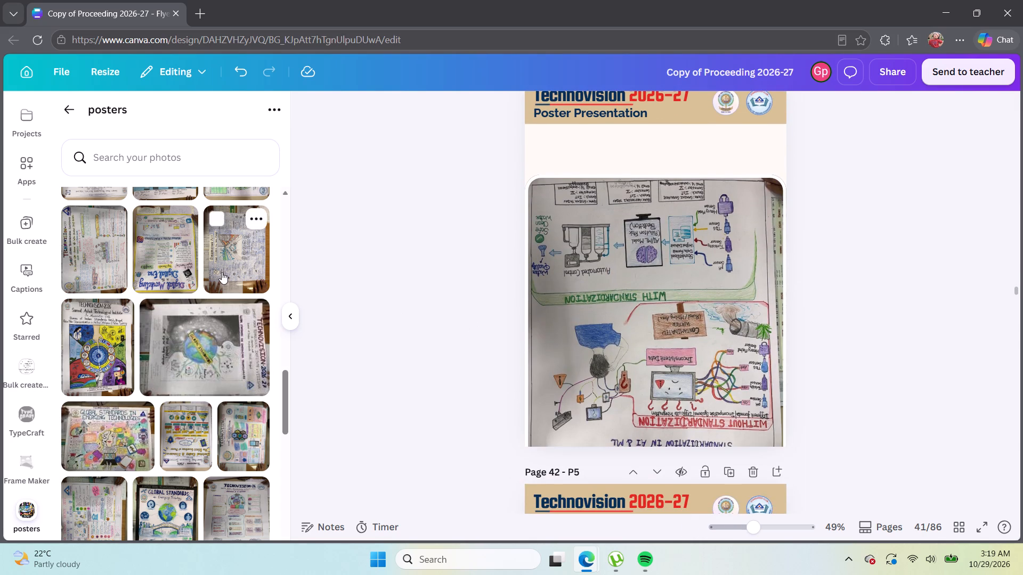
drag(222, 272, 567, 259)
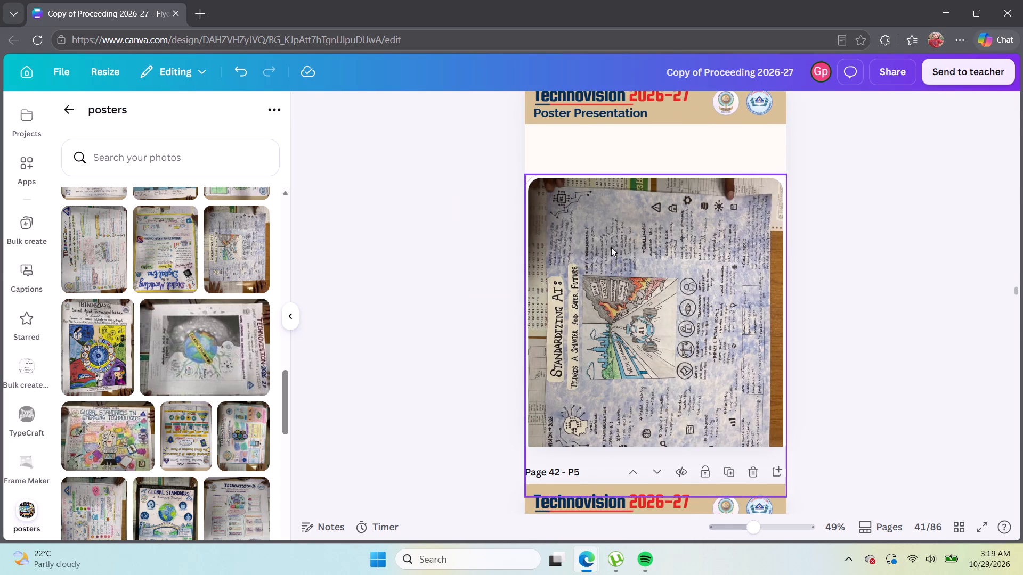
Delete page 41 with the displaced frame and fill the frame of the page taking its place with the Standardizing AI poster.
scroll(665, 159, up, 2)
click(765, 205)
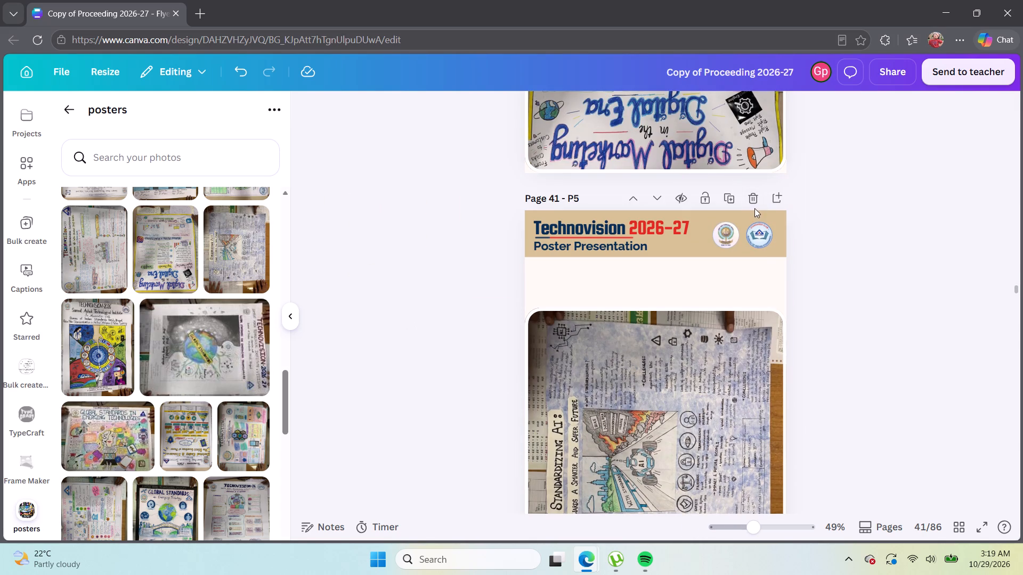
click(751, 206)
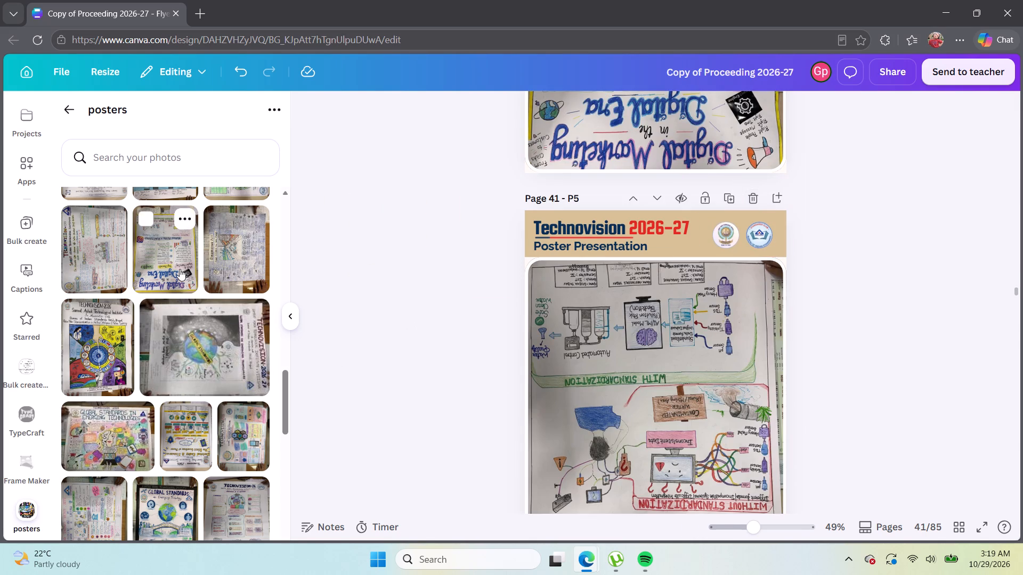
drag(249, 260, 580, 324)
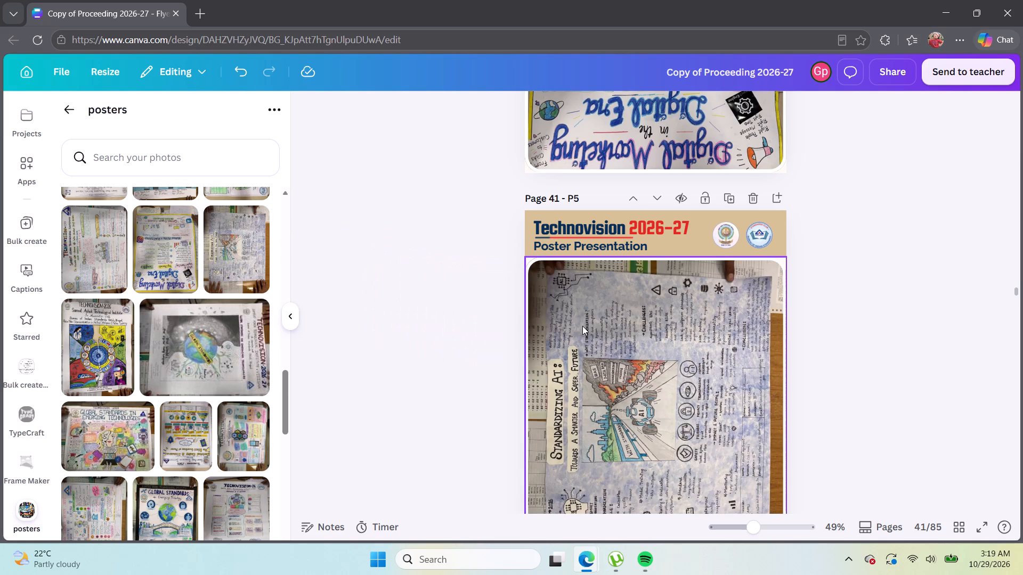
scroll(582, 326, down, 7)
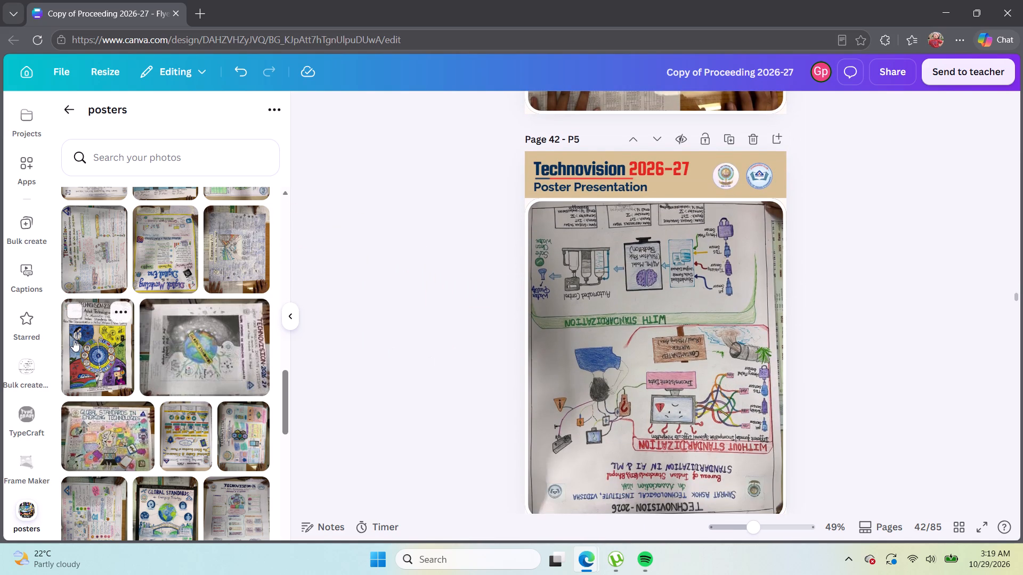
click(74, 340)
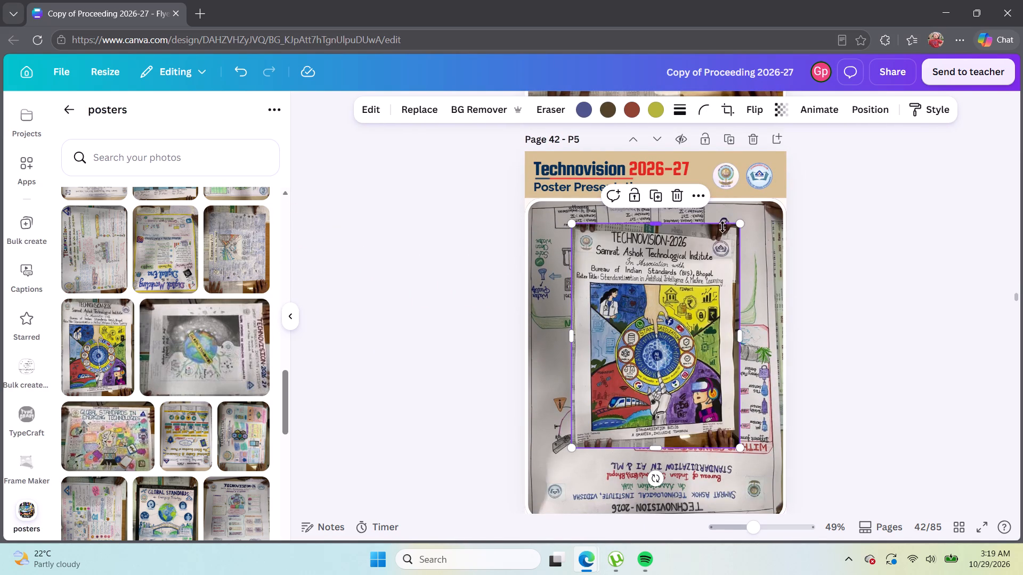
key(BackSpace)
Look over pages 41 to 44 to check which frames still hold the repeated With/Without Standardization poster.
scroll(676, 258, up, 2)
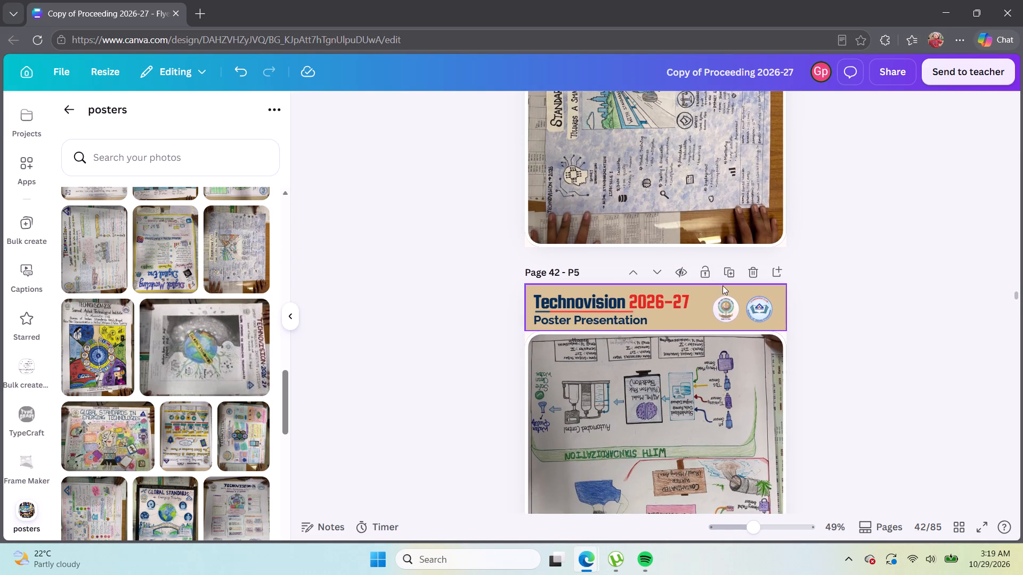
scroll(650, 316, down, 2)
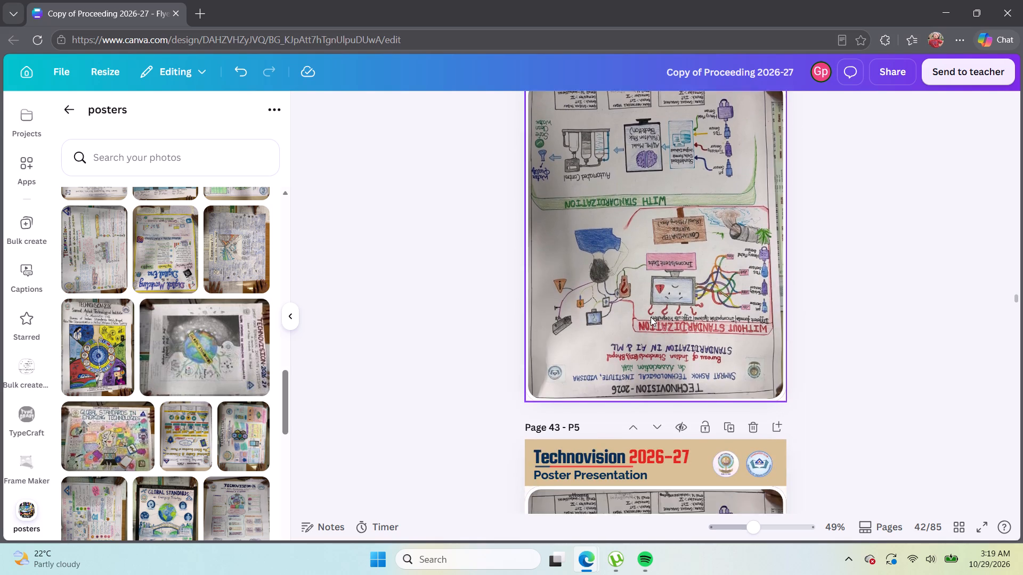
scroll(651, 317, down, 4)
scroll(653, 317, up, 2)
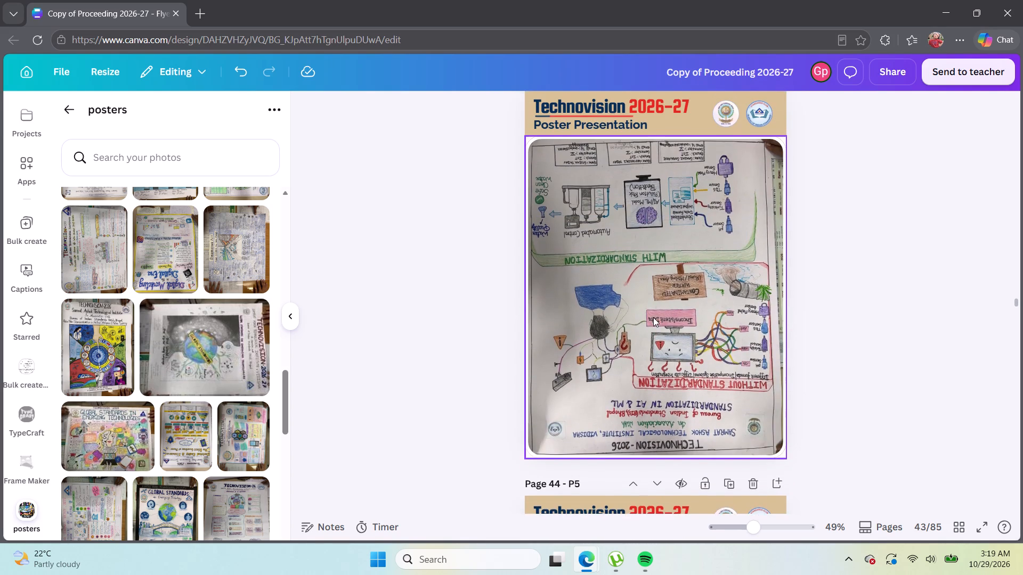
scroll(653, 317, up, 2)
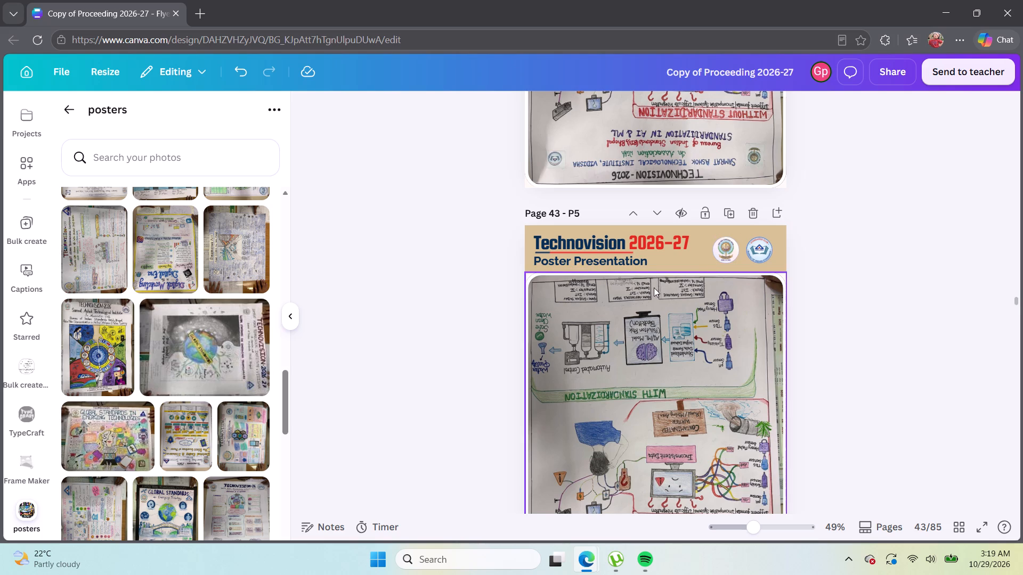
scroll(648, 291, down, 3)
scroll(648, 291, up, 4)
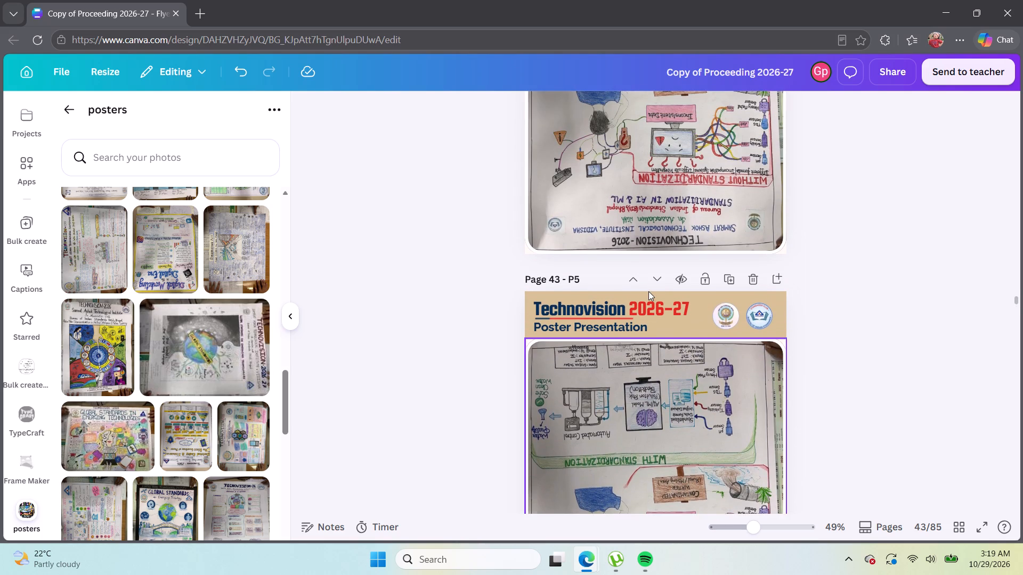
scroll(648, 291, up, 5)
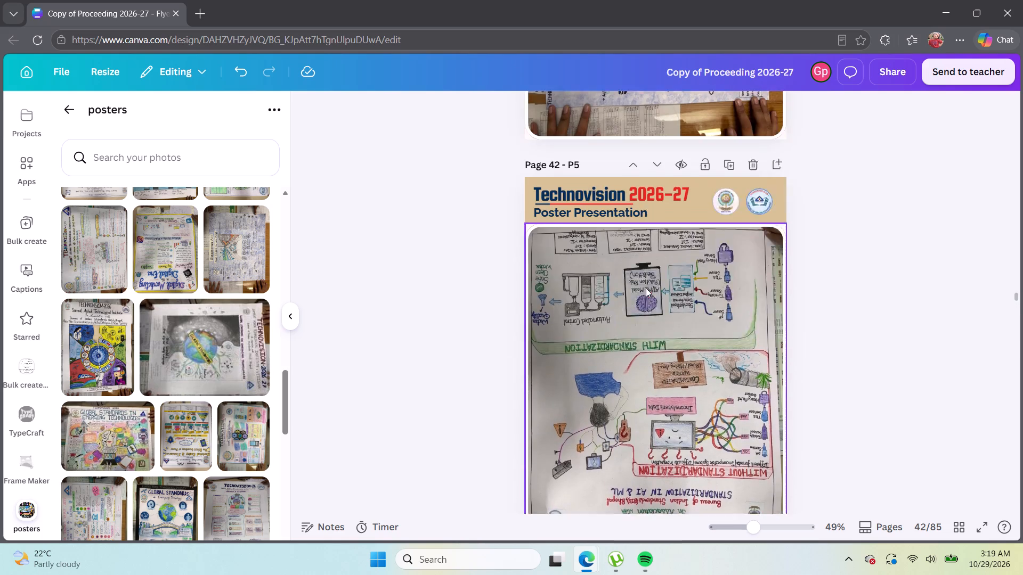
scroll(646, 288, up, 3)
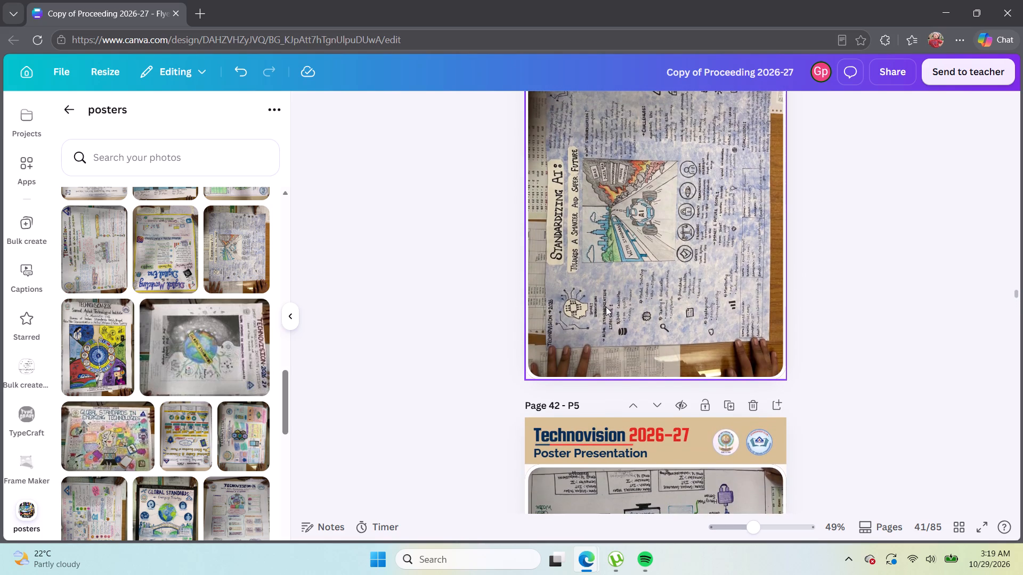
Fill page 42's frame with the colourful Standardization in Artificial Intelligence & Machine Learning poster.
scroll(605, 307, down, 5)
drag(84, 340, 112, 339)
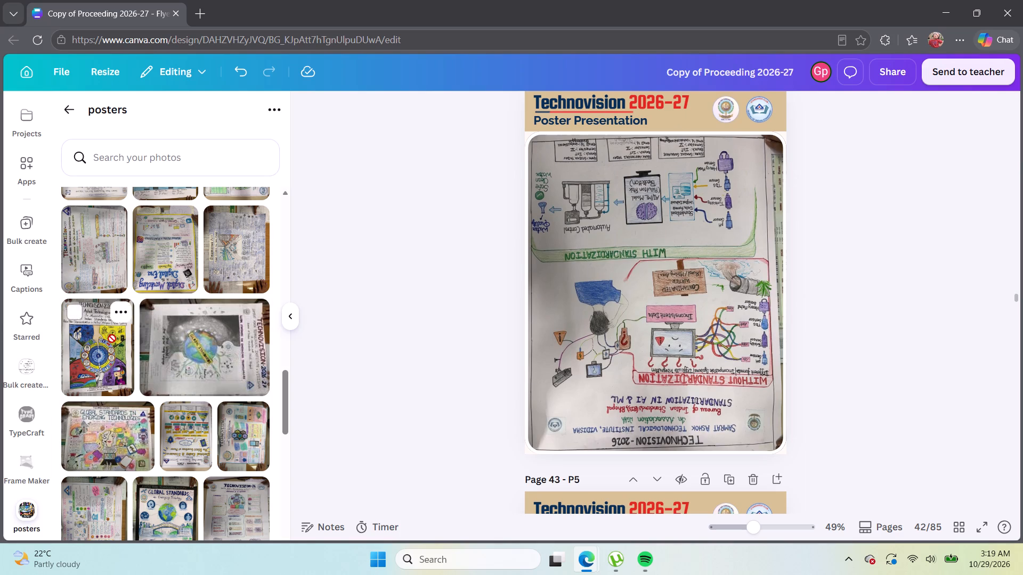
drag(112, 339, 543, 286)
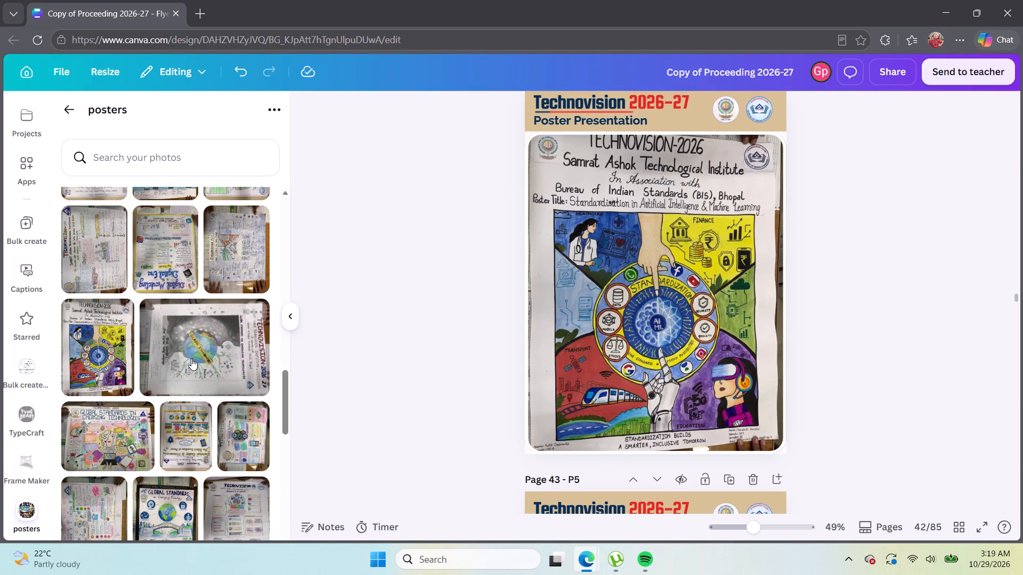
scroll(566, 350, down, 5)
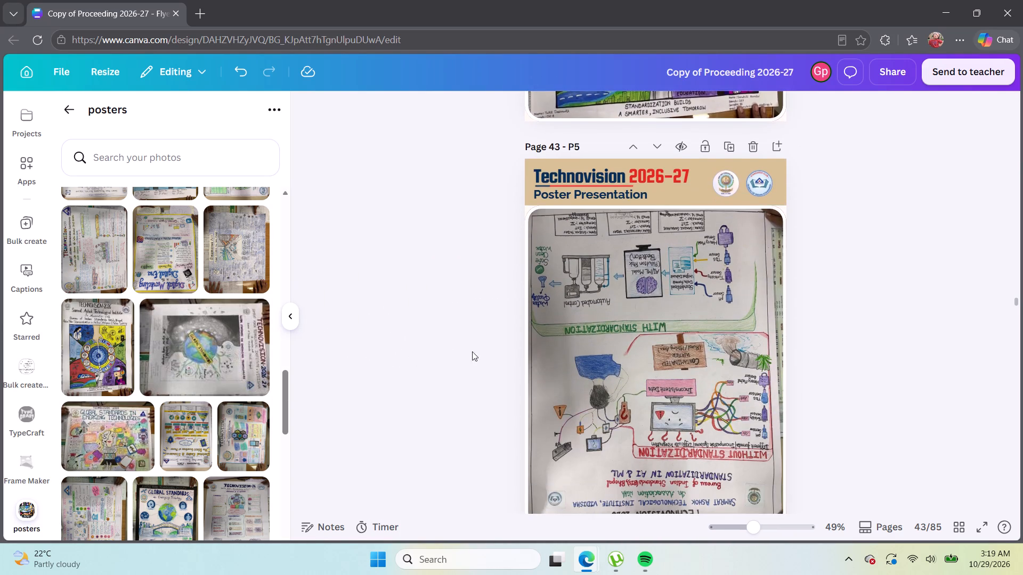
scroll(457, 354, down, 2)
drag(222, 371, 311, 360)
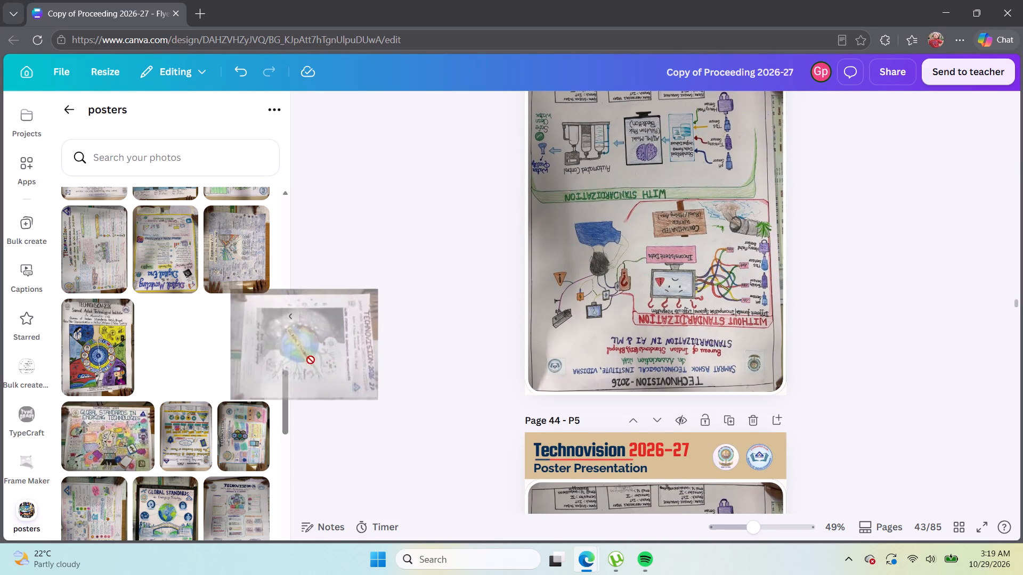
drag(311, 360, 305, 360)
Fill page 44's frame with the Electrical Codes & Standards poster.
scroll(485, 360, down, 4)
scroll(418, 365, down, 2)
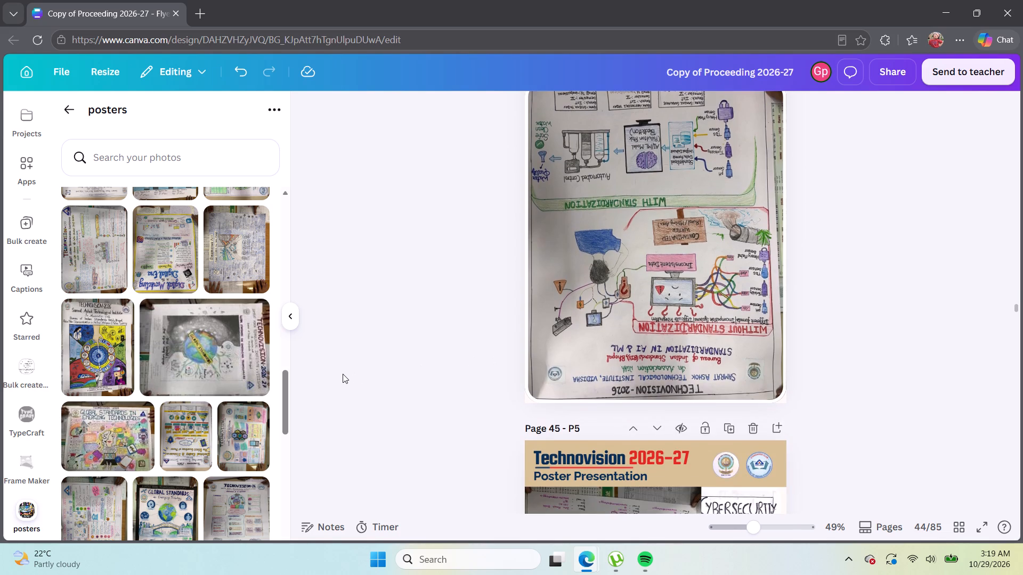
drag(181, 429, 571, 269)
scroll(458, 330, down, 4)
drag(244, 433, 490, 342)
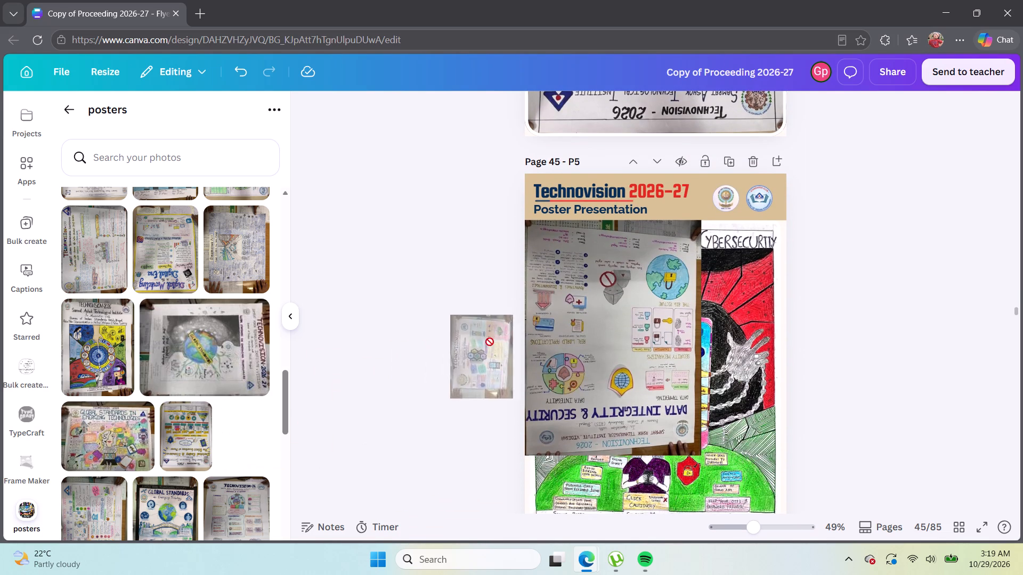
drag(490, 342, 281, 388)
Duplicate page 44 with the Electrical Codes & Standards poster repeatedly until the design has 98 pages.
scroll(590, 224, up, 4)
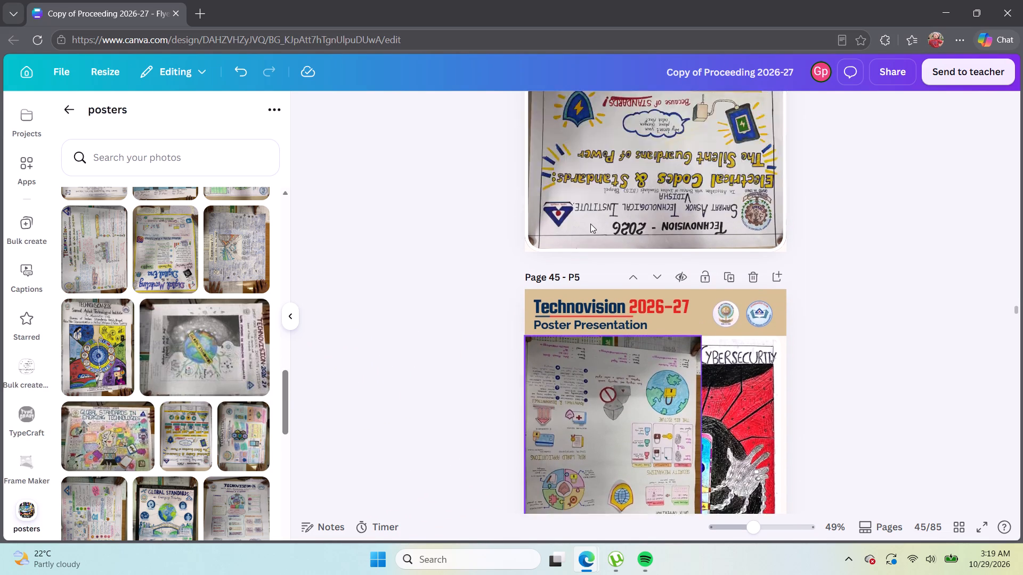
scroll(664, 128, up, 3)
scroll(658, 157, down, 1)
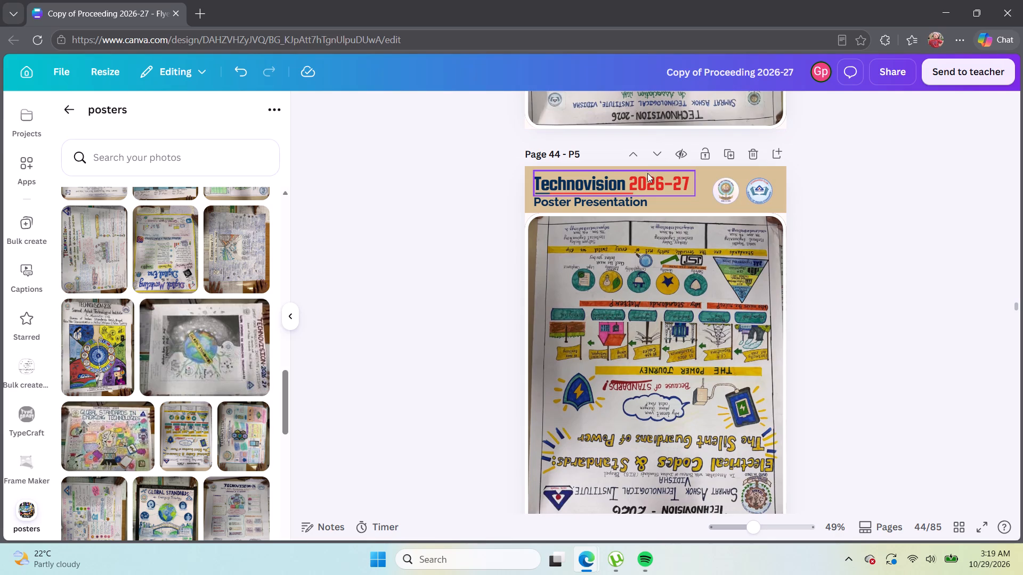
scroll(667, 176, up, 1)
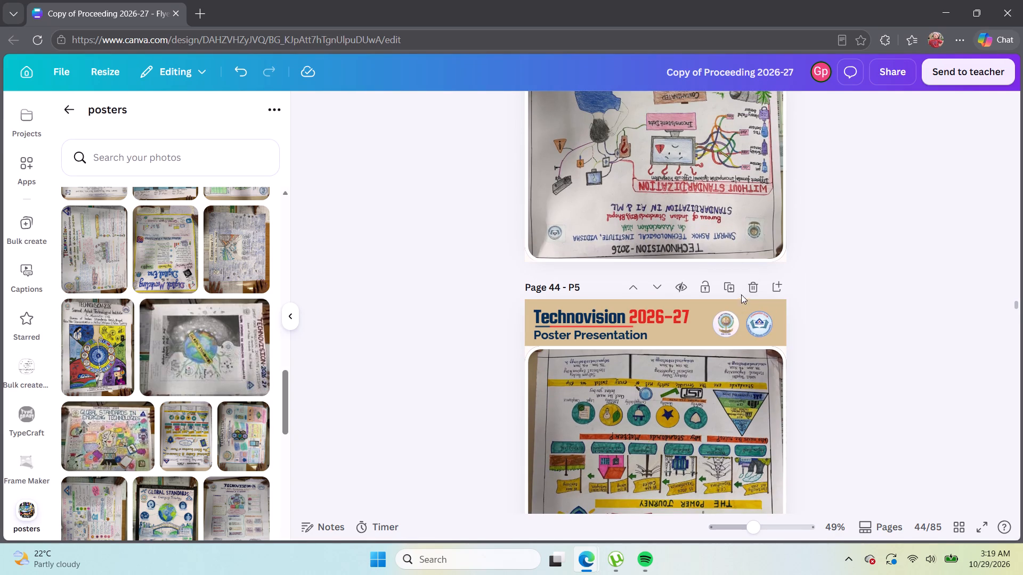
click(732, 288)
click(731, 287)
click(731, 287)
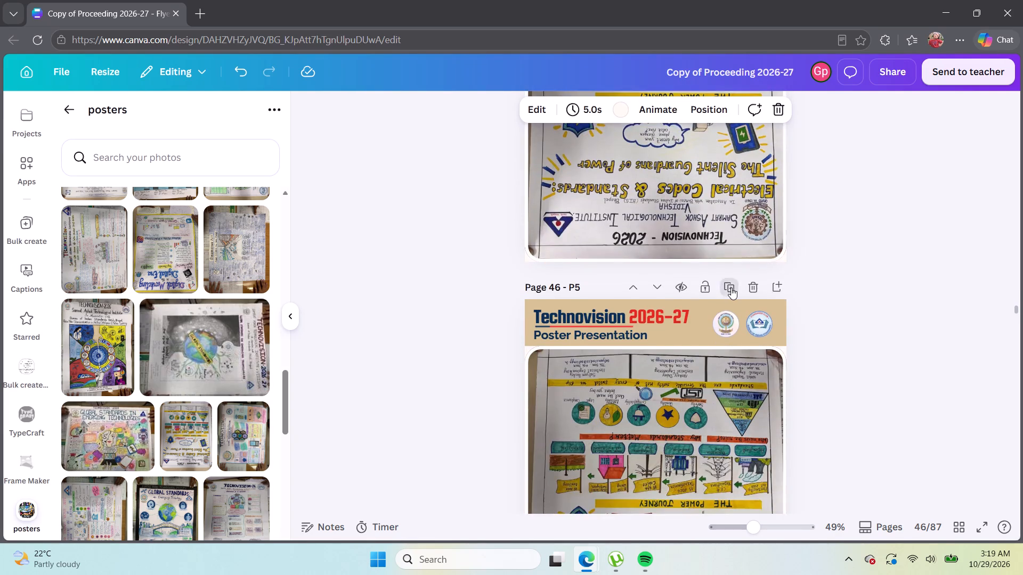
click(731, 287)
click(731, 287)
click(732, 282)
click(732, 282)
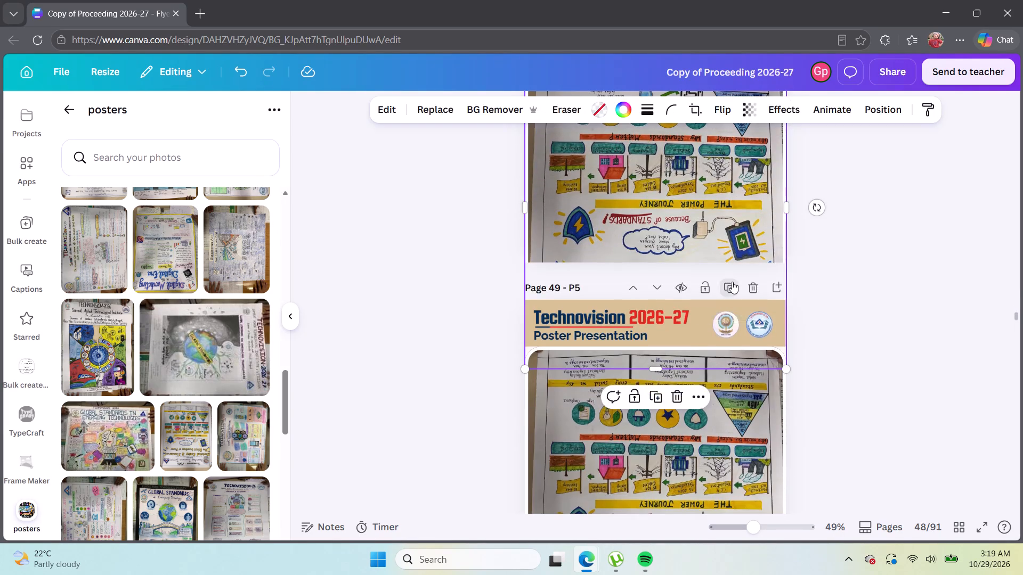
click(732, 282)
click(732, 282)
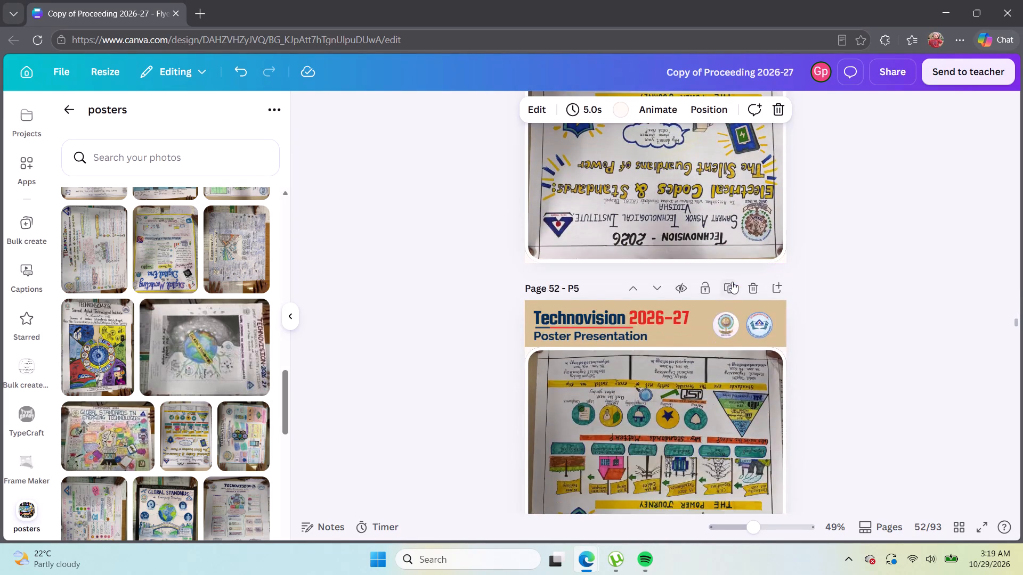
click(732, 282)
click(732, 282)
click(732, 282)
click(732, 282)
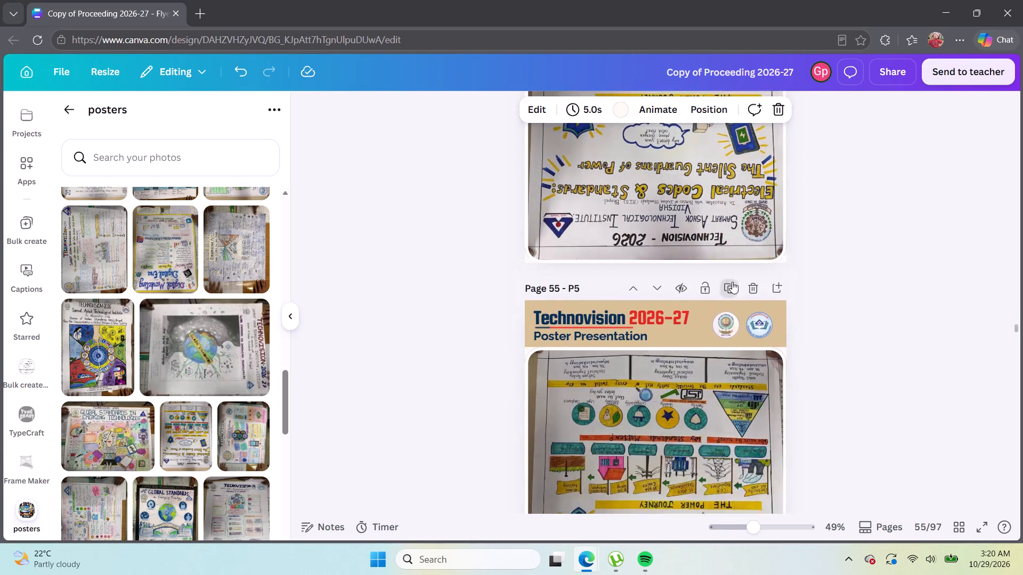
click(732, 282)
Delete the duplicated page 48, whose poster frame is displaced well below the header.
scroll(732, 282, up, 8)
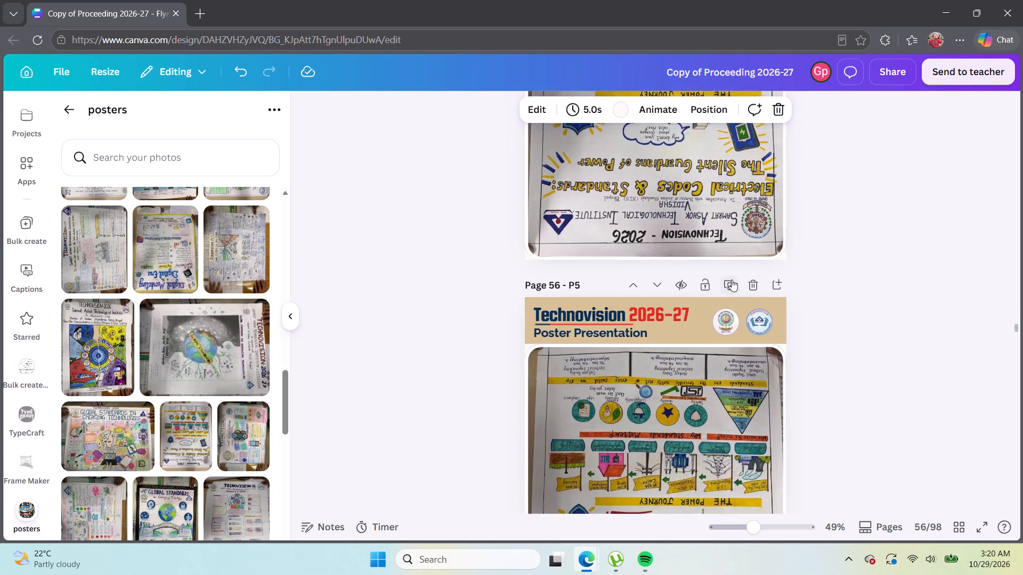
scroll(732, 280, up, 17)
scroll(732, 280, up, 7)
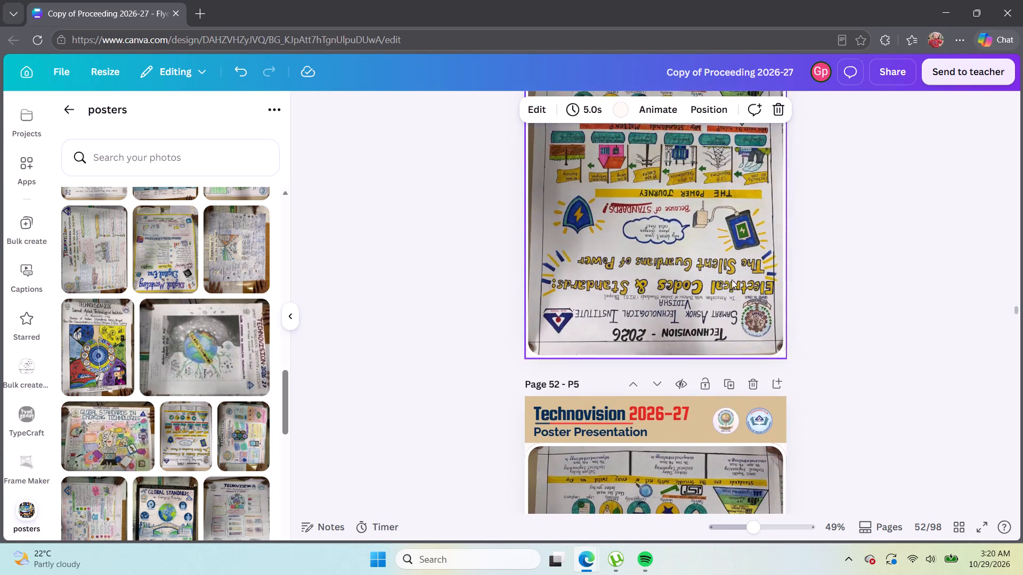
scroll(732, 280, up, 14)
scroll(730, 278, up, 8)
scroll(730, 278, down, 2)
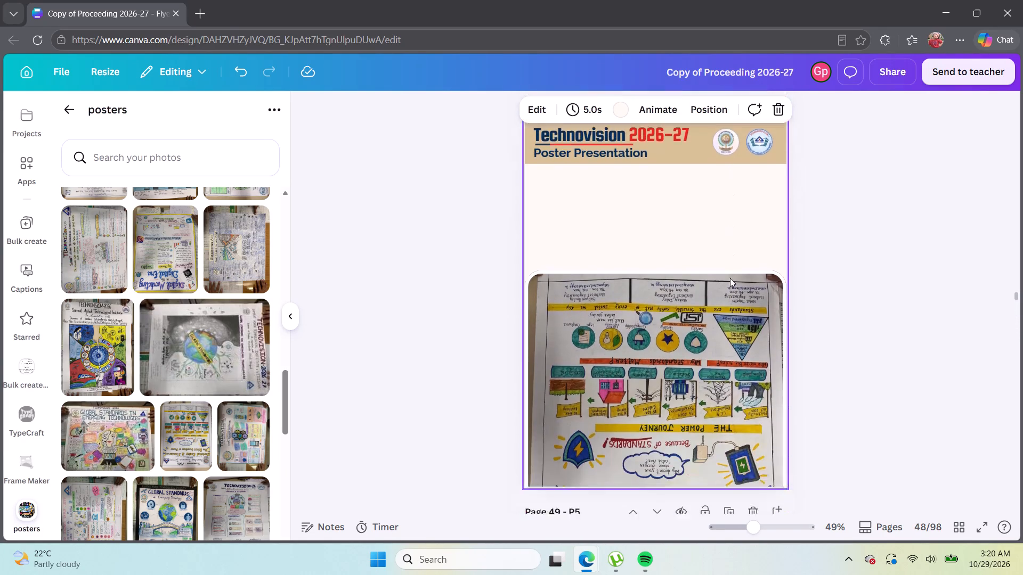
scroll(722, 269, up, 3)
click(751, 288)
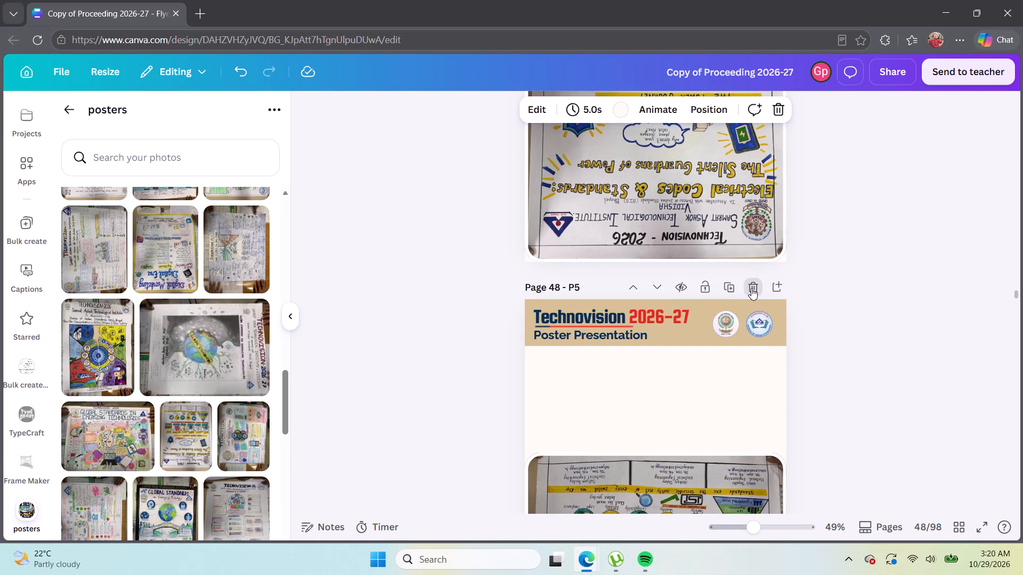
Look back through pages 47 to 41 to check which frames still need a new poster.
scroll(748, 286, up, 14)
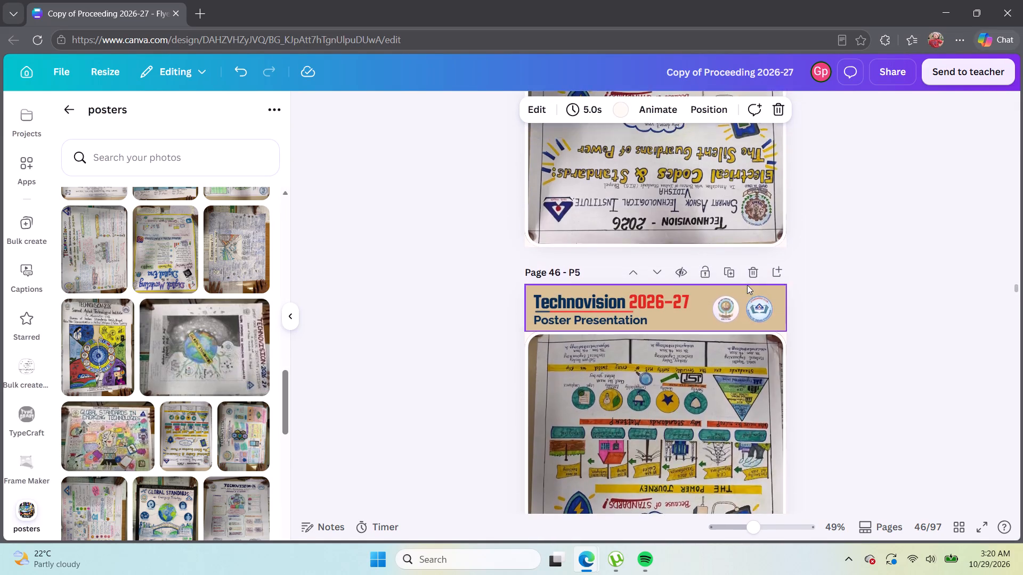
scroll(747, 285, up, 18)
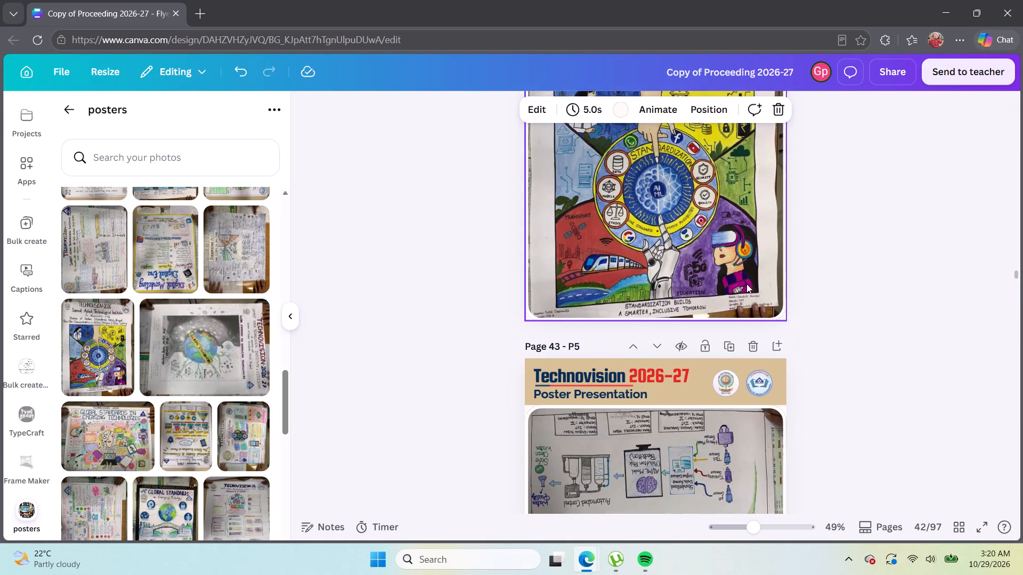
scroll(746, 284, up, 5)
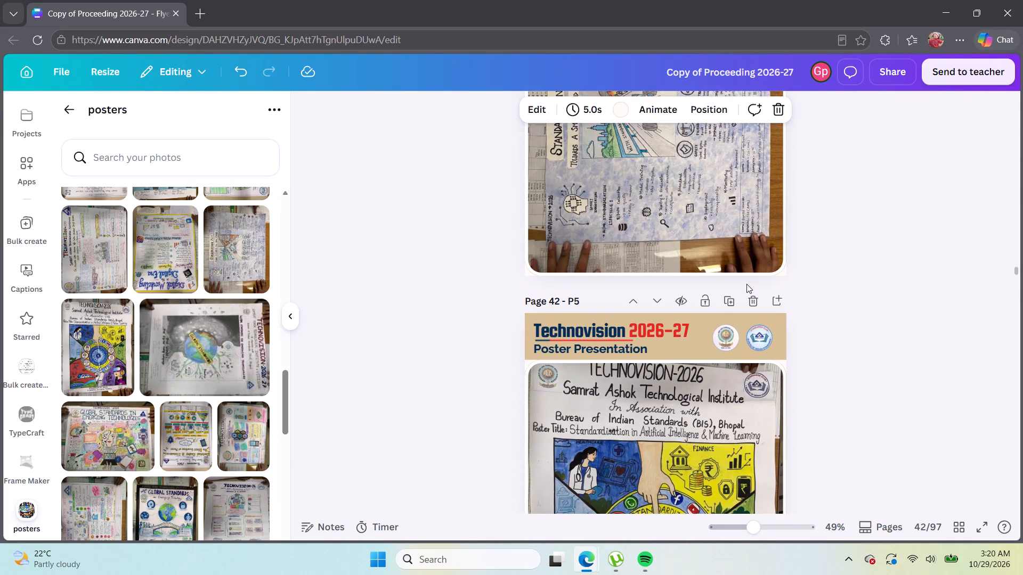
scroll(746, 284, down, 10)
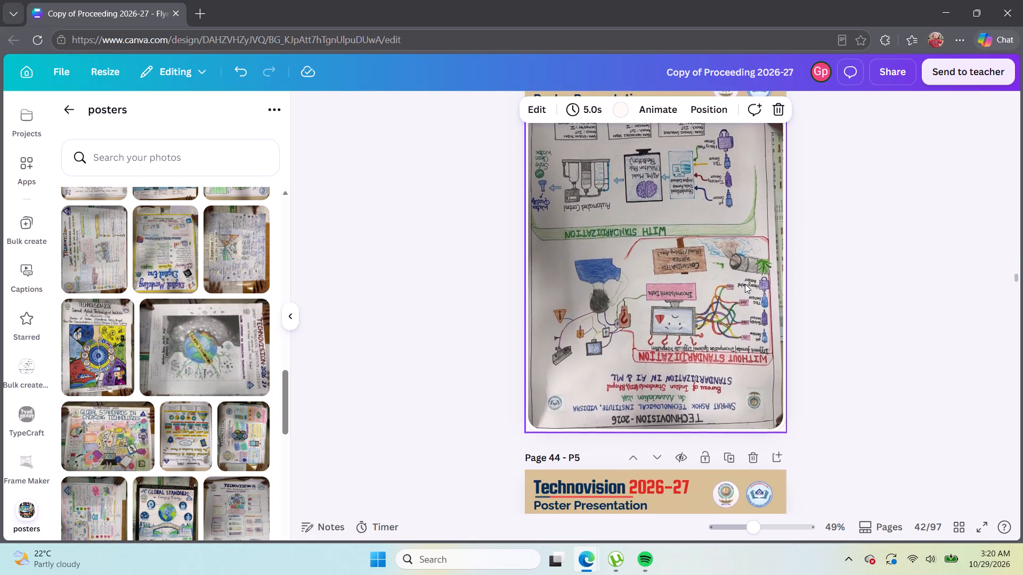
Fill page 43's frame with the landscape Technovision 2026-27 globe poster.
scroll(745, 284, down, 1)
scroll(745, 284, up, 5)
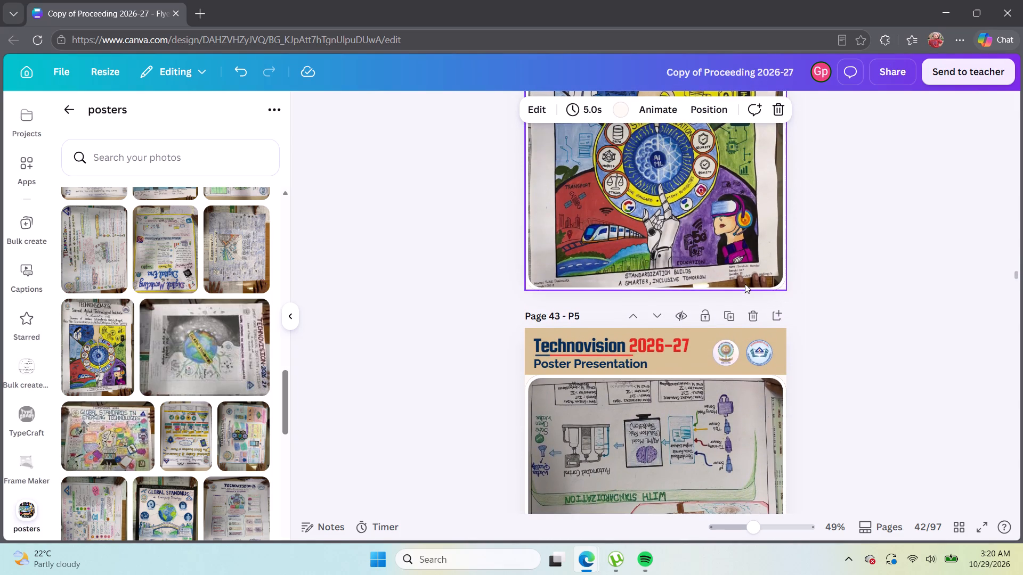
scroll(478, 327, down, 1)
scroll(478, 327, up, 3)
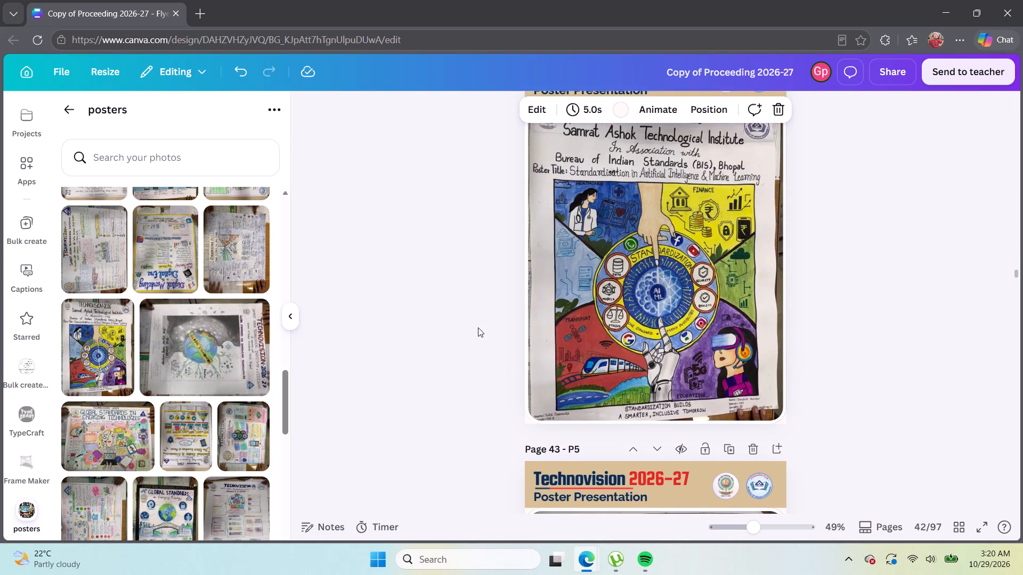
scroll(478, 327, down, 8)
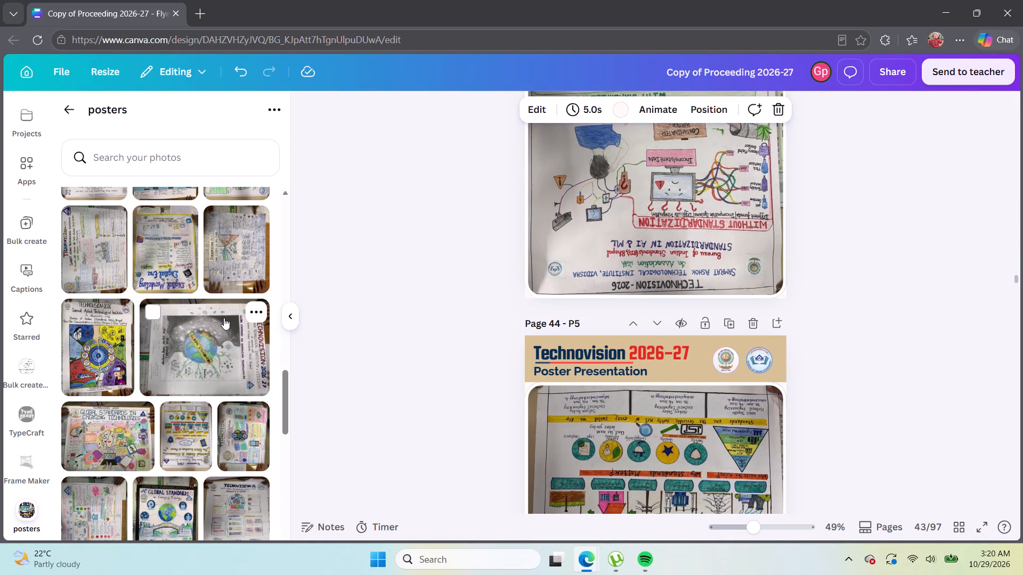
drag(215, 343, 575, 235)
Fill page 44's frame with the Electrical Codes & Standards poster.
scroll(278, 367, down, 3)
scroll(456, 341, down, 5)
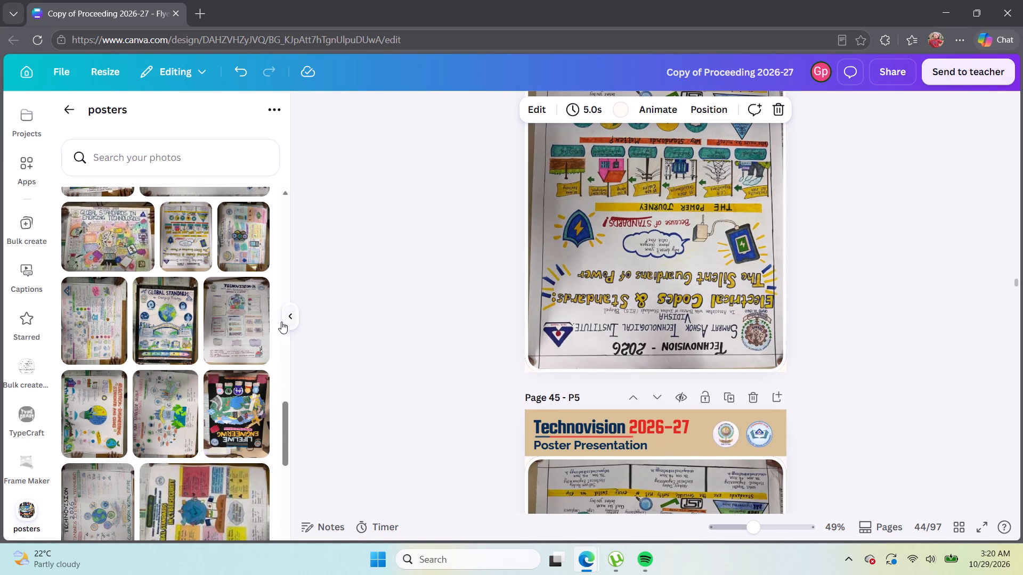
drag(199, 251, 578, 272)
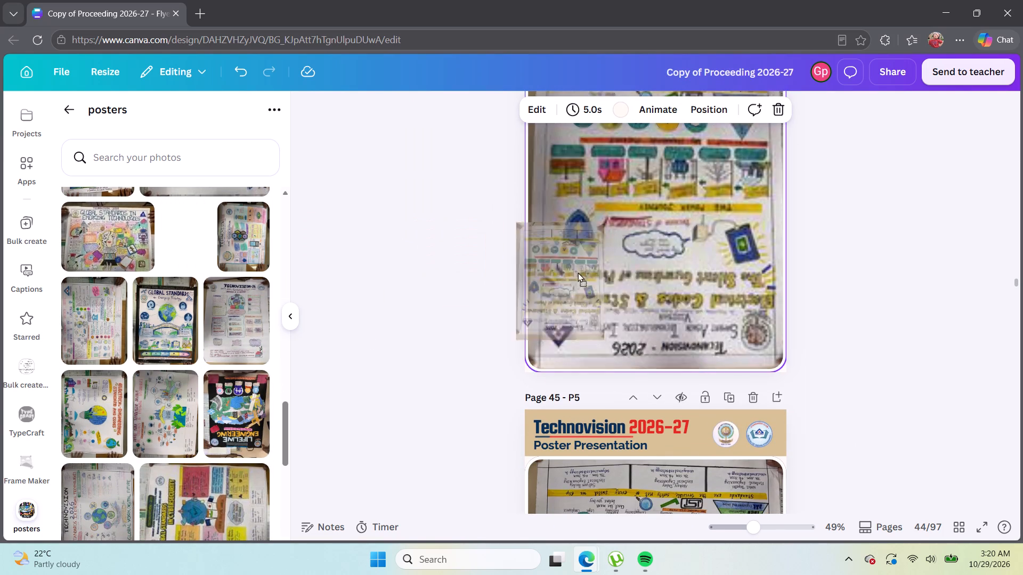
drag(578, 272, 609, 271)
Fill page 45 with the folder poster following Electrical Codes & Standards, and page 46 with the Responsible Use of Generative AI in Education poster.
scroll(300, 251, down, 5)
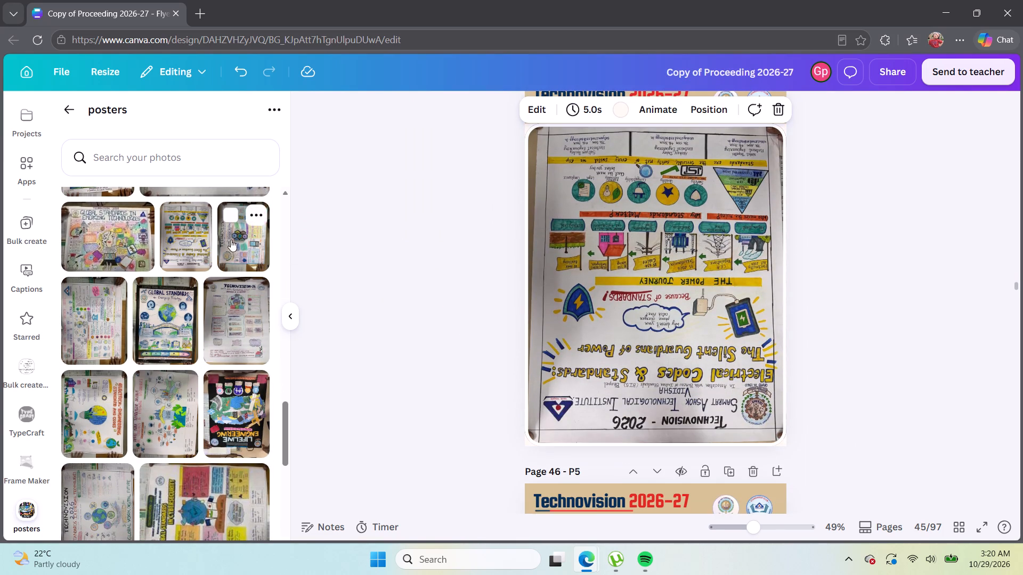
drag(245, 235, 563, 264)
scroll(402, 294, down, 6)
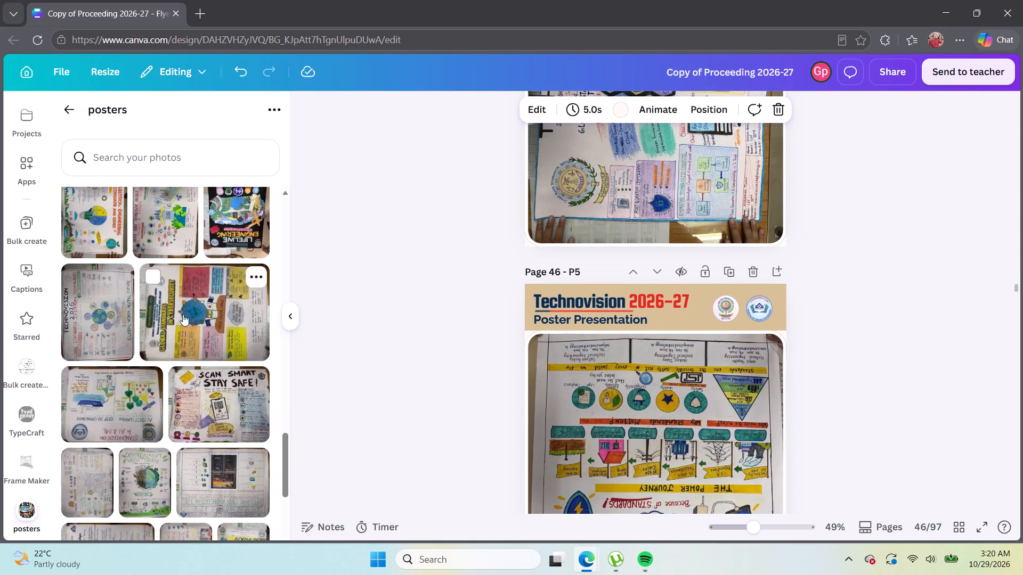
scroll(174, 299, up, 2)
drag(87, 263, 591, 385)
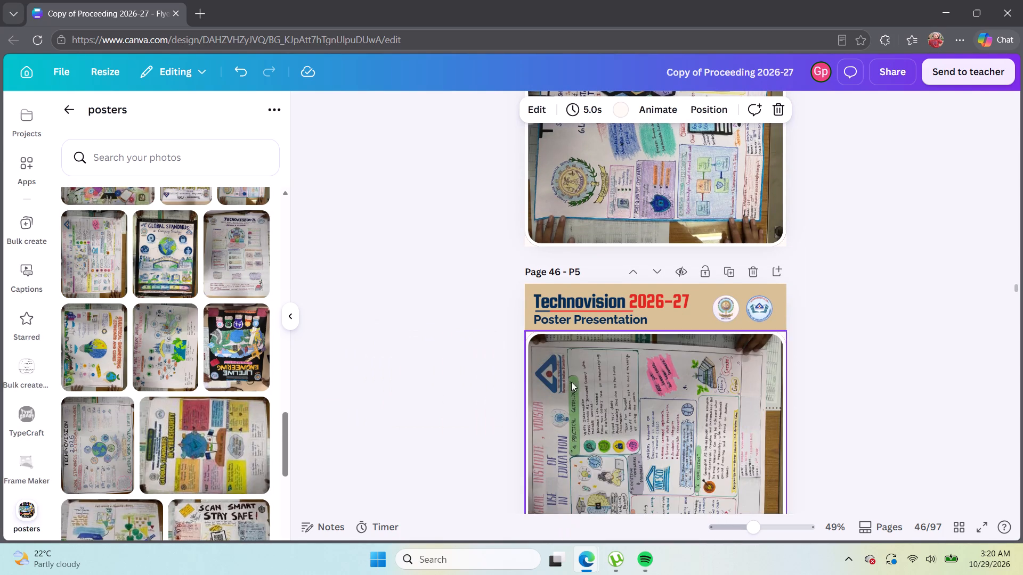
Fill page 47's frame with the black-bordered Global Standards in Emerging Technology poster.
scroll(499, 379, up, 1)
scroll(493, 376, down, 2)
scroll(513, 278, down, 3)
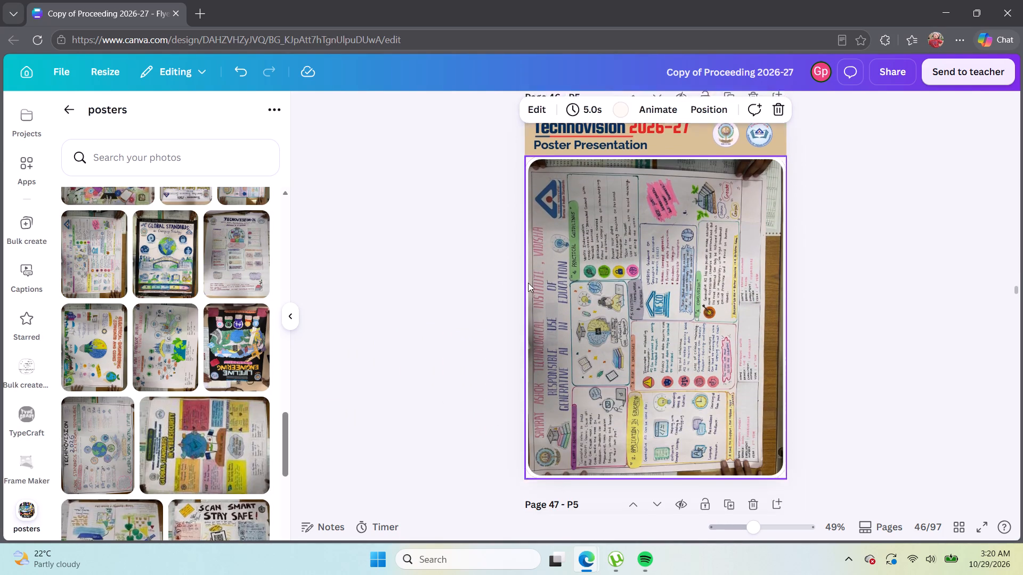
scroll(296, 270, down, 4)
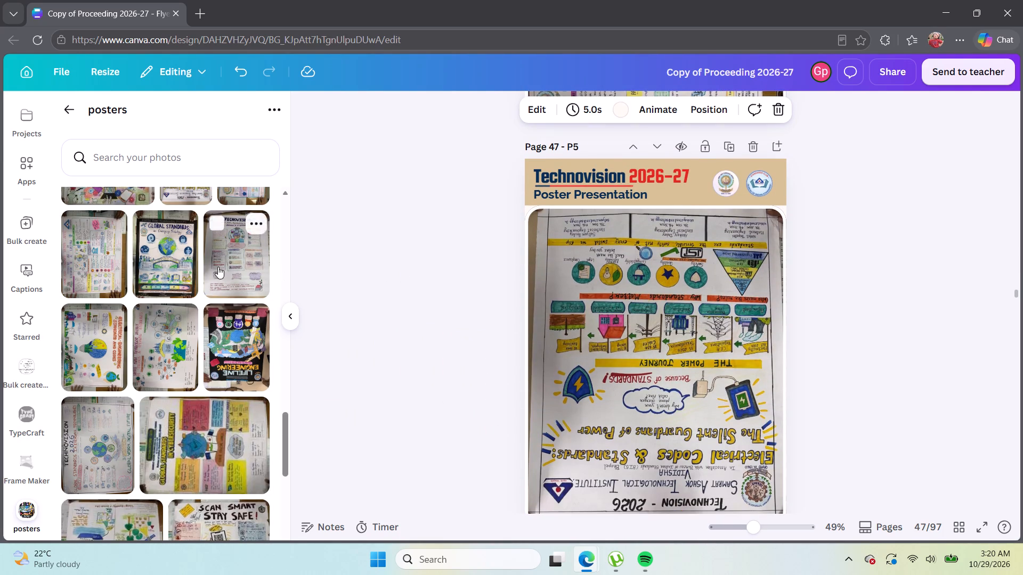
drag(163, 264, 620, 292)
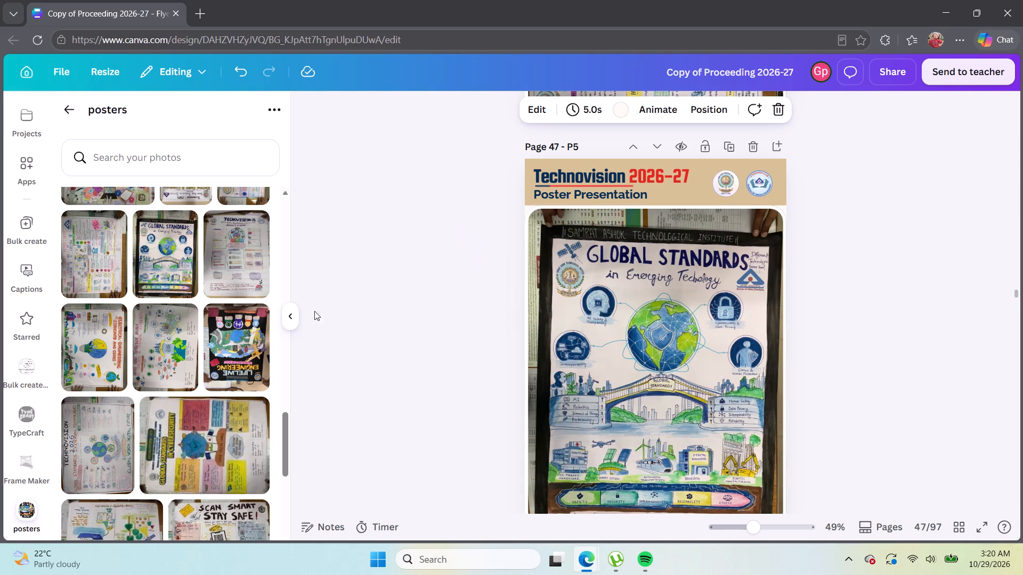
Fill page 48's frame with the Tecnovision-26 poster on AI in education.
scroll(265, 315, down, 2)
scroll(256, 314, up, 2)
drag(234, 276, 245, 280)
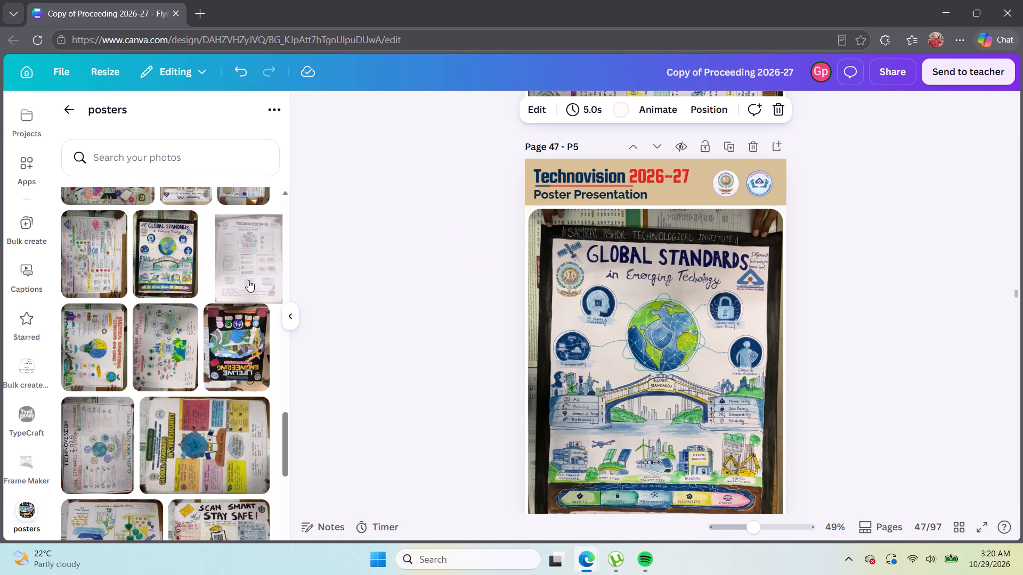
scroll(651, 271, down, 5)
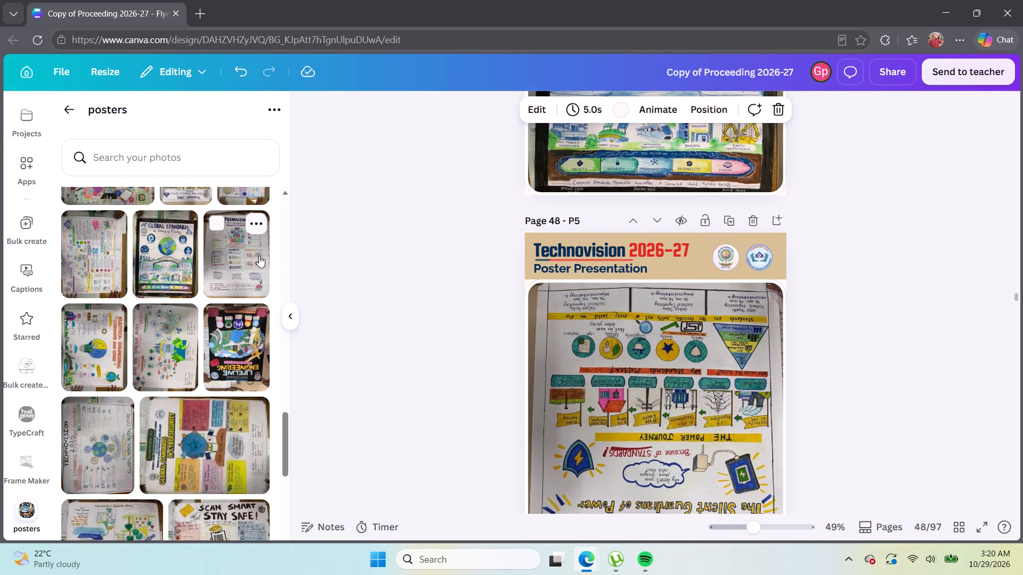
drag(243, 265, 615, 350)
Fill page 48's frame with the Electrical Engineering poster showing a light bulb and a globe.
scroll(366, 330, down, 2)
scroll(137, 347, down, 1)
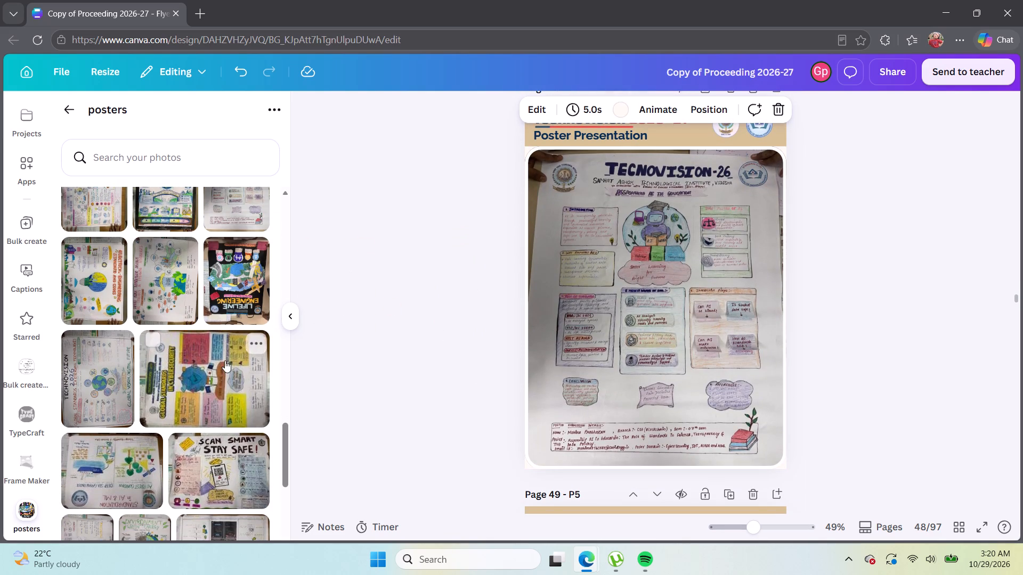
drag(79, 285, 564, 307)
Fill page 49's frame with the green-globe Global Standards in Emerging Technologies poster and page 50's with the black Lifeline Engineering poster.
scroll(540, 283, down, 4)
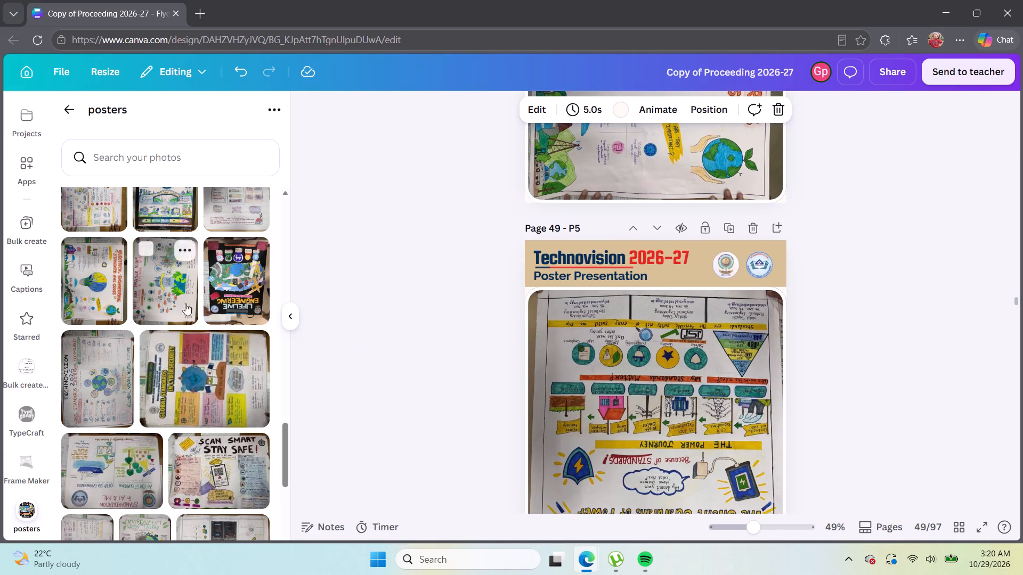
drag(173, 297, 622, 371)
scroll(407, 374, down, 3)
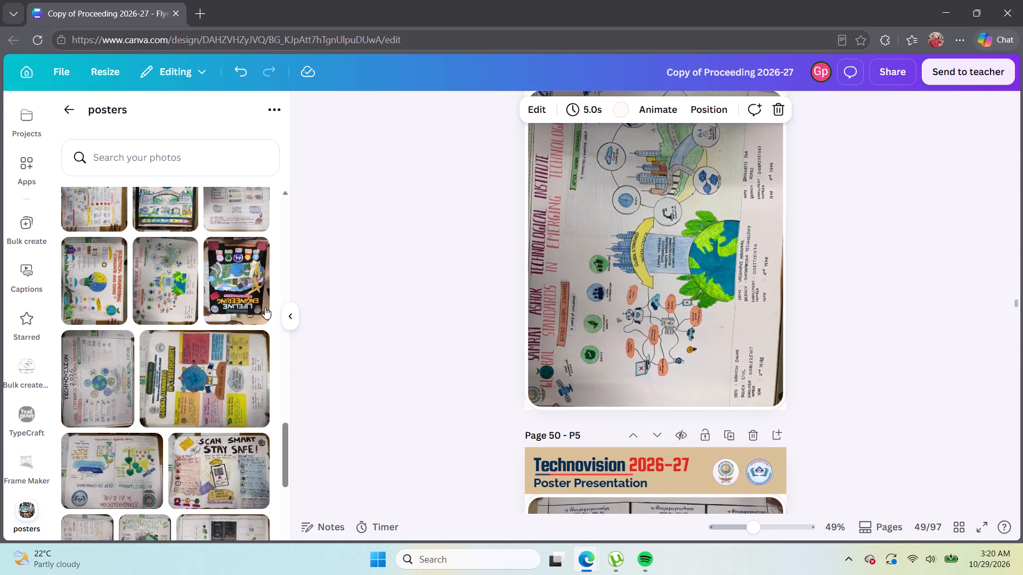
scroll(278, 309, down, 3)
scroll(279, 309, up, 3)
scroll(702, 347, down, 5)
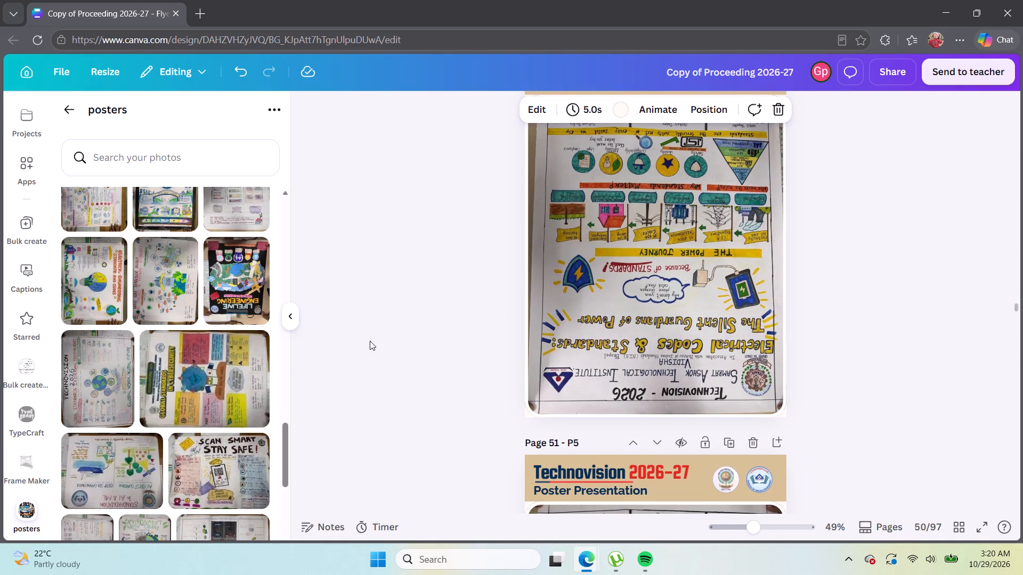
drag(229, 298, 628, 298)
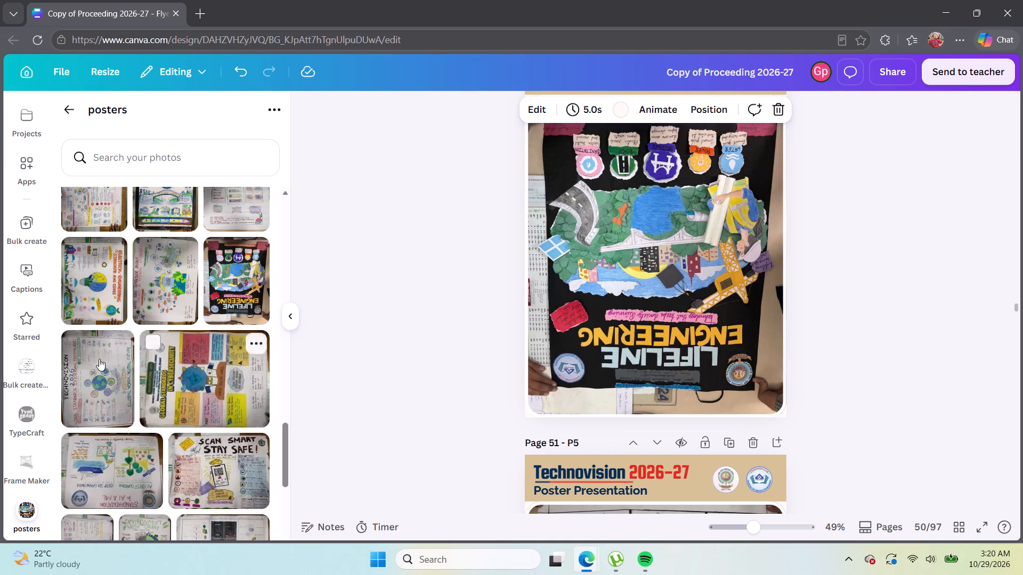
Fill page 51's frame with the Global Vision, Digital Future poster and page 52's with the Global Standards in Cybersecurity poster.
scroll(634, 334, down, 3)
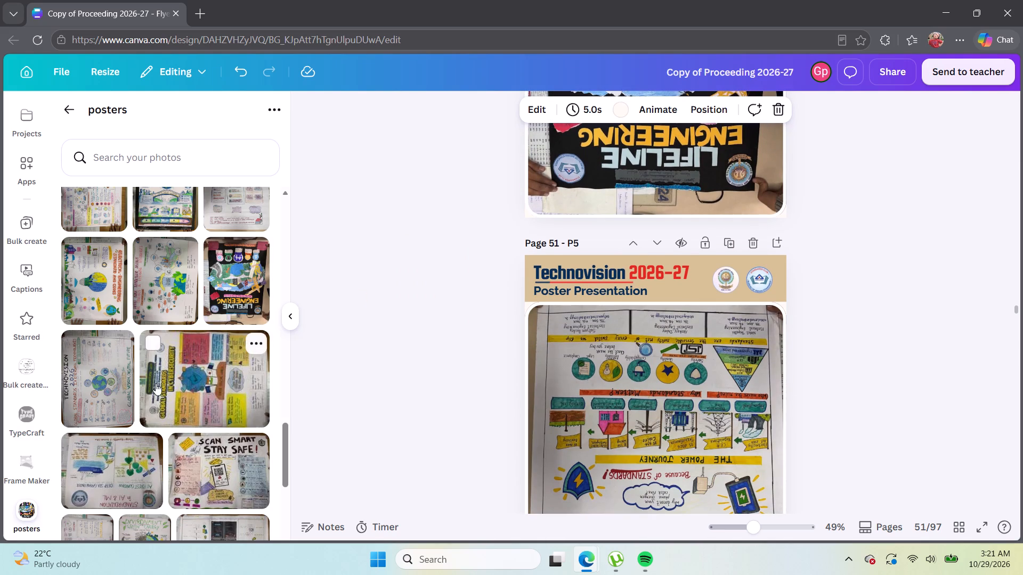
drag(84, 357, 555, 348)
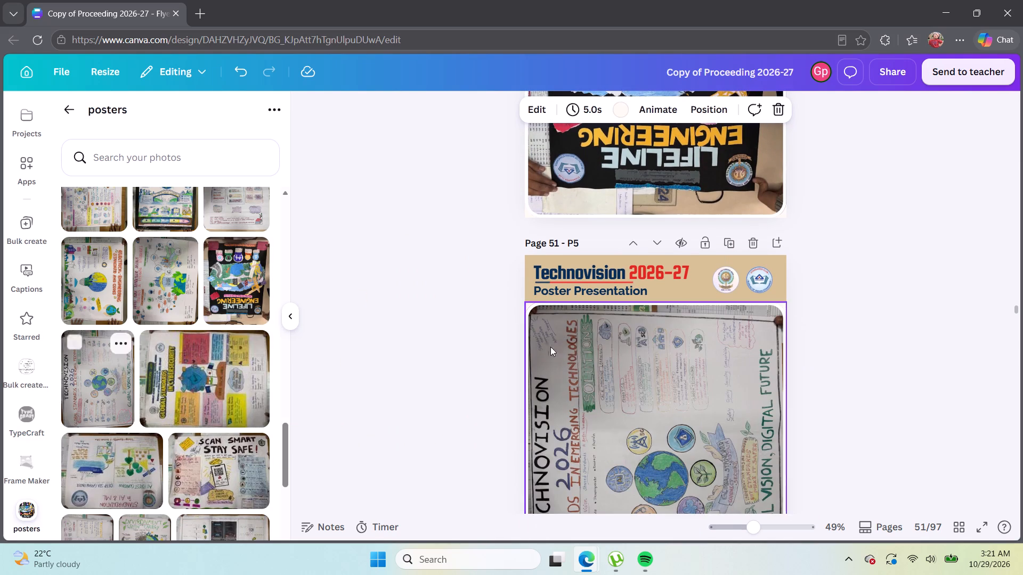
scroll(204, 382, down, 2)
scroll(555, 338, down, 5)
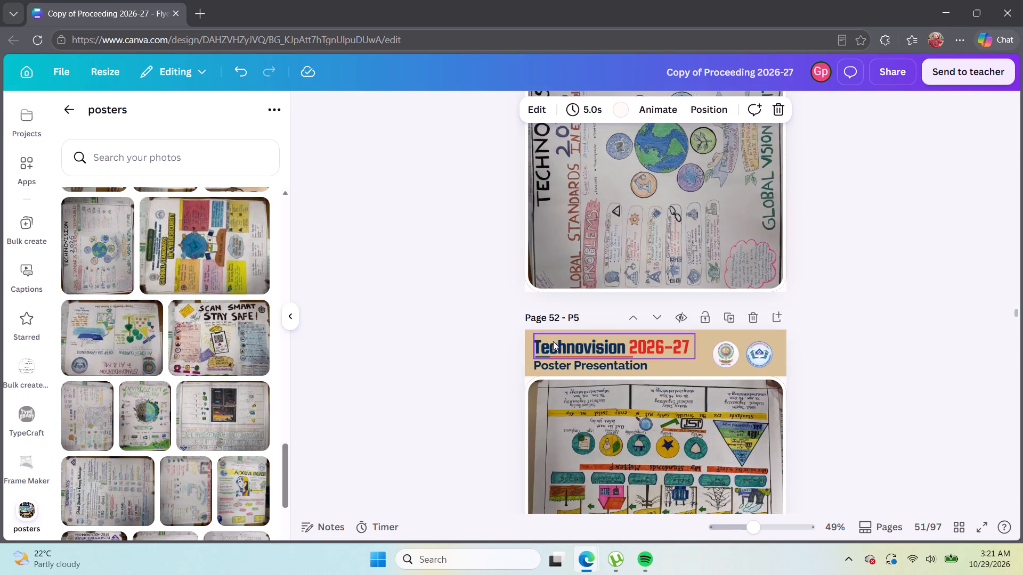
scroll(553, 341, down, 2)
drag(248, 278, 572, 344)
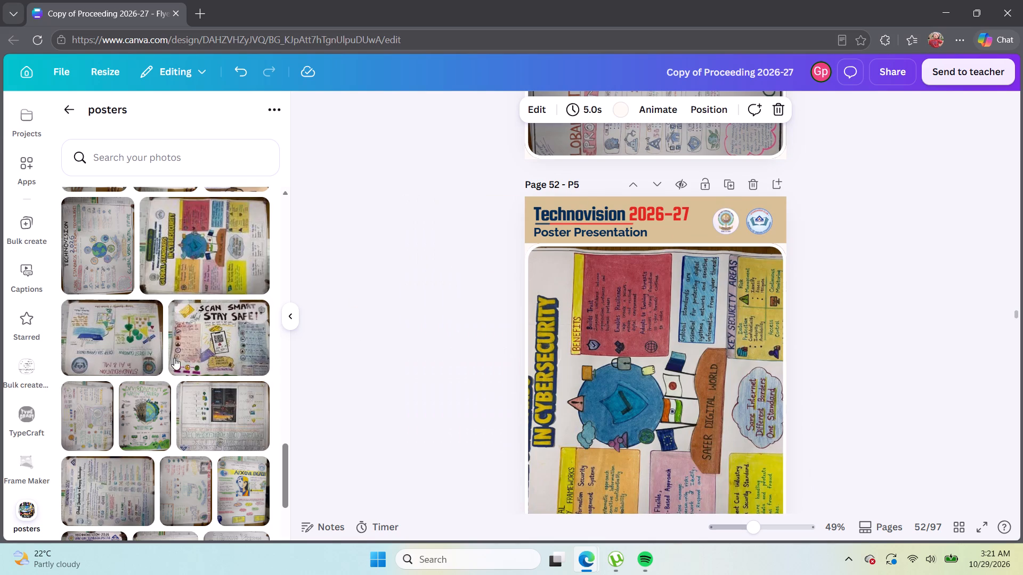
Fill page 53's frame with the Standardization in AI & ML poster showing a ship and trees.
scroll(502, 352, down, 4)
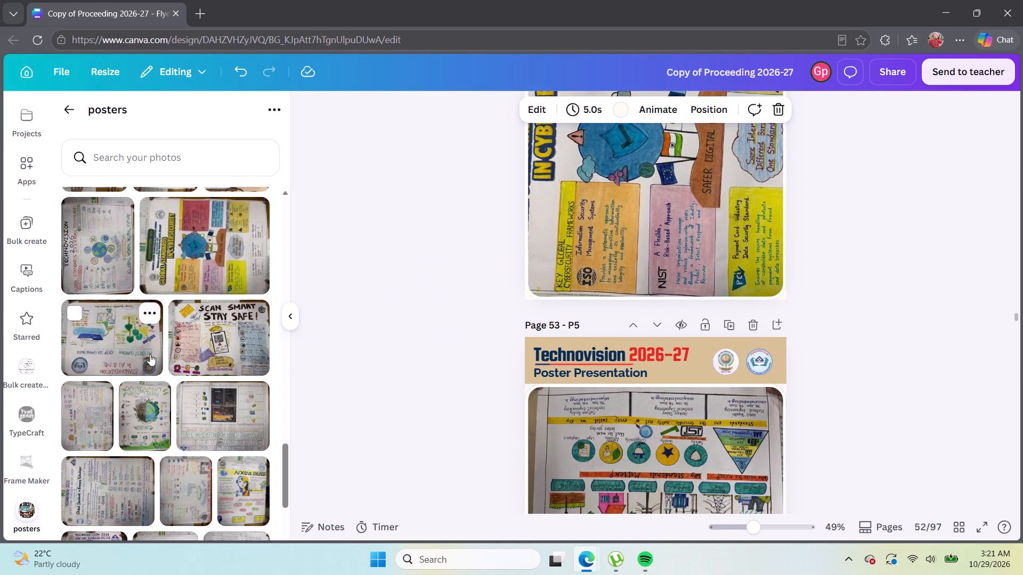
drag(140, 354, 592, 417)
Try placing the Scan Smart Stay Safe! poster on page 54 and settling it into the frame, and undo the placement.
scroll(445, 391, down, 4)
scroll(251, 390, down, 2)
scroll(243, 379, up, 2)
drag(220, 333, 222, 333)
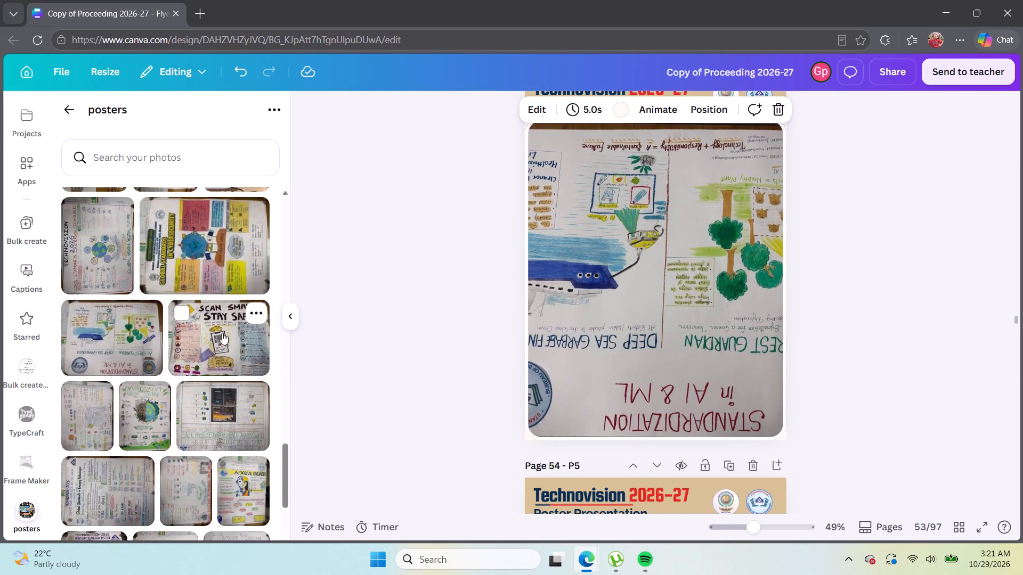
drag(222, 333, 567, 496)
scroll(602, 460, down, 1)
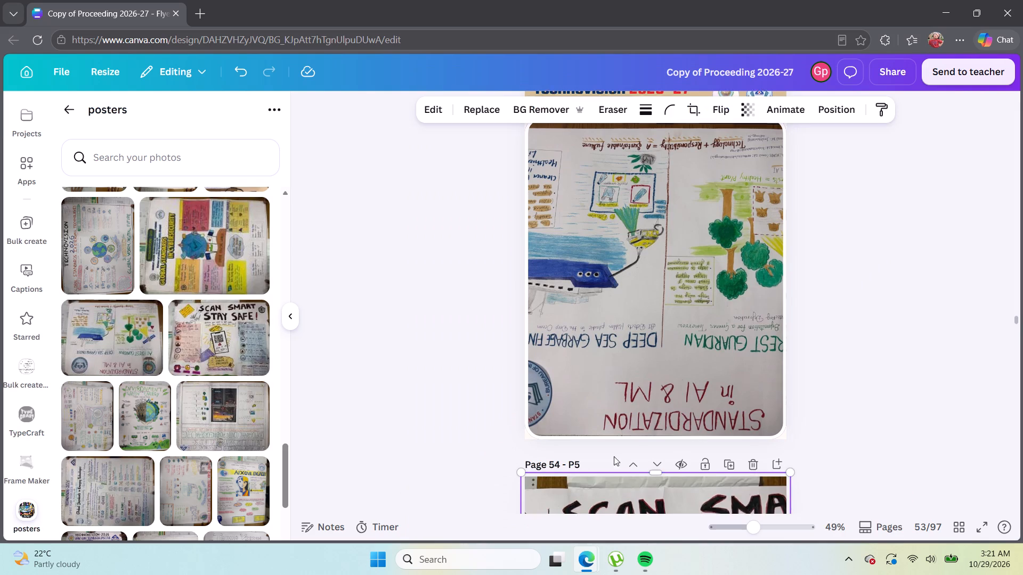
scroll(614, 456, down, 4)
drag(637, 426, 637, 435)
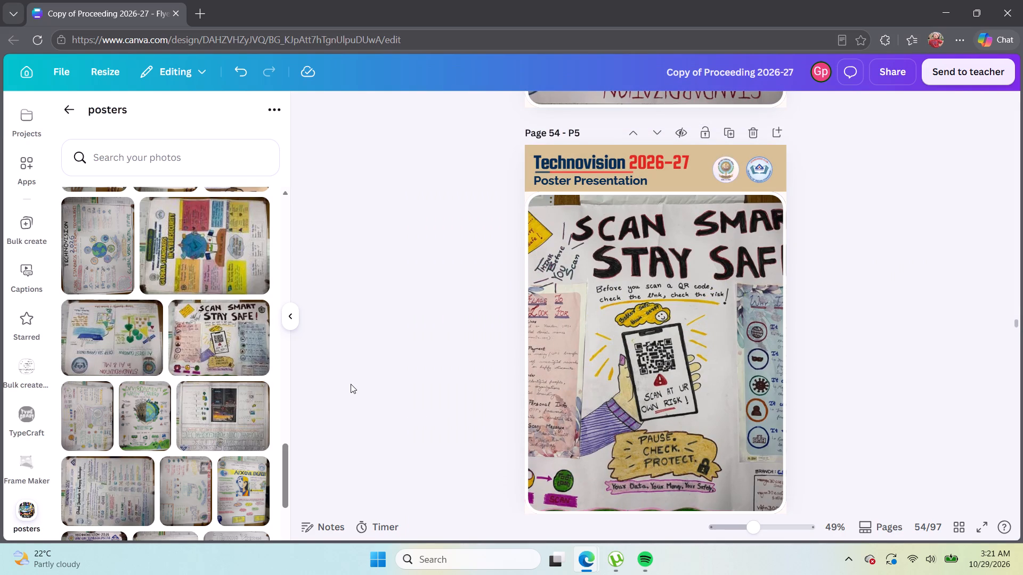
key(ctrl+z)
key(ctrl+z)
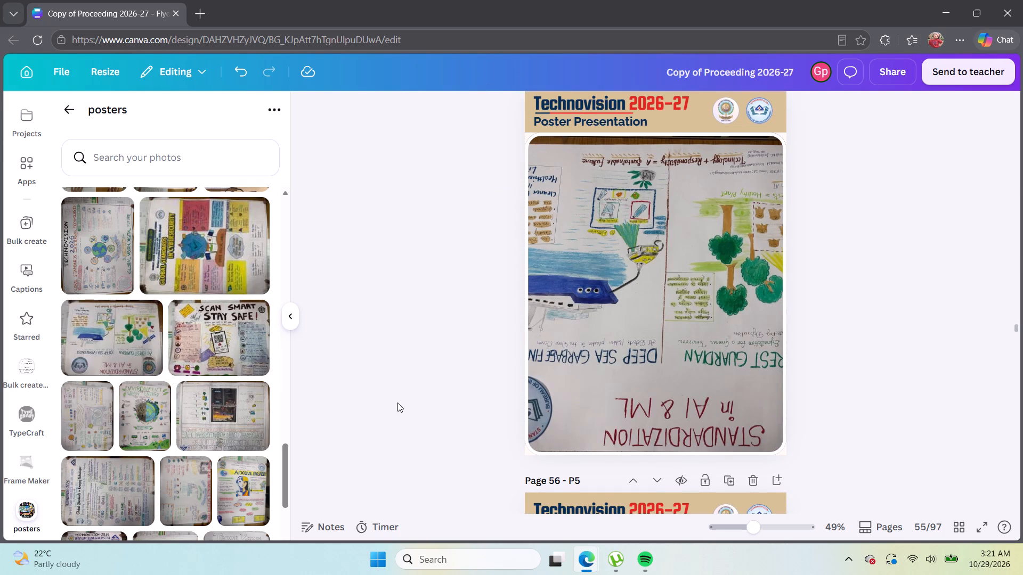
Fill page 56's frame with the Digital Detective poster.
scroll(331, 356, down, 3)
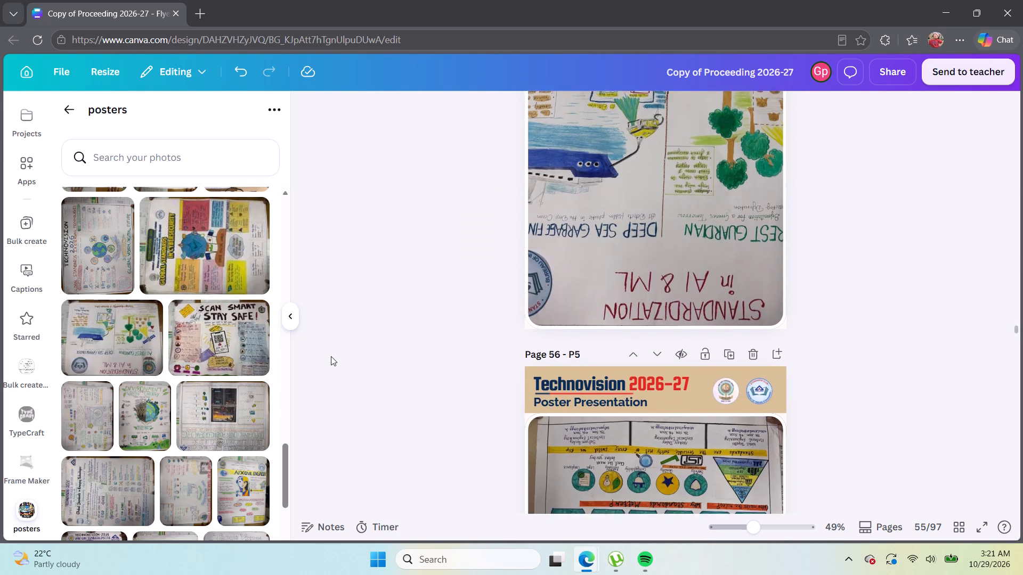
scroll(331, 356, down, 2)
drag(92, 422, 615, 406)
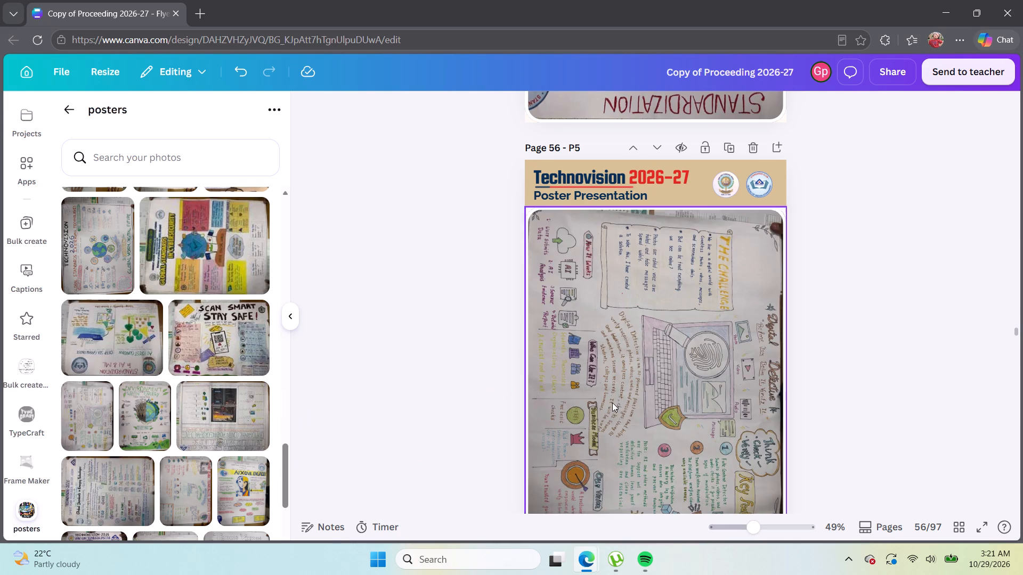
Duplicate page 56, holding the Digital Detective poster, ten times to make more framed Poster Presentation pages.
scroll(583, 367, down, 6)
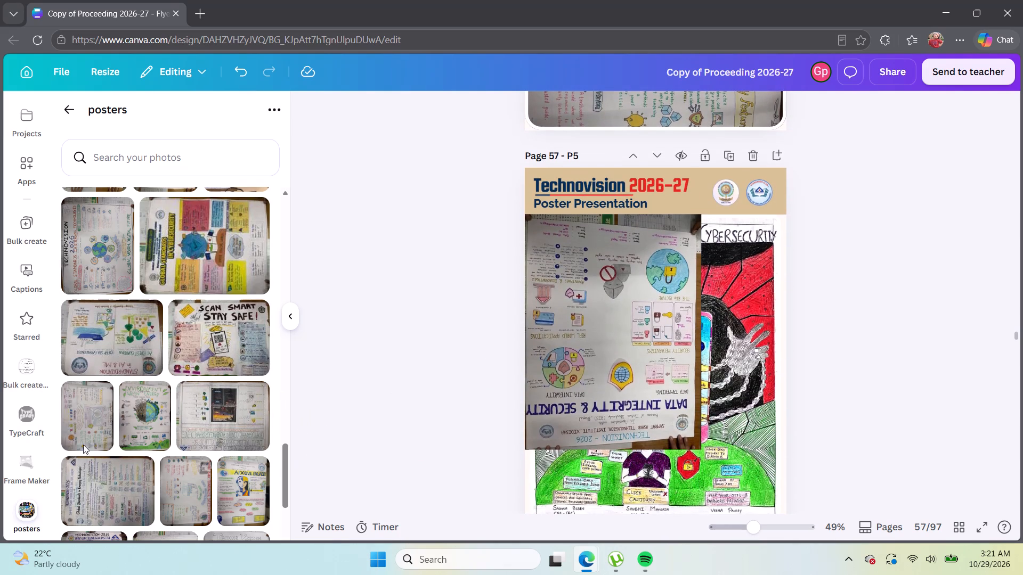
drag(147, 413, 248, 393)
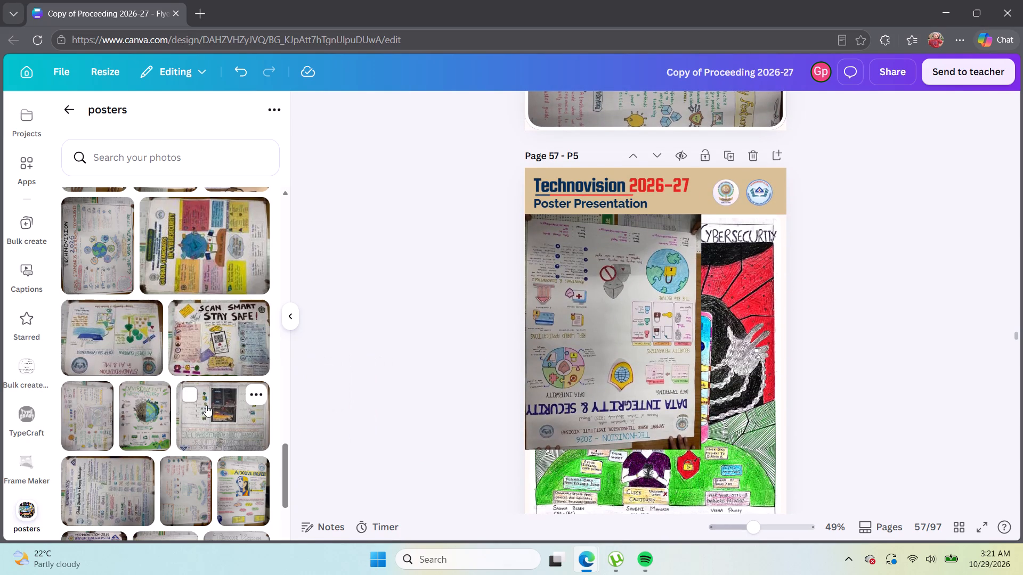
scroll(389, 383, up, 7)
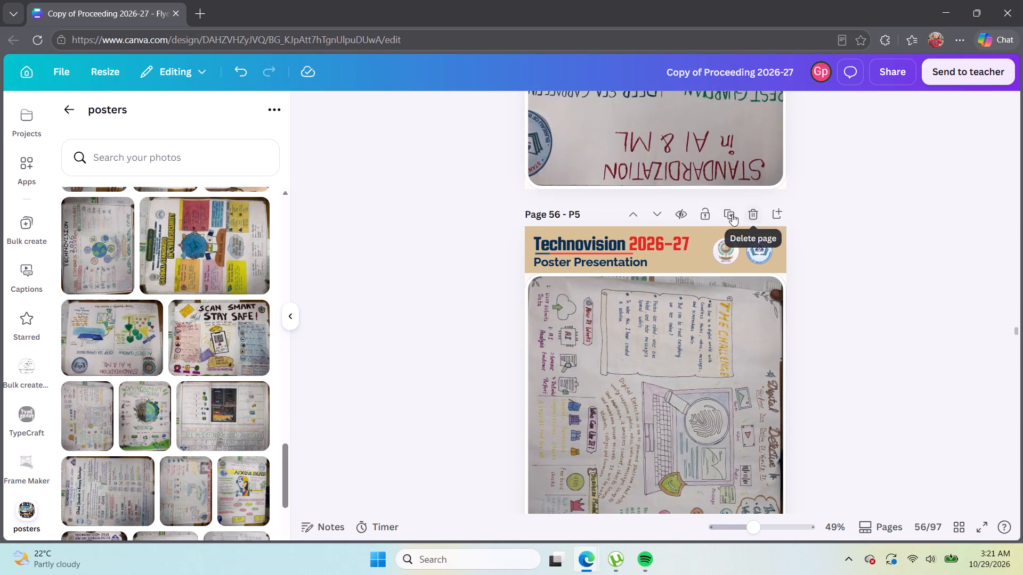
double_click(724, 217)
click(724, 217)
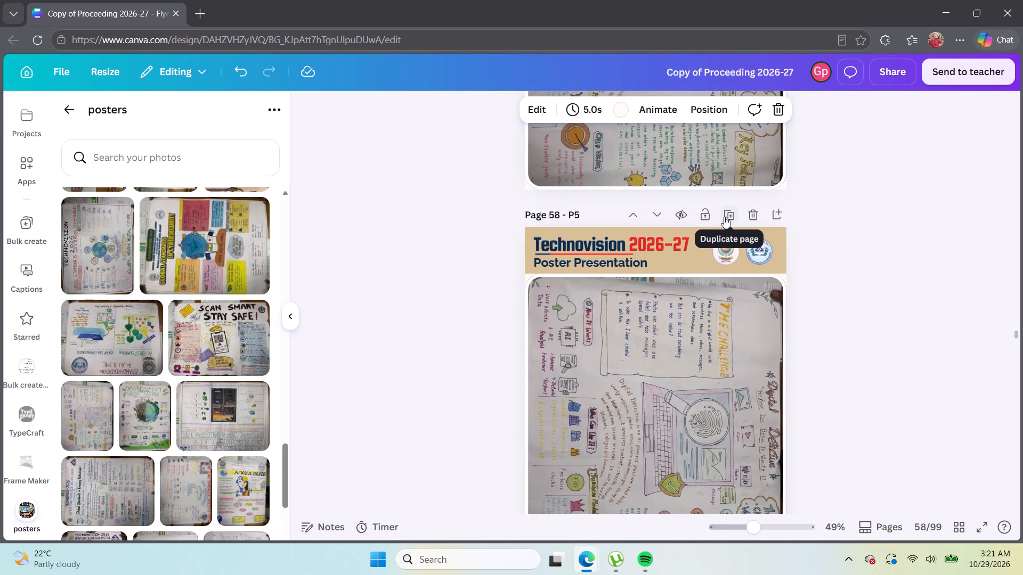
click(724, 217)
click(724, 217)
click(724, 217)
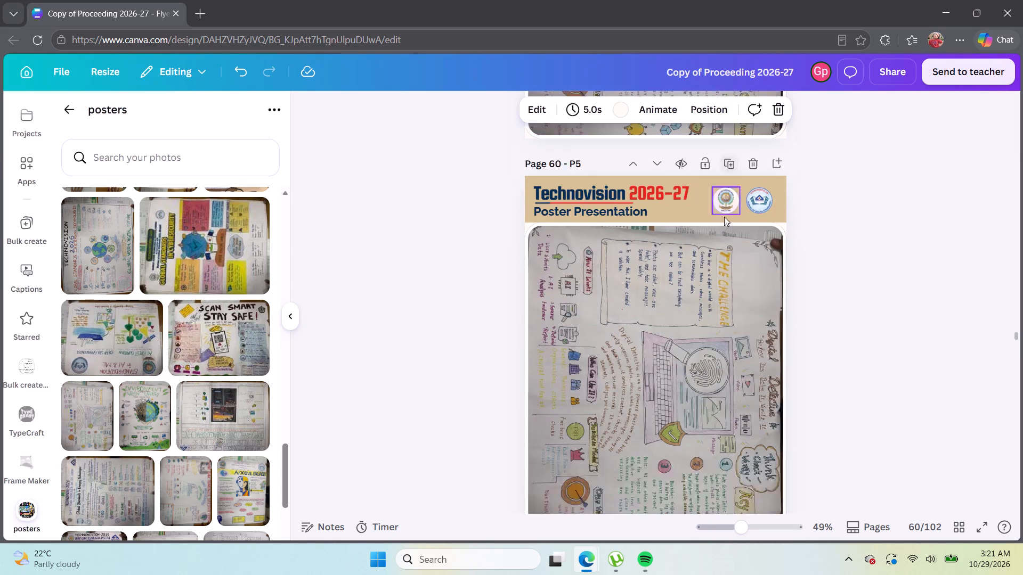
click(724, 217)
click(724, 217)
click(724, 217)
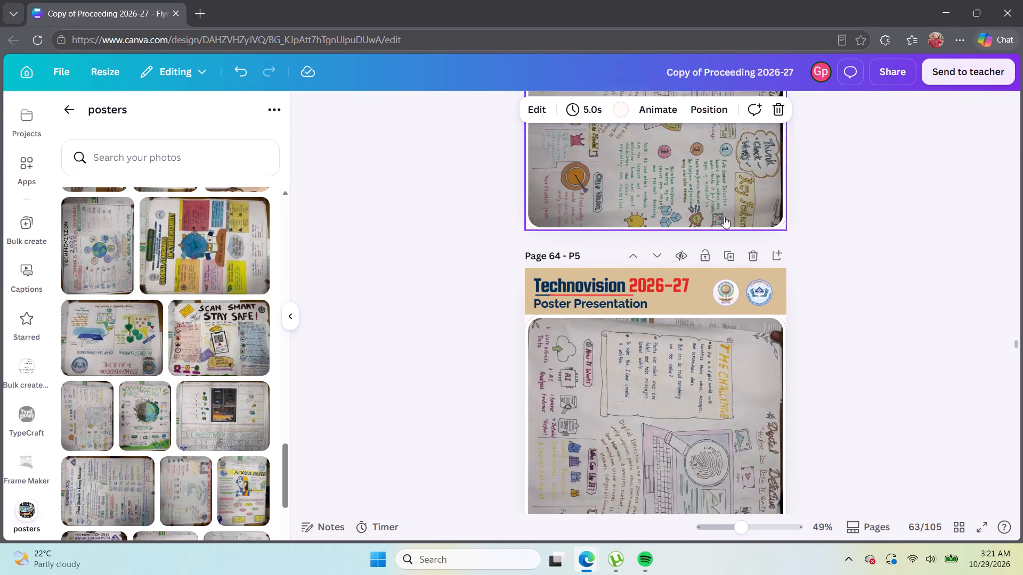
click(724, 217)
click(724, 217)
Delete page 56, directly after the Standardization in AI & ML poster page.
scroll(724, 217, up, 10)
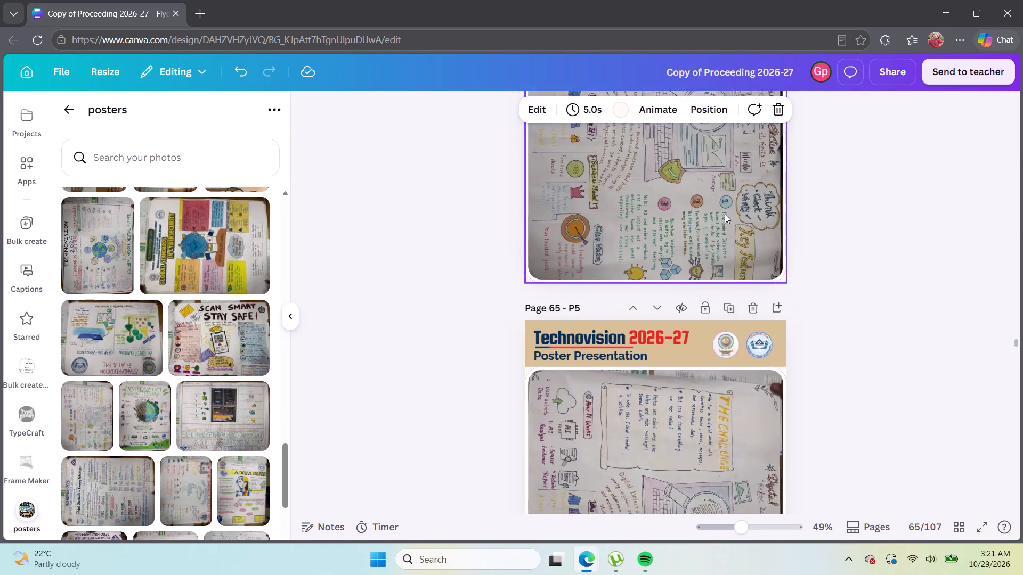
scroll(725, 214, up, 15)
scroll(726, 210, up, 12)
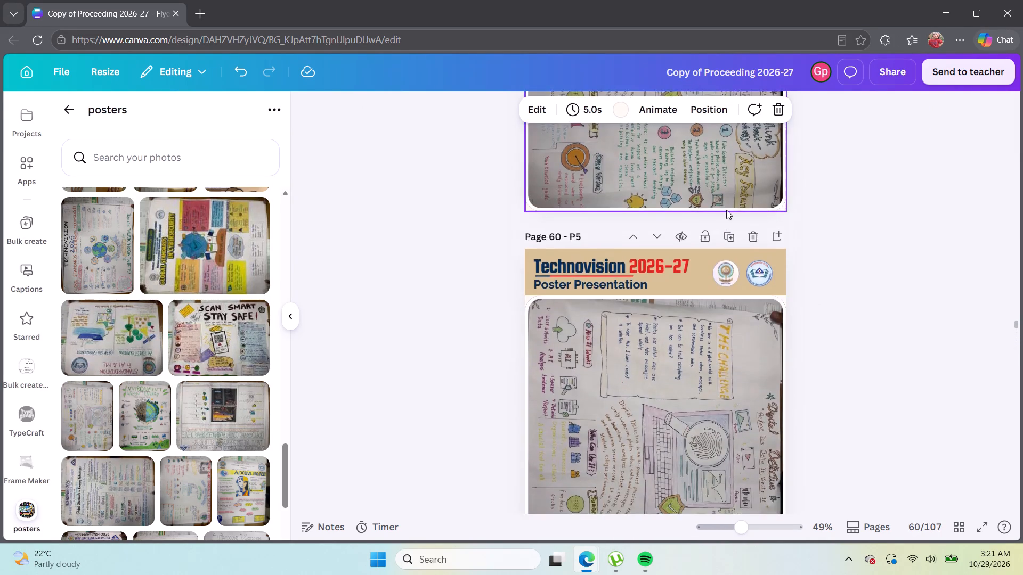
scroll(726, 210, up, 18)
scroll(726, 210, up, 6)
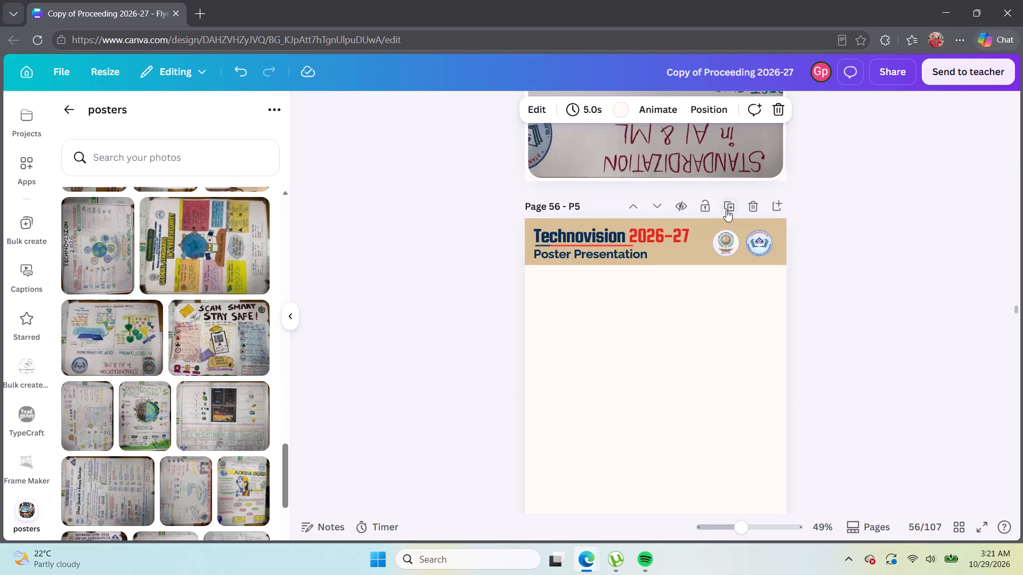
scroll(726, 210, down, 5)
scroll(726, 210, up, 4)
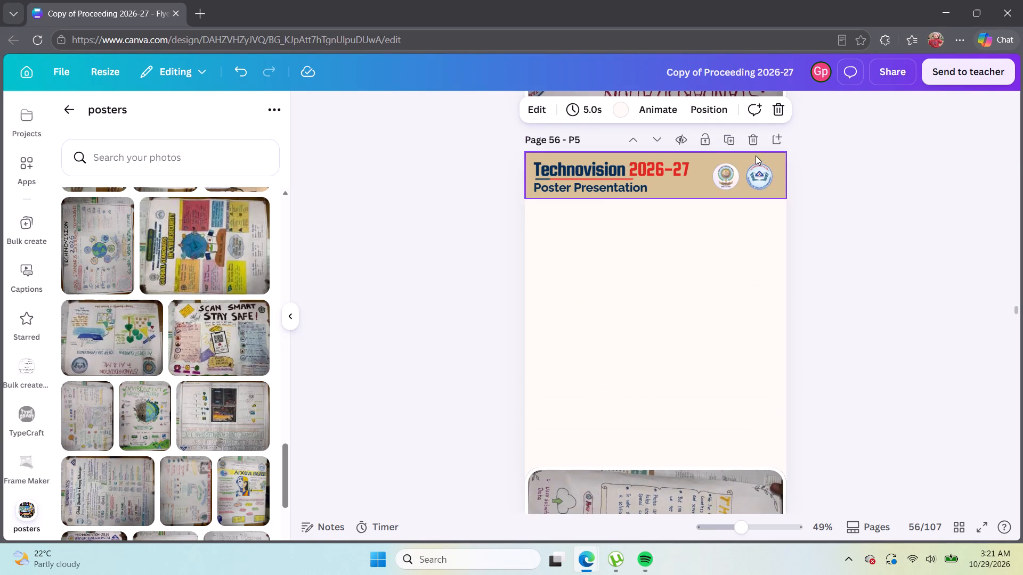
click(753, 144)
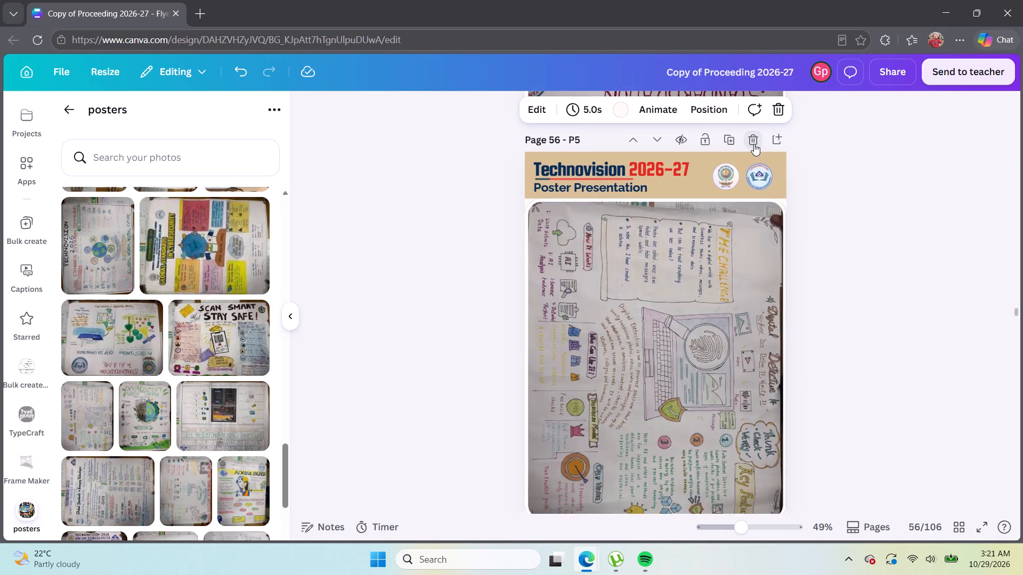
Check the poster pages from 54 to 57 against the thumbnails in the posters folder.
scroll(754, 144, up, 9)
scroll(754, 144, down, 3)
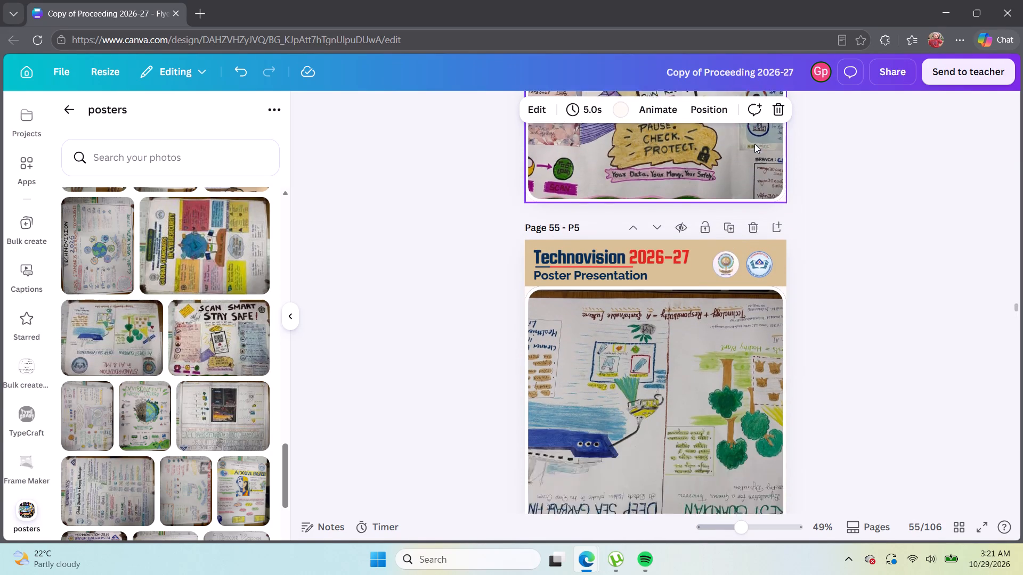
scroll(754, 144, down, 1)
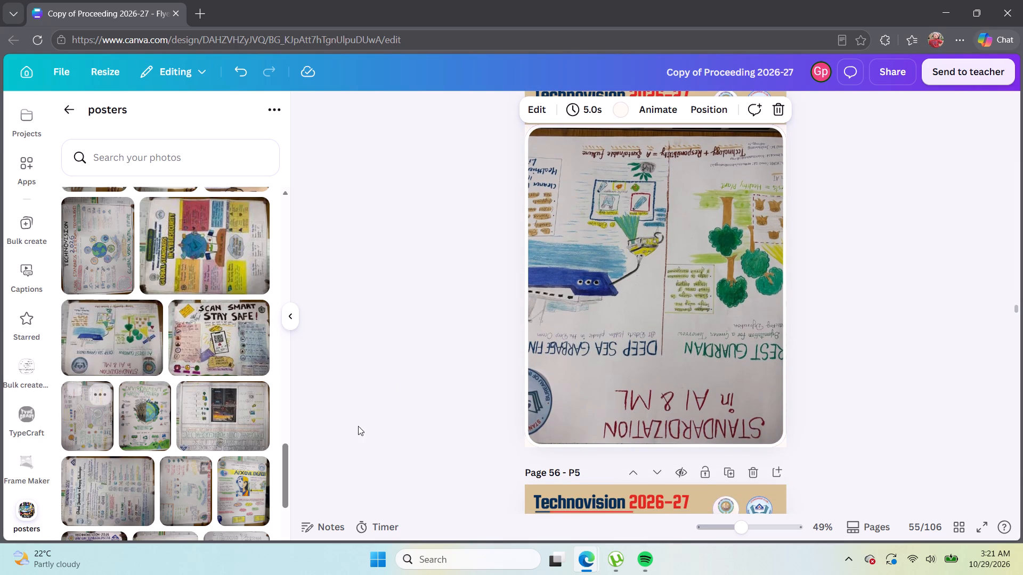
scroll(555, 400, down, 4)
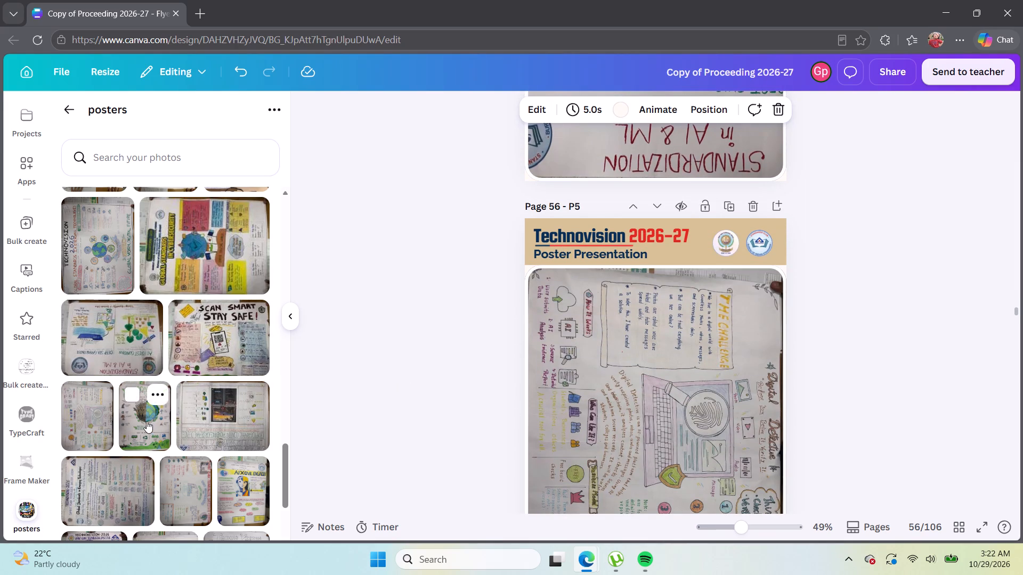
scroll(240, 420, down, 3)
scroll(240, 419, up, 1)
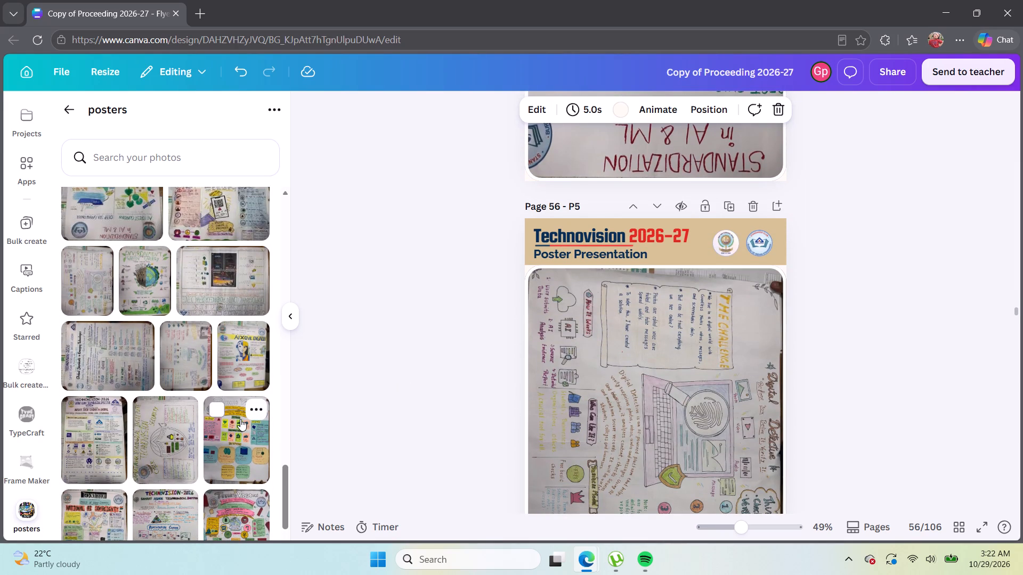
scroll(322, 399, down, 4)
scroll(439, 400, down, 3)
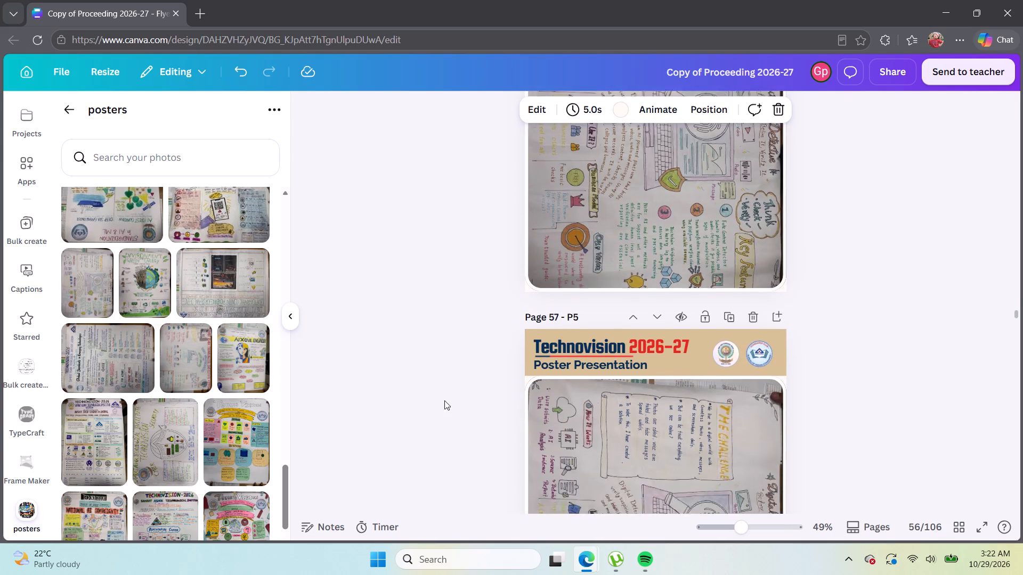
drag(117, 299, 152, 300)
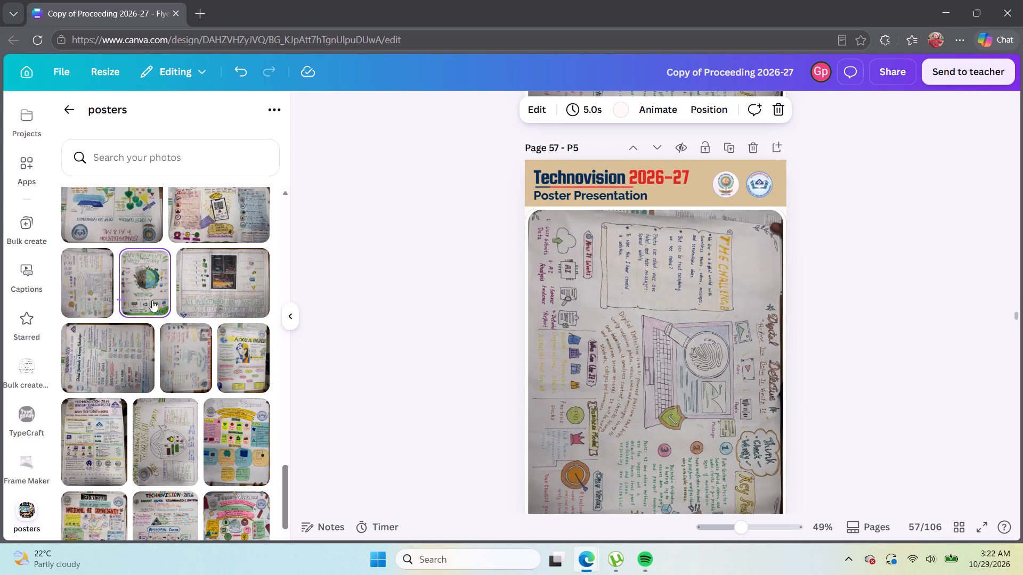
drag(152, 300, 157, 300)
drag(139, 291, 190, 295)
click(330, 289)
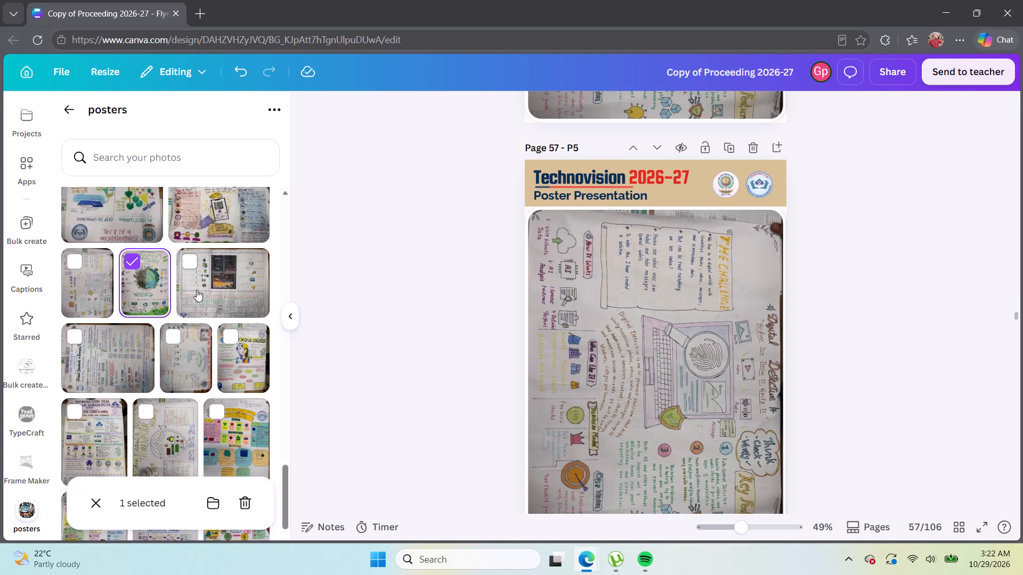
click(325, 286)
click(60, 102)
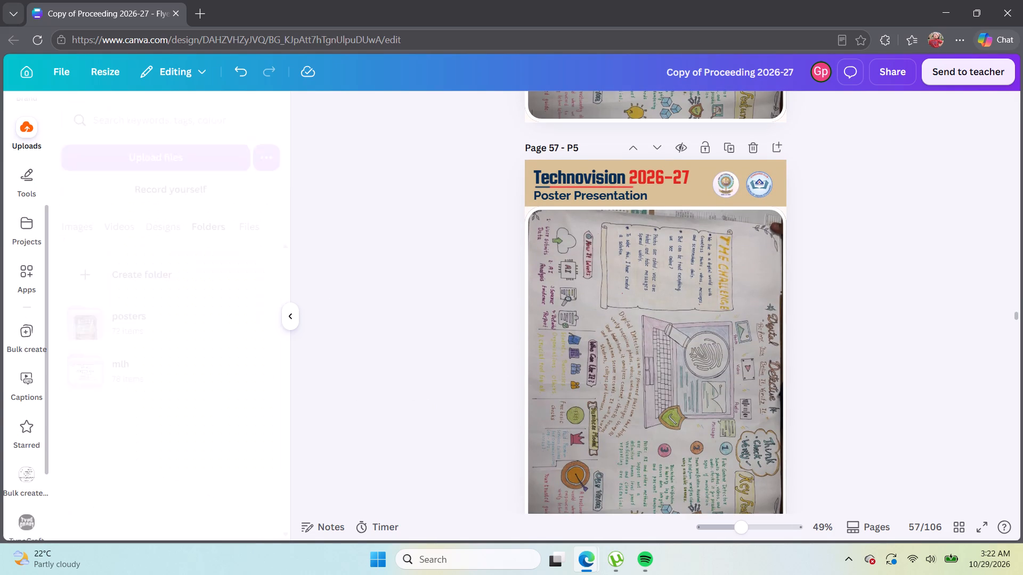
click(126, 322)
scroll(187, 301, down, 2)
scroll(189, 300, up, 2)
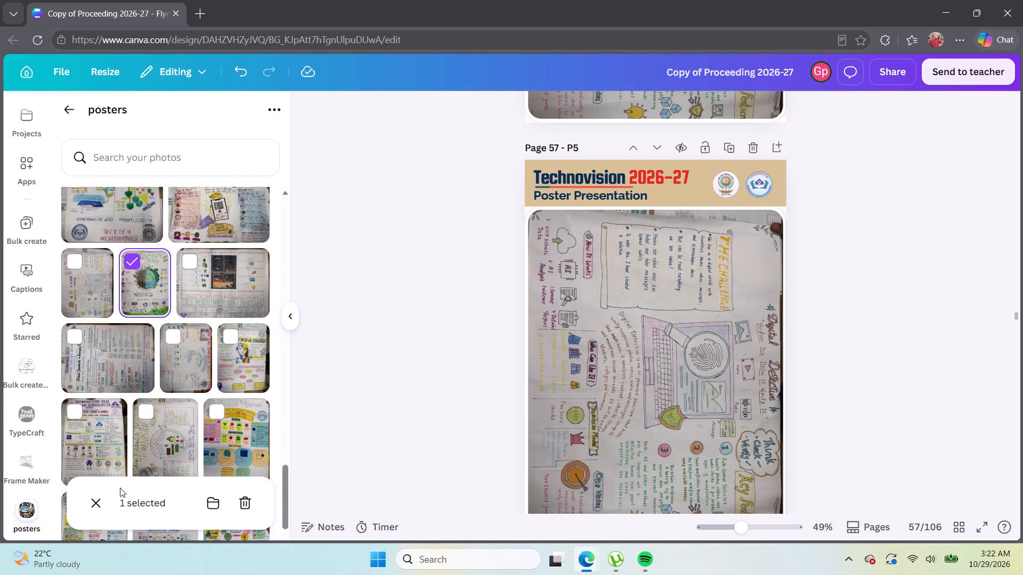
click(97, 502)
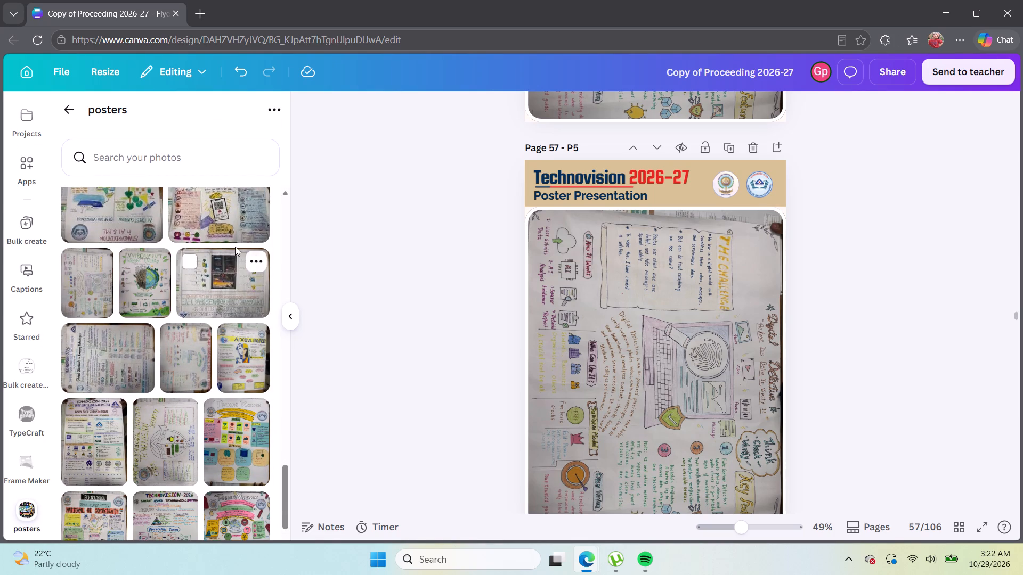
Fill page 57's frame with the Environment and Green Energy poster and page 58's with the content provenance for deepfake poster.
drag(122, 292, 561, 336)
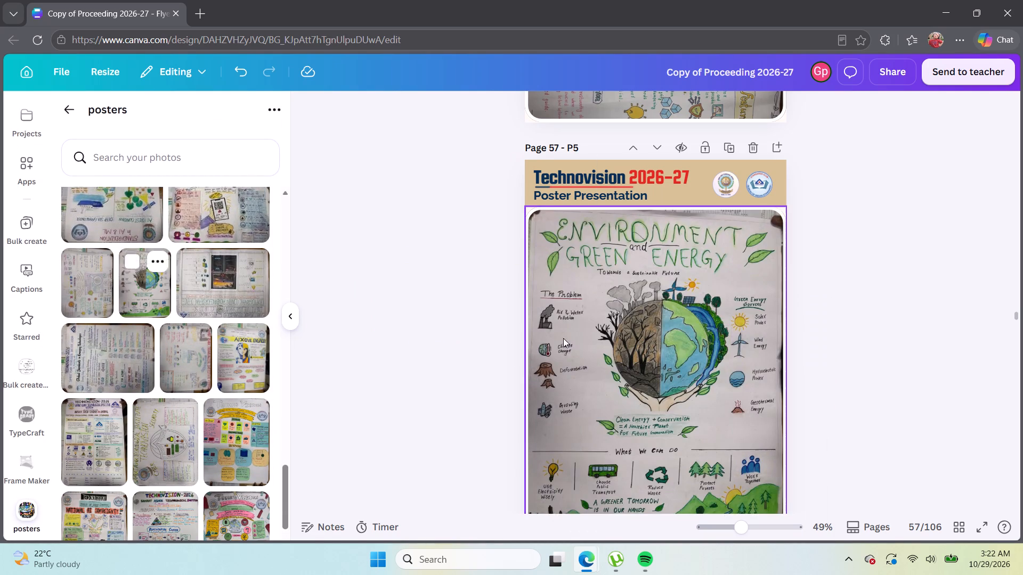
scroll(572, 342, down, 5)
drag(206, 272, 470, 351)
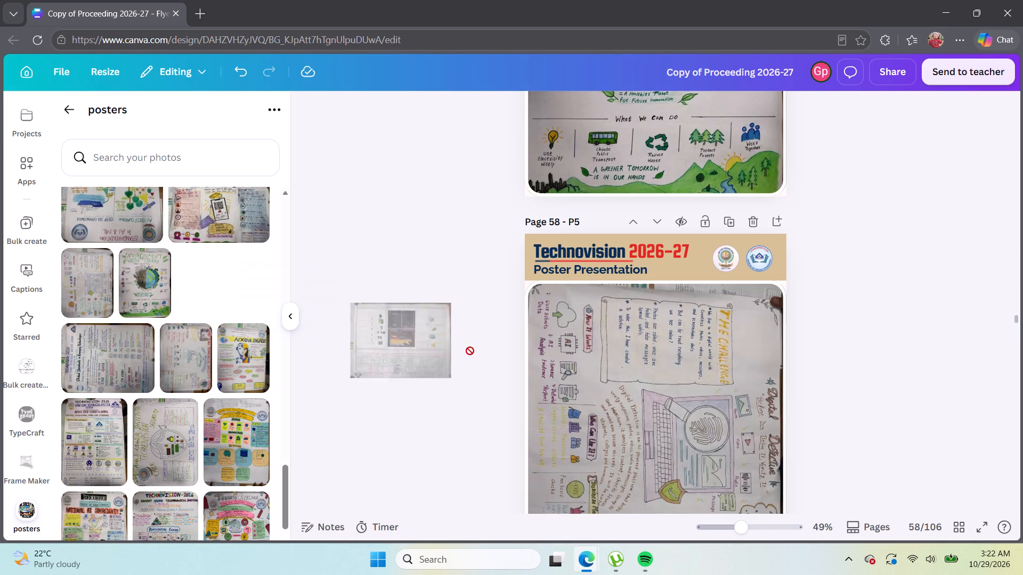
drag(470, 351, 578, 372)
Fill page 59's frame with the Global Standards in Emerging Technologies poster and page 60's with the Smart Manufacturing and Quality Control poster.
scroll(389, 356, down, 5)
scroll(464, 367, down, 2)
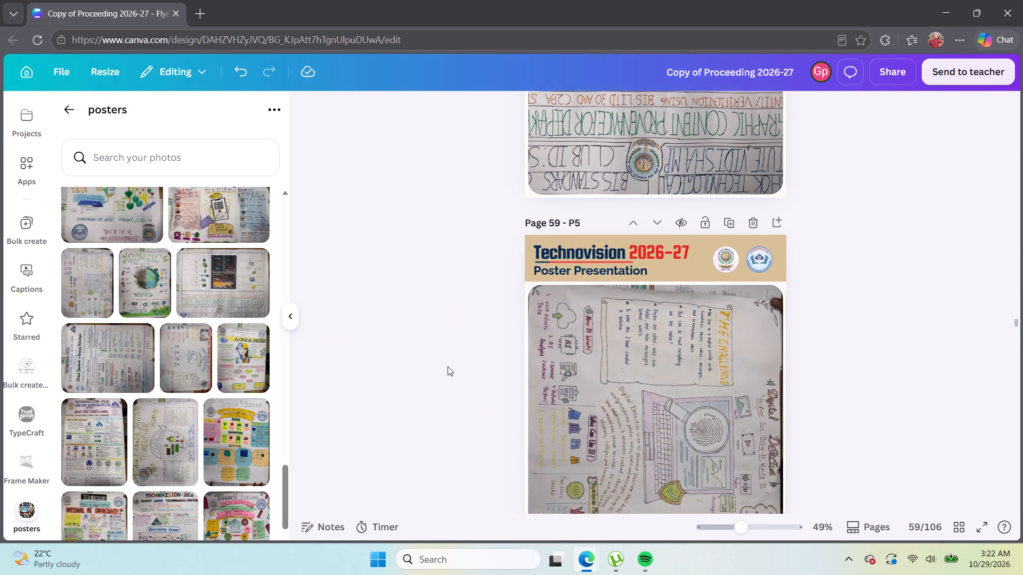
drag(71, 353, 549, 360)
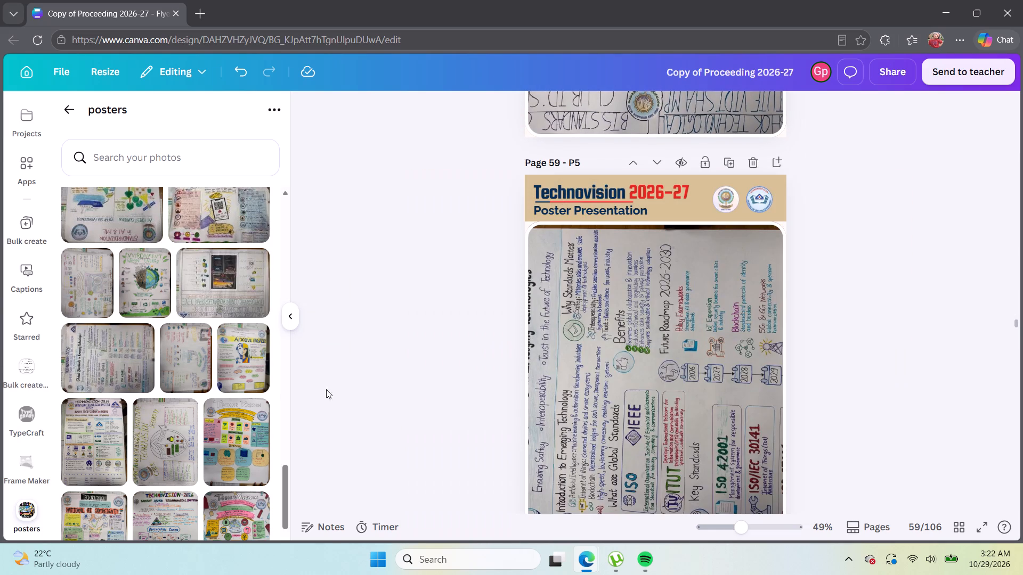
scroll(426, 357, down, 5)
drag(192, 360, 191, 360)
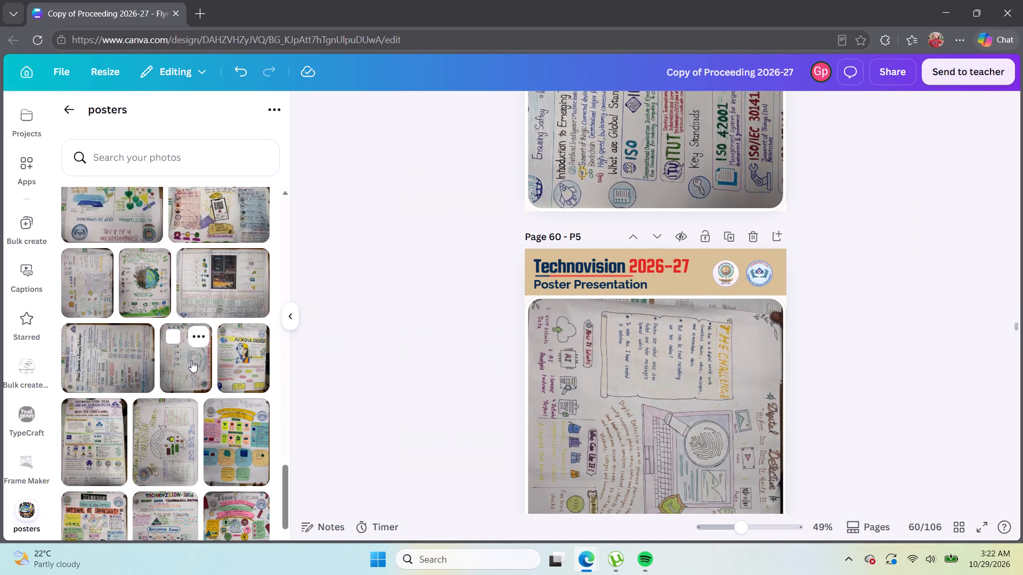
drag(191, 360, 559, 371)
Fill page 61's frame with the AI X Civil Engineer poster.
scroll(573, 372, down, 4)
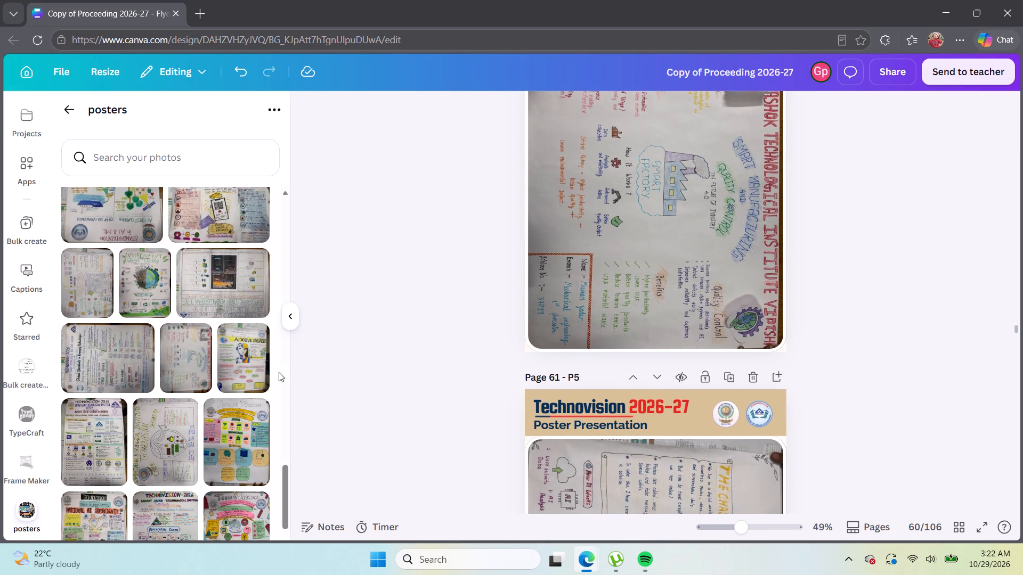
drag(247, 360, 563, 436)
click(565, 438)
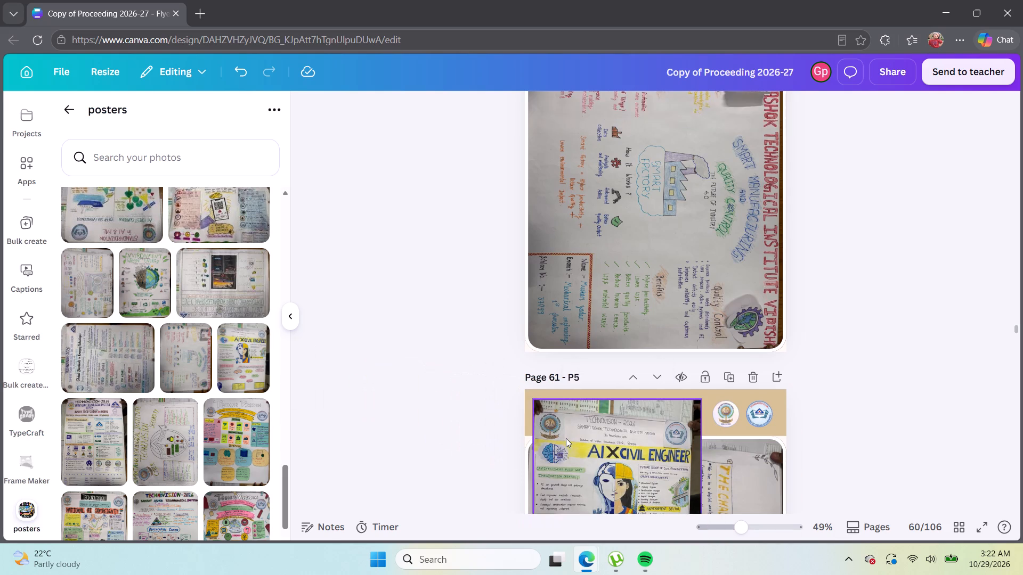
scroll(565, 432, down, 3)
drag(586, 372, 606, 408)
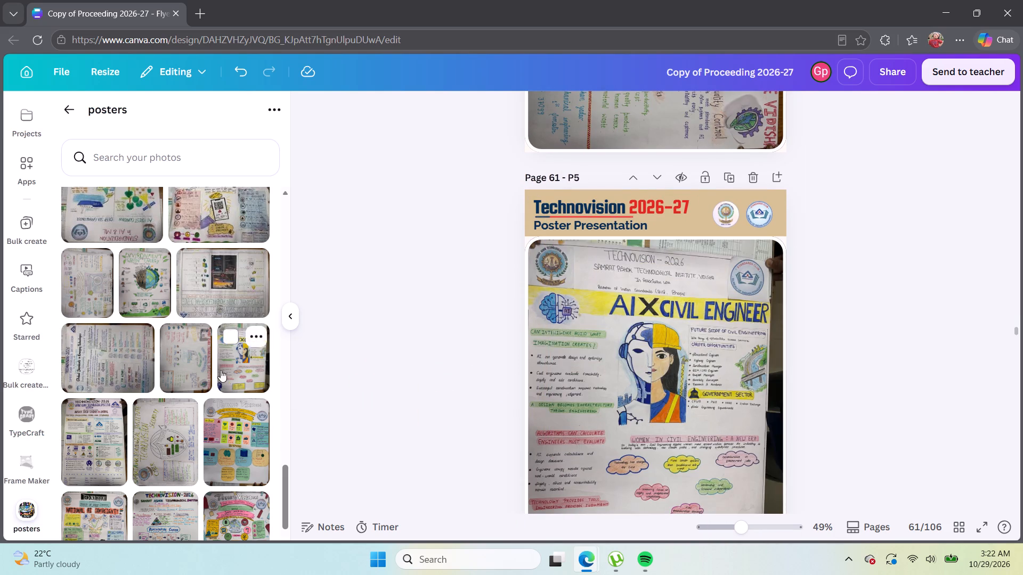
Fill page 62's frame with the Global Standards in Emerging Technologies poster and page 63's with the Smart Manufacturing and Quality Control poster.
scroll(160, 363, down, 3)
scroll(123, 360, up, 2)
scroll(422, 355, down, 5)
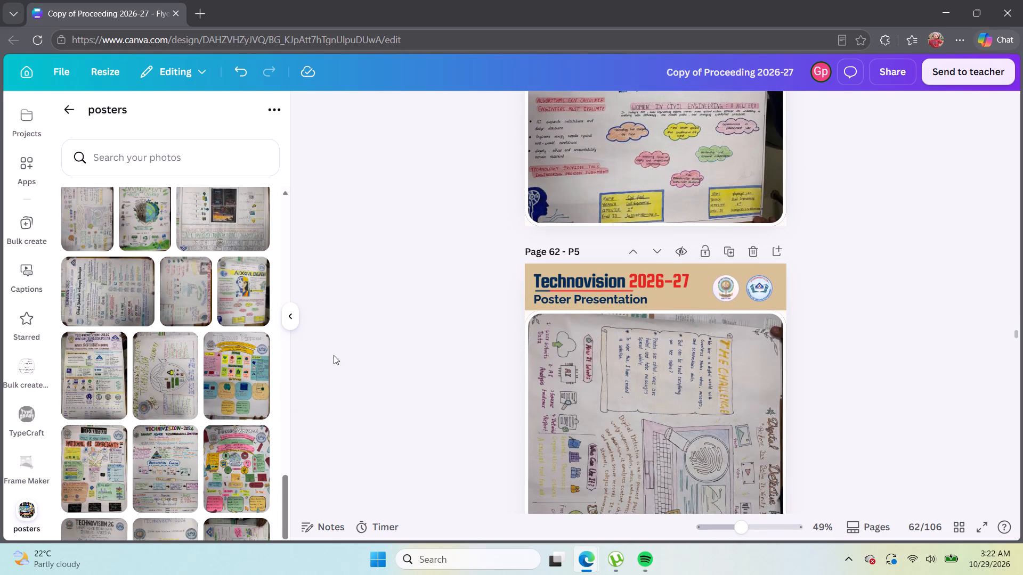
drag(119, 305, 562, 392)
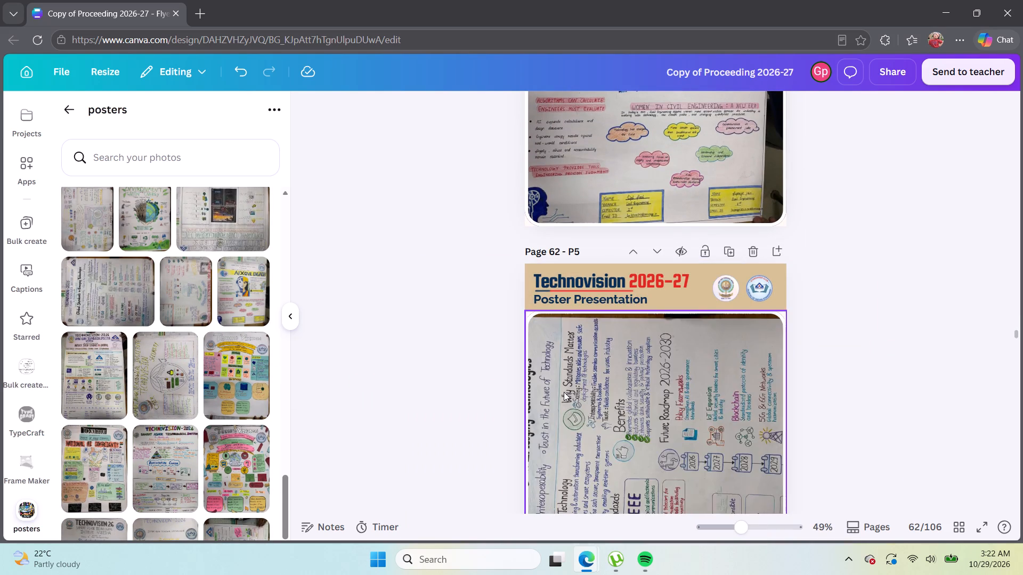
scroll(564, 392, down, 6)
drag(190, 302, 367, 357)
drag(386, 359, 417, 373)
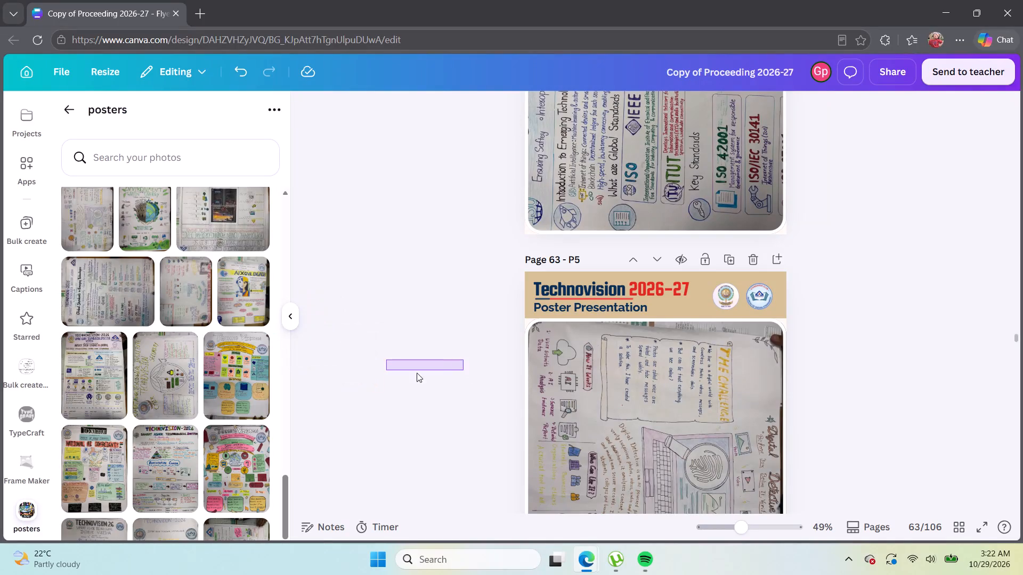
drag(417, 373, 408, 373)
drag(192, 302, 658, 387)
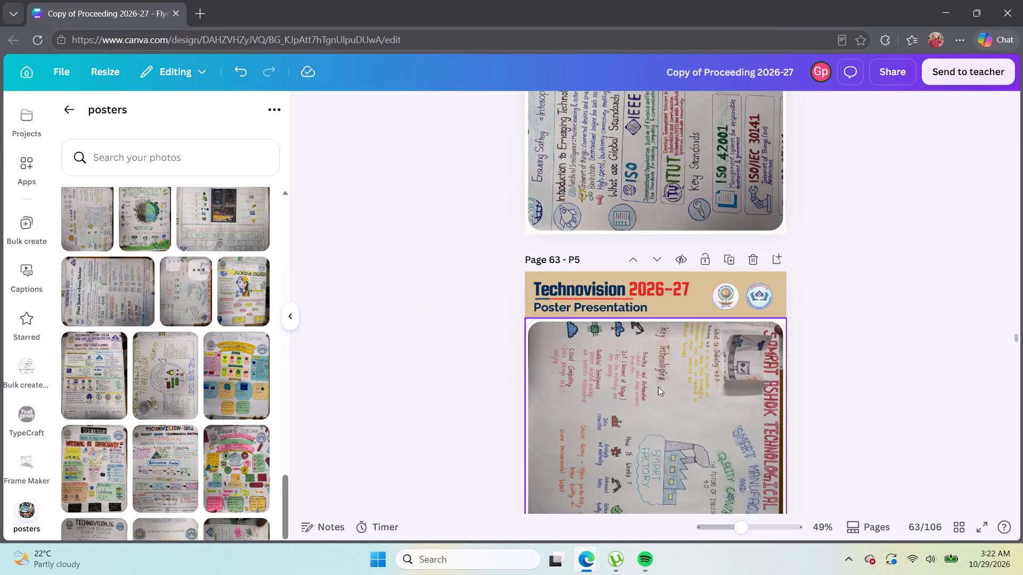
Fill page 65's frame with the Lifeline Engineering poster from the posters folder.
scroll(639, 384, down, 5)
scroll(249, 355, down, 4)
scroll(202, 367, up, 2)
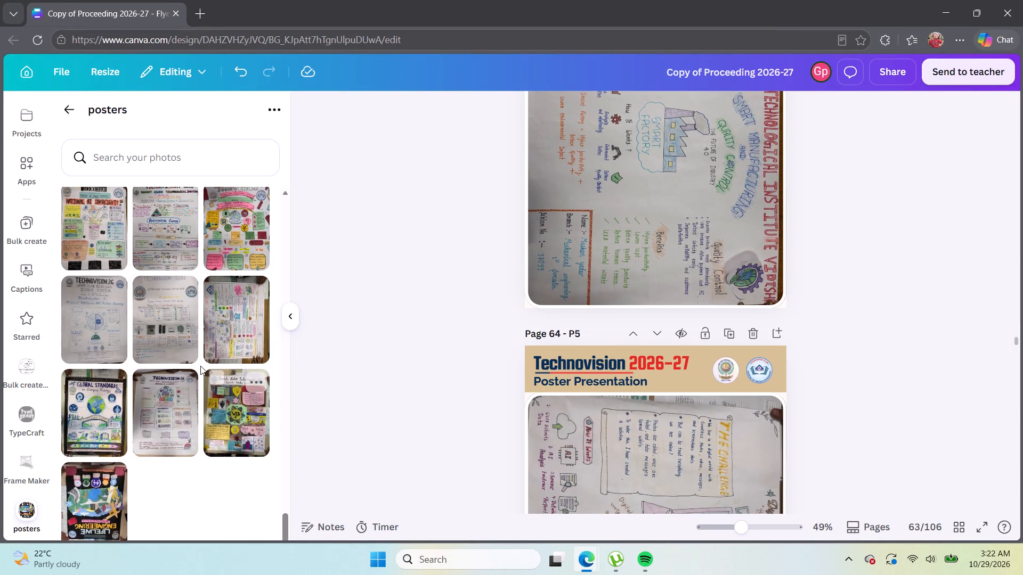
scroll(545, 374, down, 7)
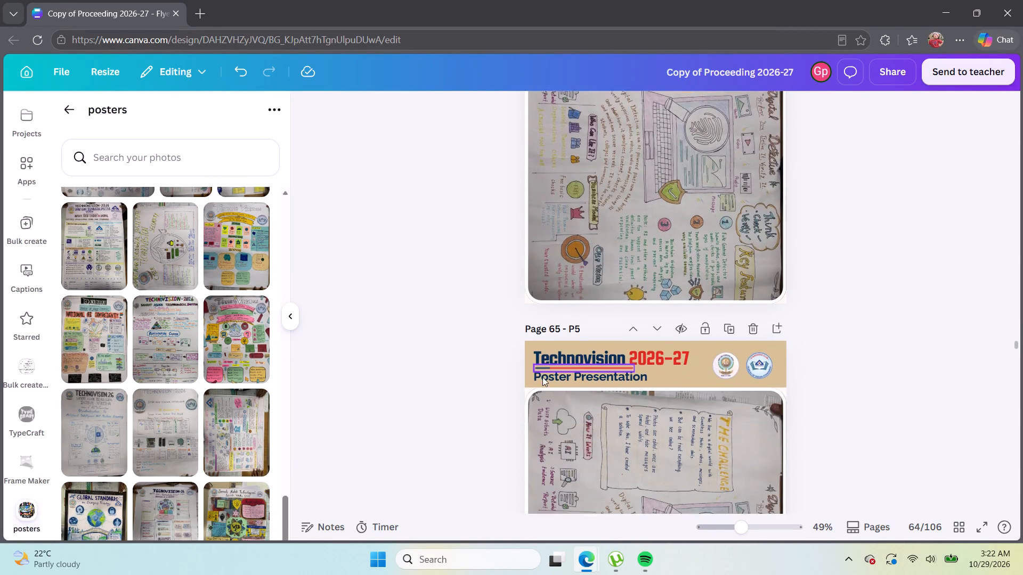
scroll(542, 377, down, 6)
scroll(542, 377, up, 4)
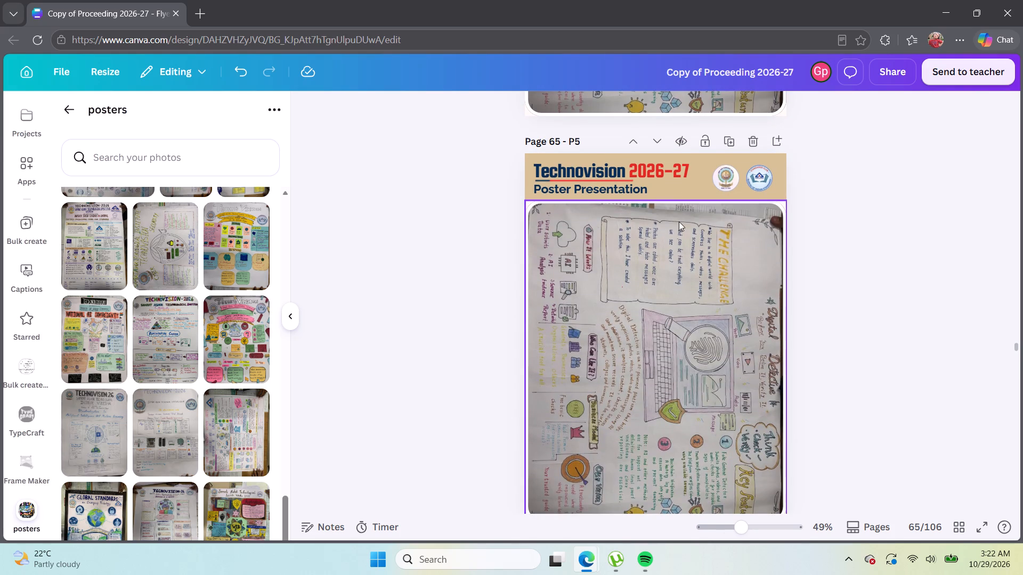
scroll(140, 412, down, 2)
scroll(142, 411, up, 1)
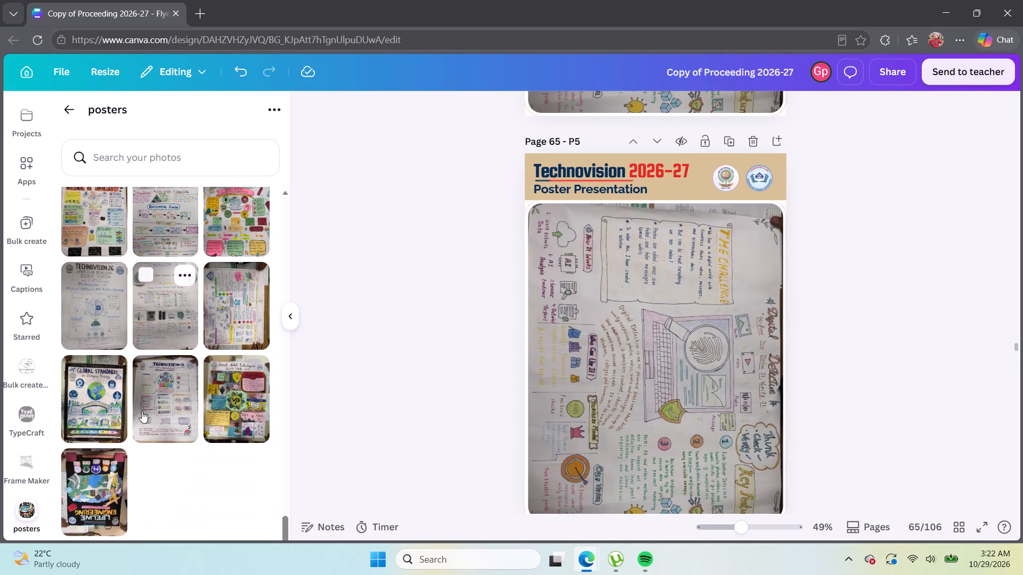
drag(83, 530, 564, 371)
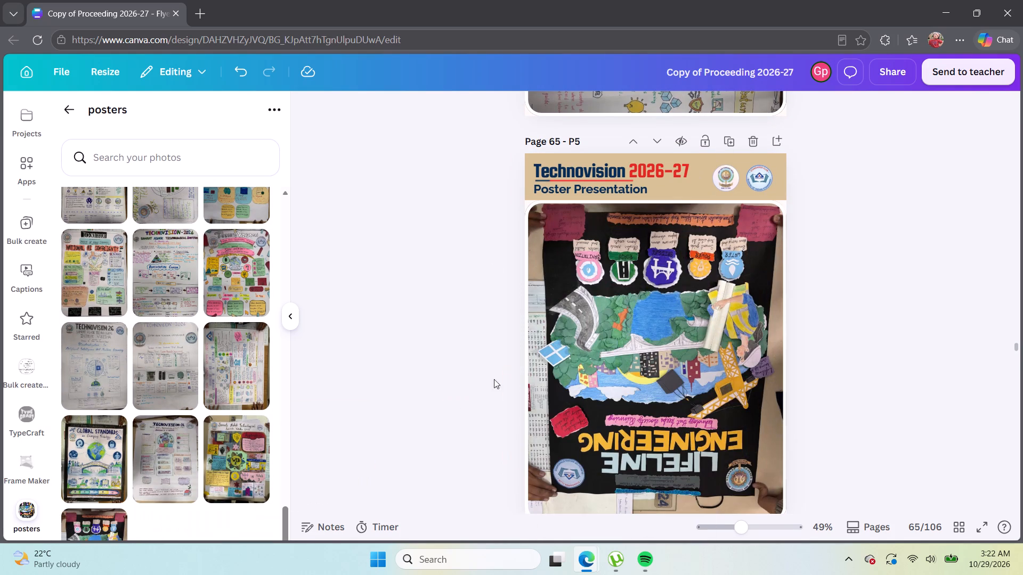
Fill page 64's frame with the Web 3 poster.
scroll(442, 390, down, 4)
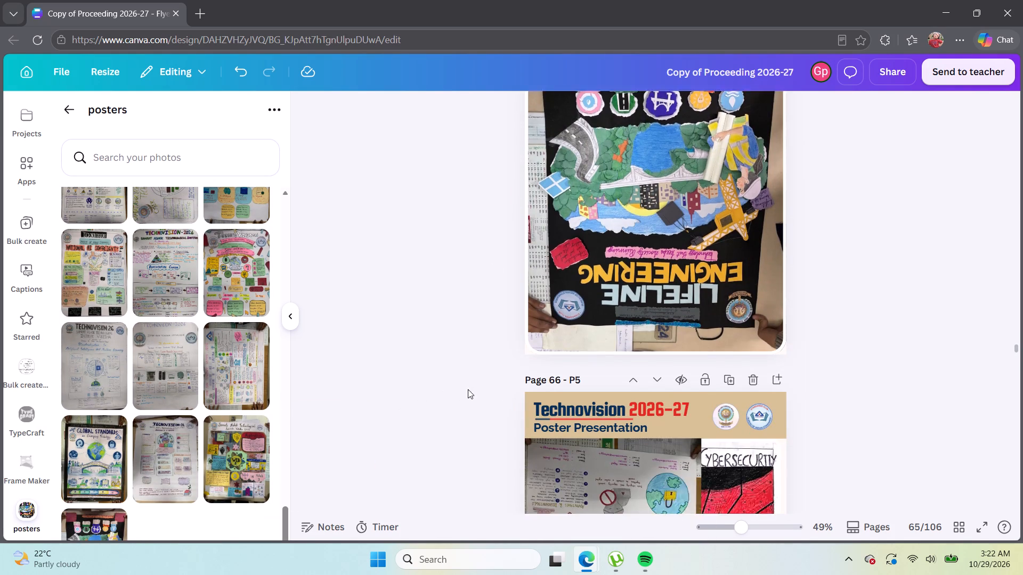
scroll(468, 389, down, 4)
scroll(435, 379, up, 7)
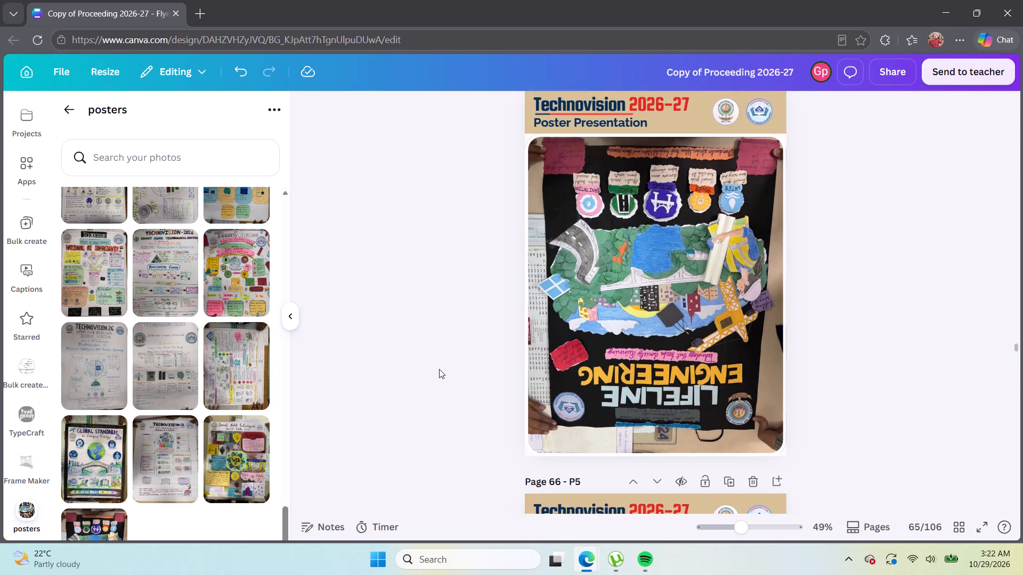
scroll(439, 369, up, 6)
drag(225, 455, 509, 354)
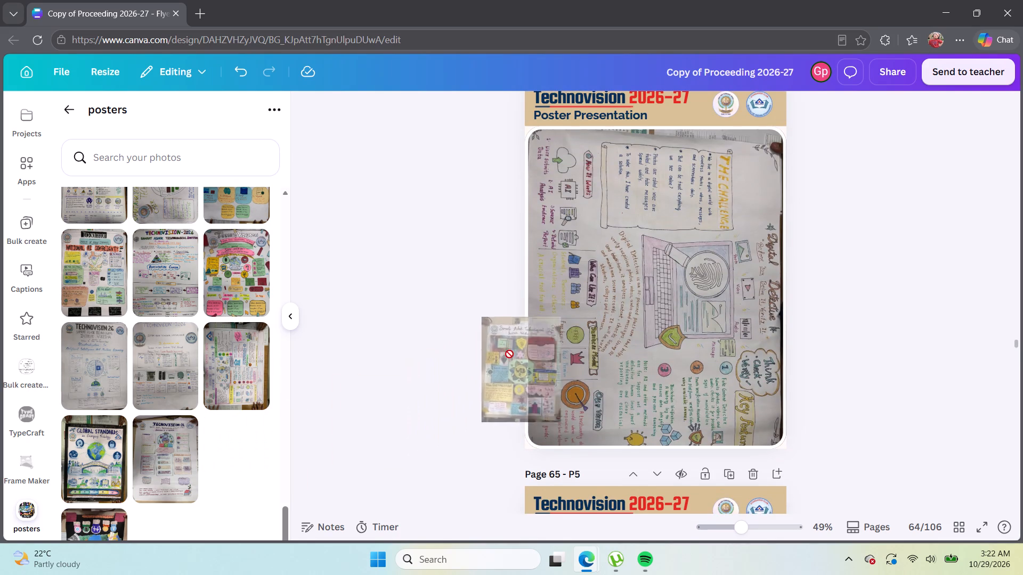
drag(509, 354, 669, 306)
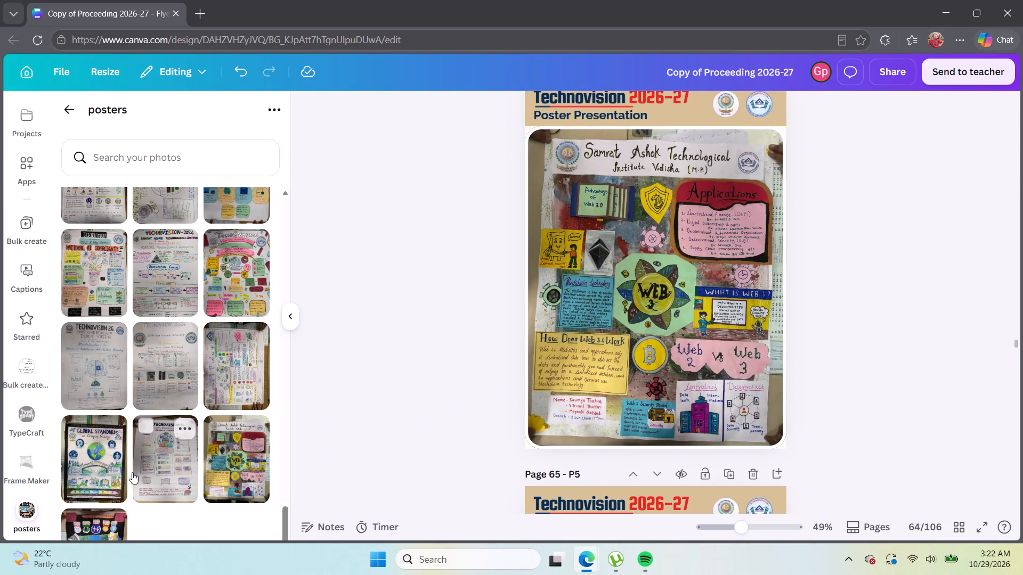
Duplicate the framed Poster Presentation page 65 three times to add pages 66 to 68.
scroll(647, 397, up, 5)
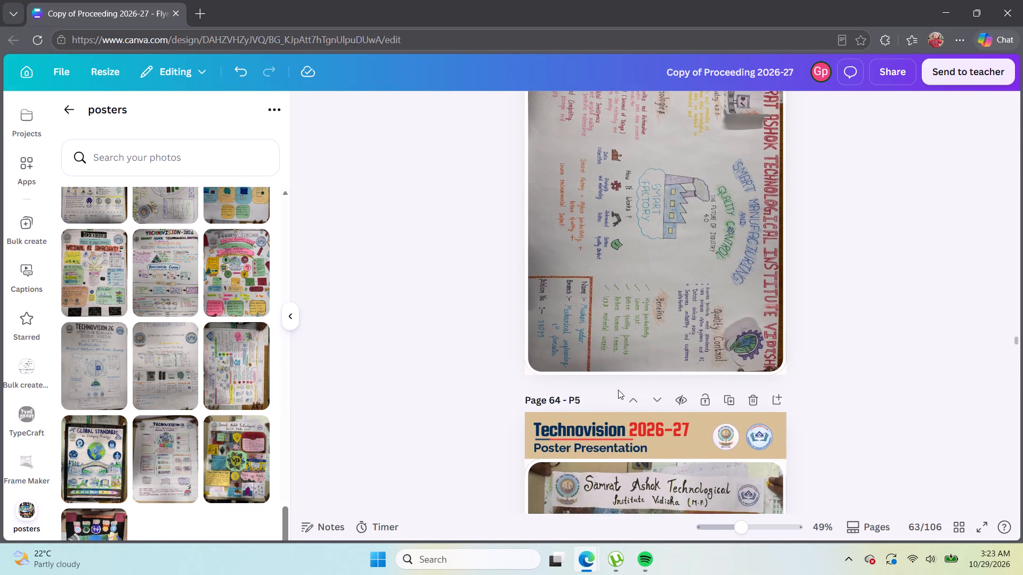
scroll(618, 390, up, 2)
scroll(618, 390, down, 6)
scroll(657, 364, down, 7)
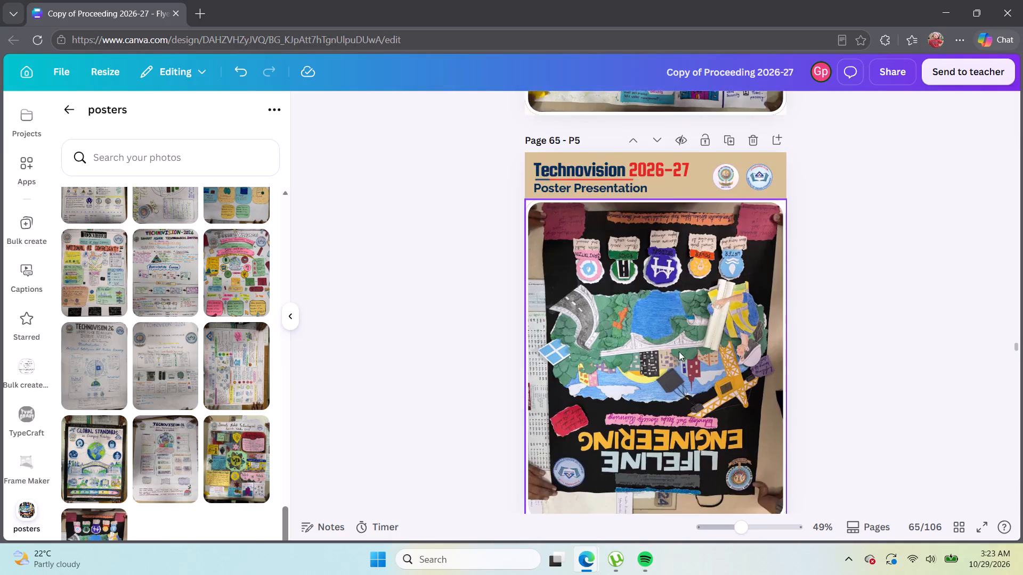
scroll(679, 351, down, 2)
scroll(679, 351, up, 3)
click(728, 138)
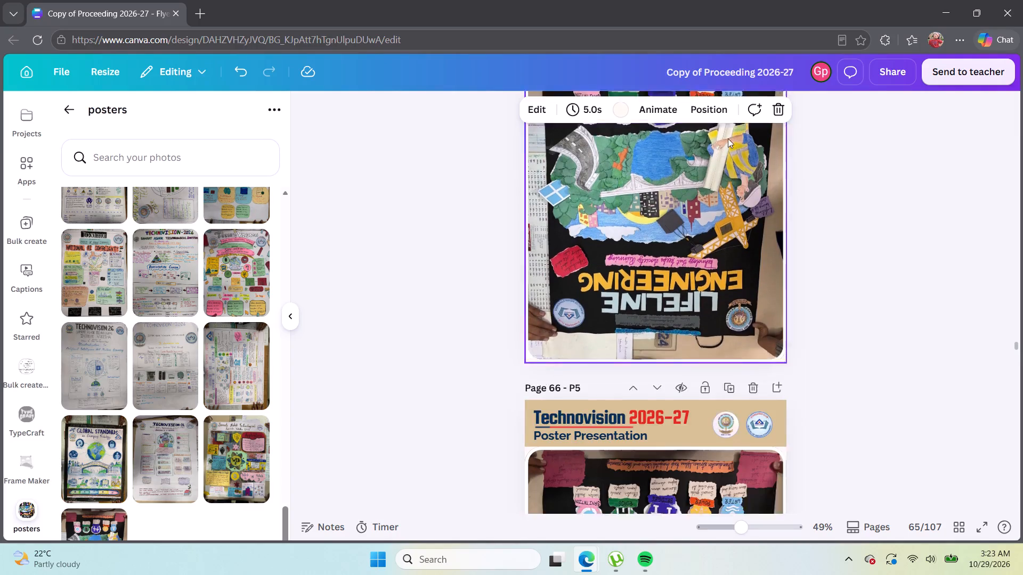
click(729, 139)
click(729, 139)
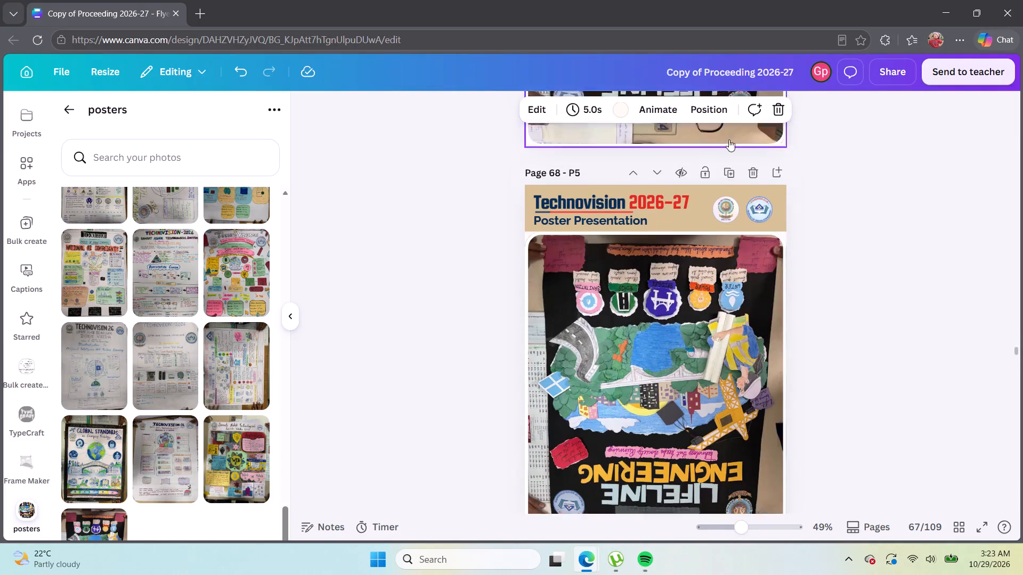
Fill page 68's frame with the pale poster beside the AI one, and page 67's with the Standardization in Artificial Intelligence and Machine Learning poster.
drag(163, 396, 384, 396)
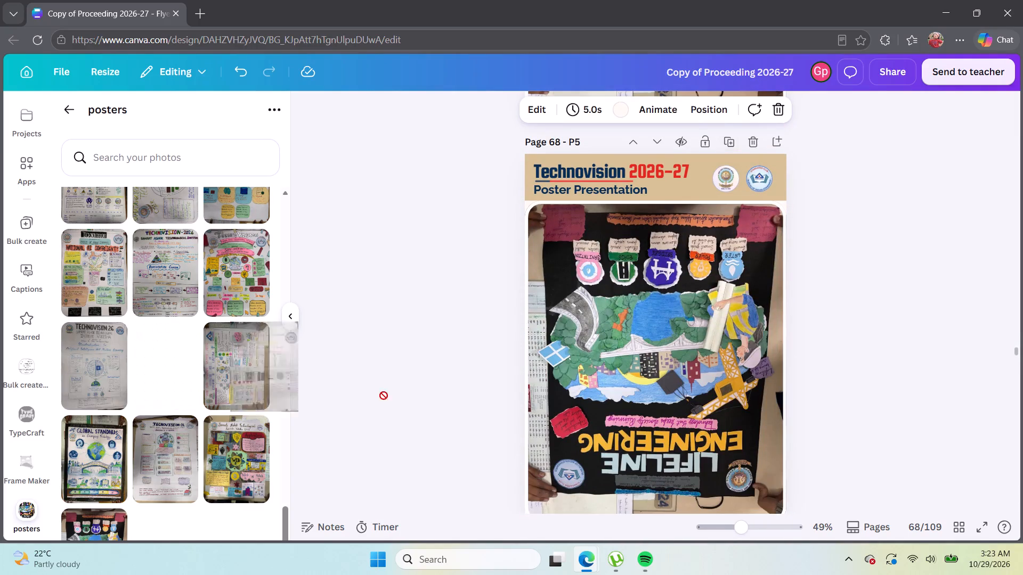
drag(384, 396, 641, 376)
scroll(509, 360, up, 4)
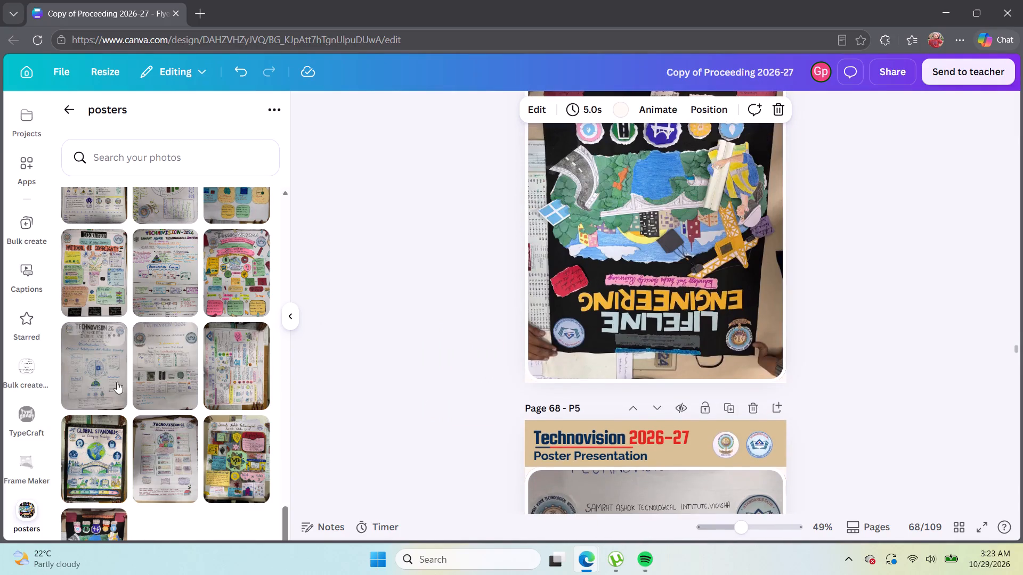
drag(87, 365, 661, 302)
Fill page 66's frame with the Blockchain Technology & Standardization poster and page 65's with the National AI Sovereignty poster.
scroll(568, 295, up, 3)
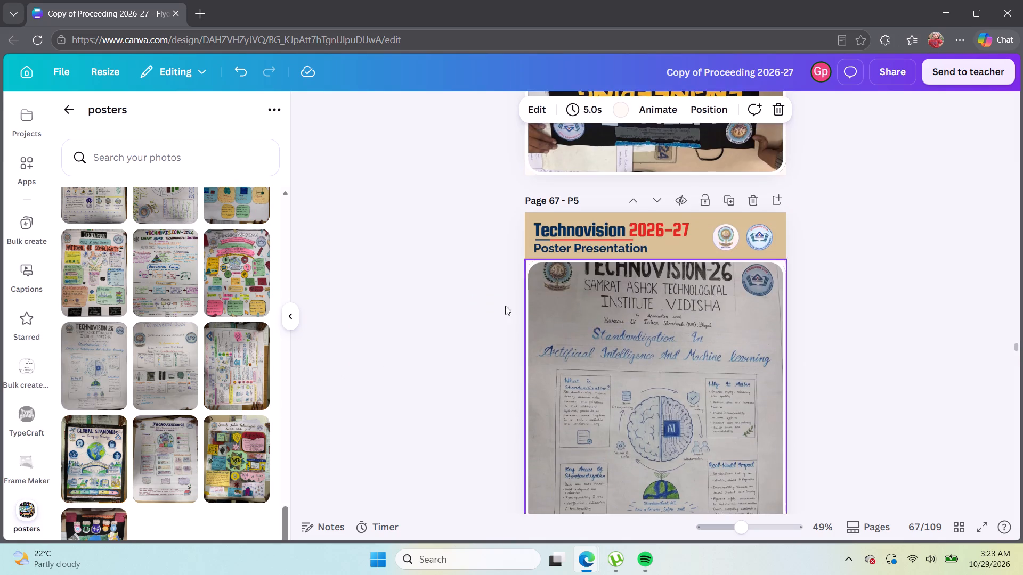
scroll(508, 299, up, 4)
drag(178, 295, 582, 282)
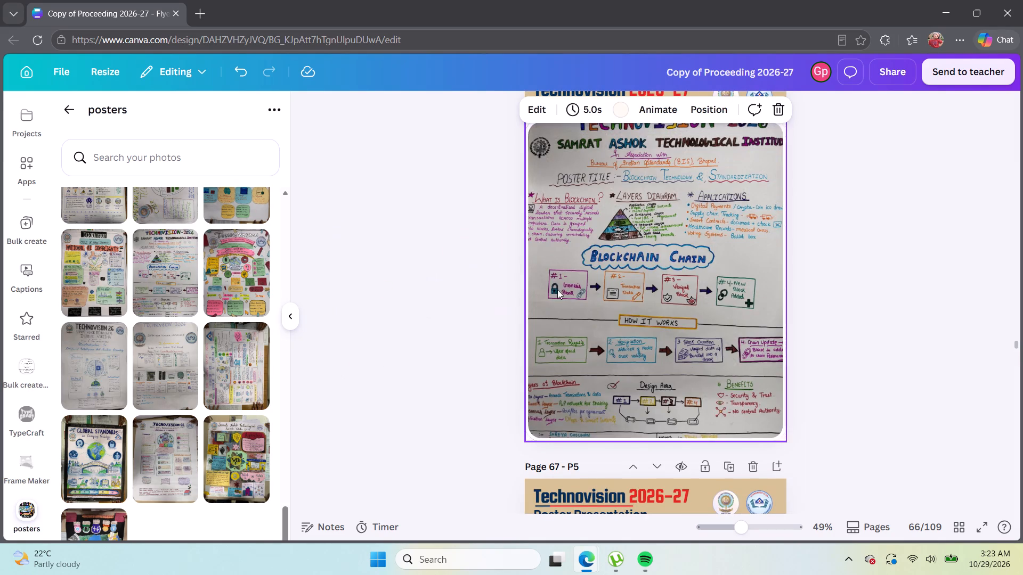
scroll(205, 291, up, 3)
scroll(601, 352, up, 3)
drag(66, 488, 564, 291)
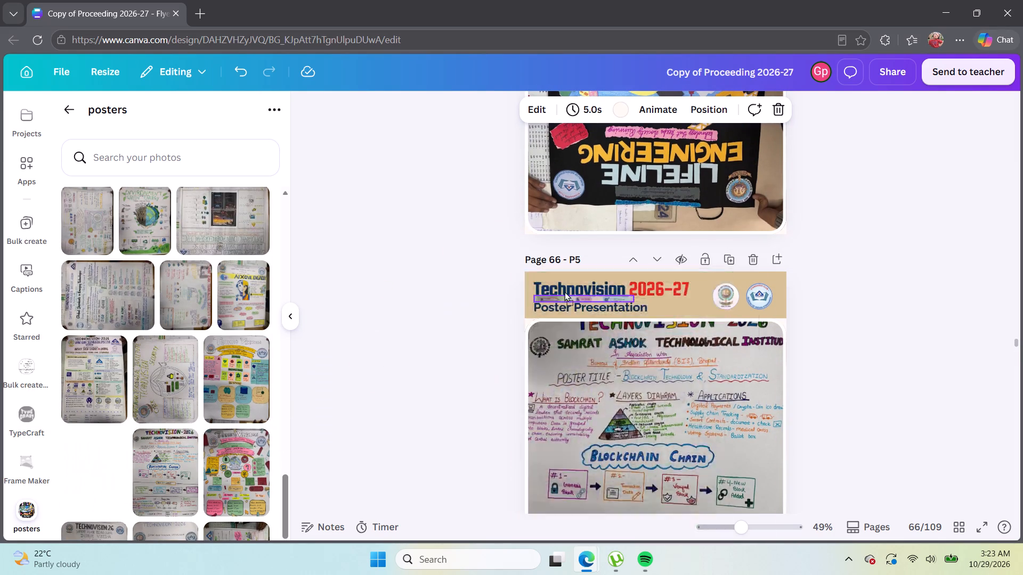
drag(564, 291, 600, 232)
Replace the Web 3 poster in page 64's frame with the electrical safety standards poster.
scroll(559, 277, up, 4)
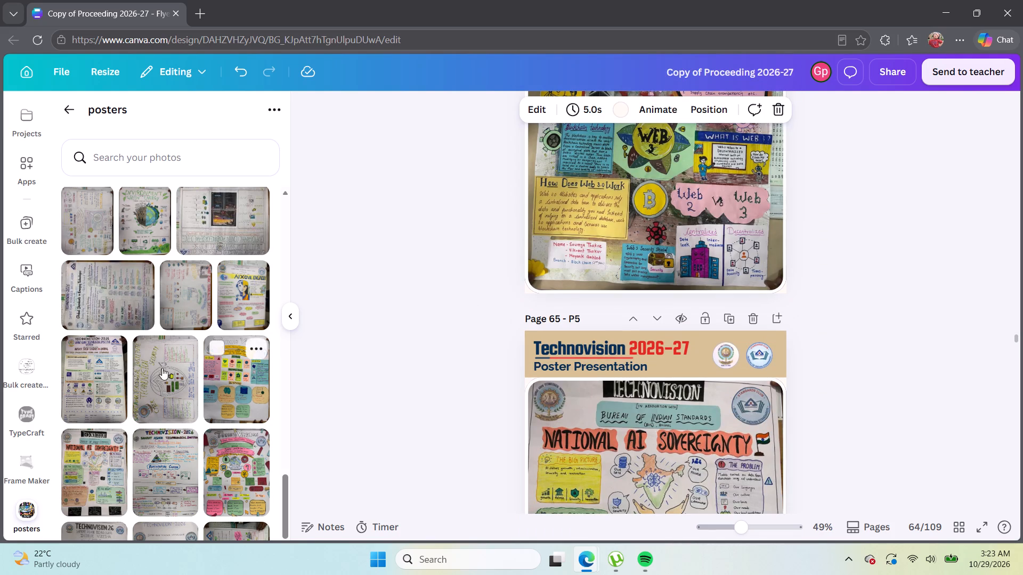
drag(69, 380, 570, 202)
Hide the posters folder and review the filled poster pages from page 64 back to page 29.
scroll(183, 310, up, 5)
scroll(183, 310, down, 2)
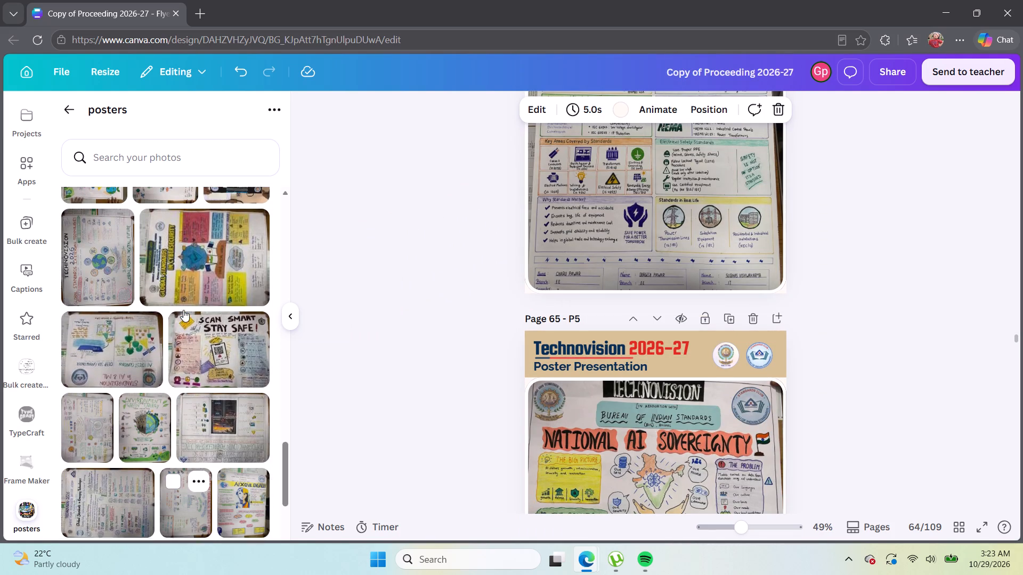
scroll(183, 310, down, 1)
scroll(377, 287, up, 9)
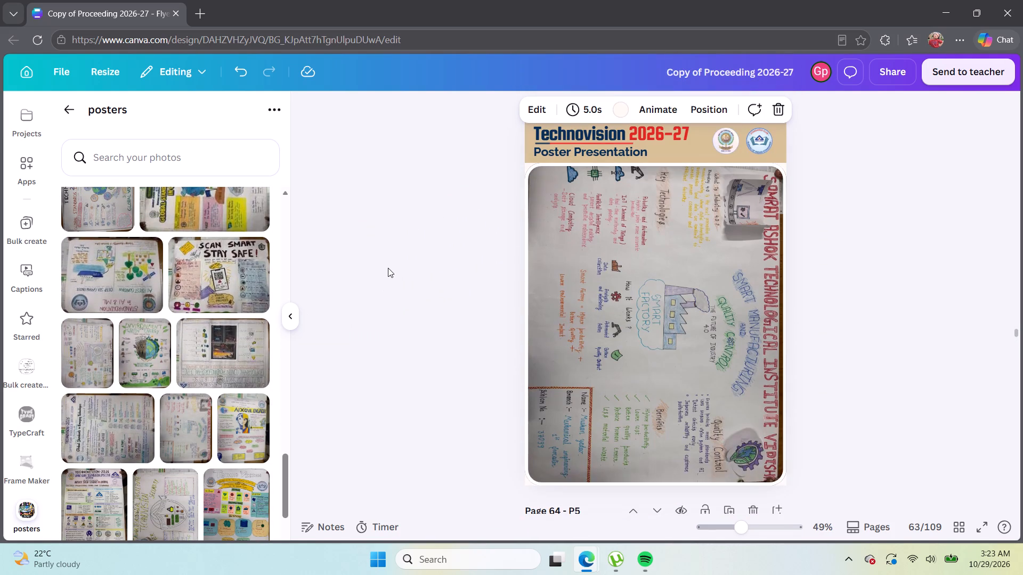
click(291, 317)
scroll(411, 315, down, 1)
scroll(412, 315, up, 5)
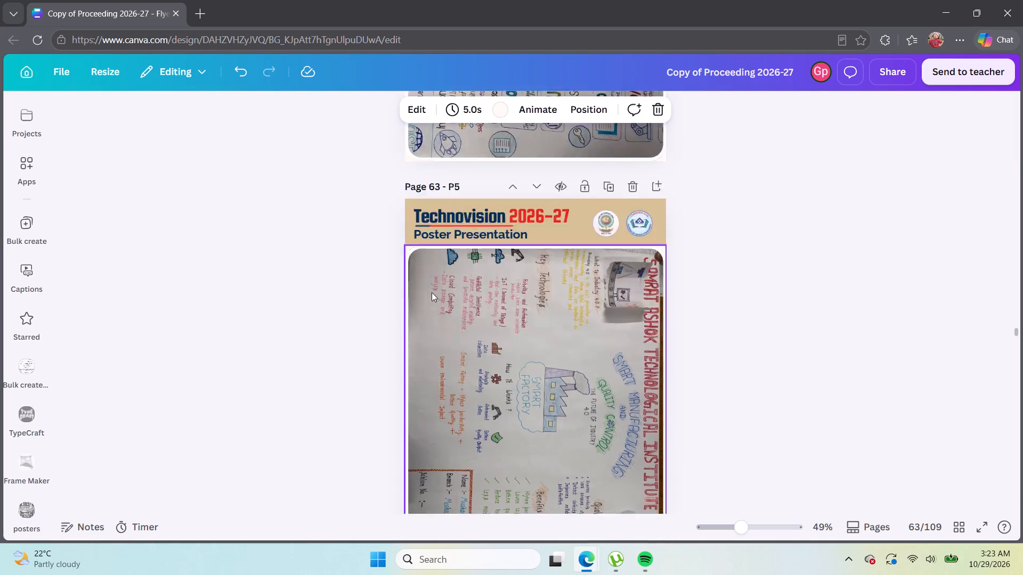
scroll(435, 290, up, 16)
scroll(435, 291, up, 6)
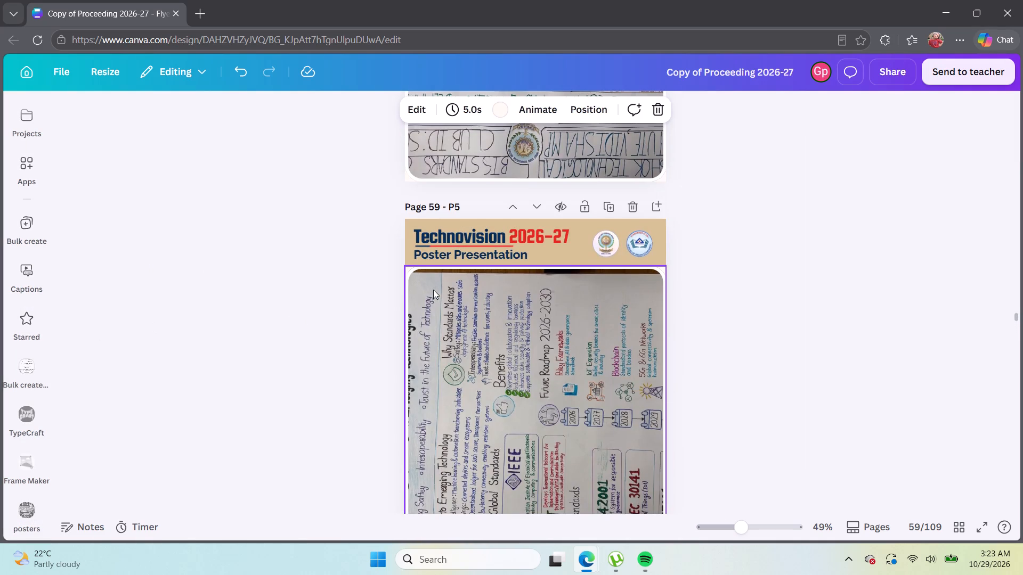
scroll(422, 276, up, 14)
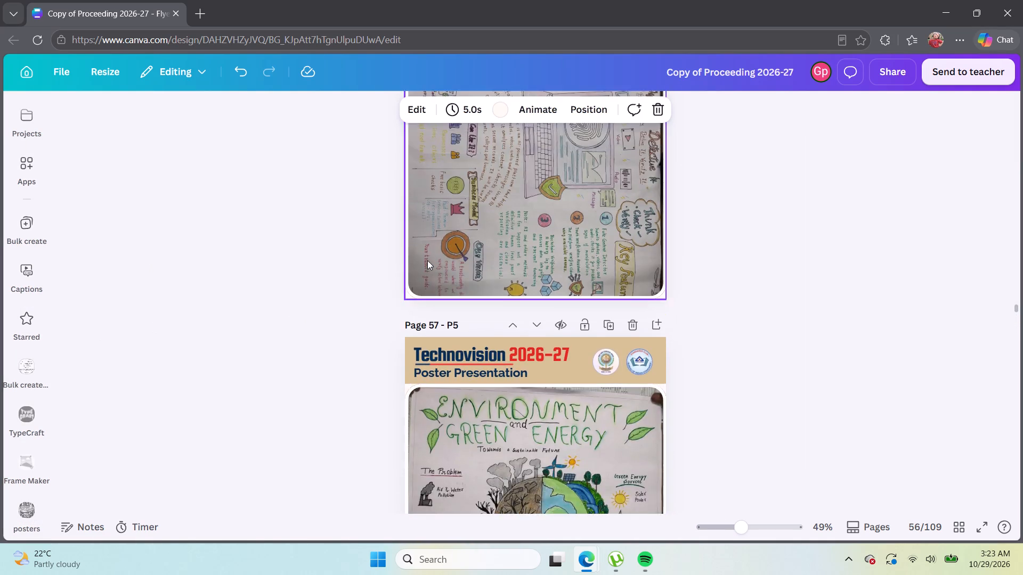
scroll(427, 260, up, 6)
scroll(427, 260, up, 16)
scroll(427, 260, up, 13)
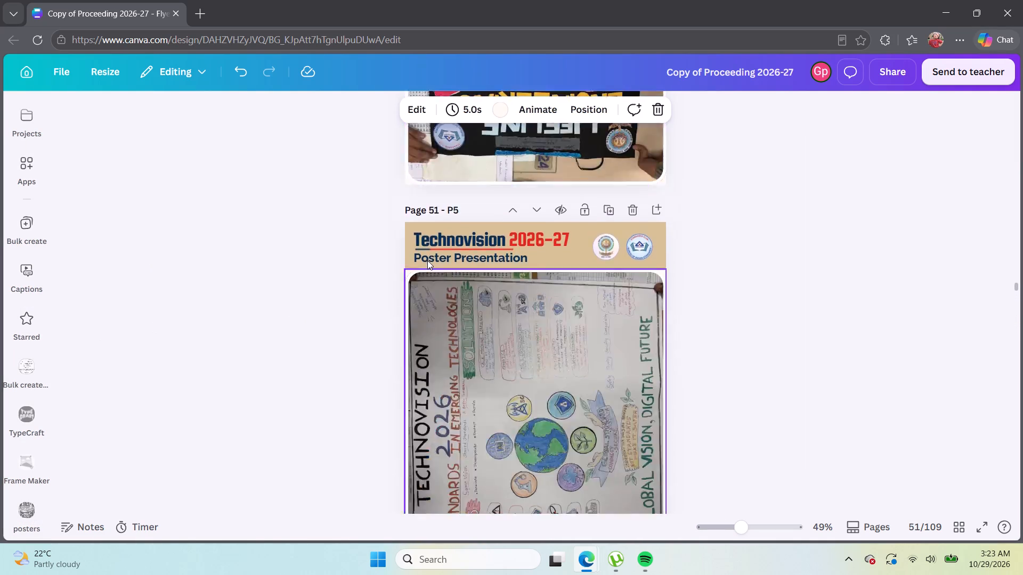
scroll(427, 260, up, 20)
scroll(427, 260, up, 20)
scroll(427, 260, up, 4)
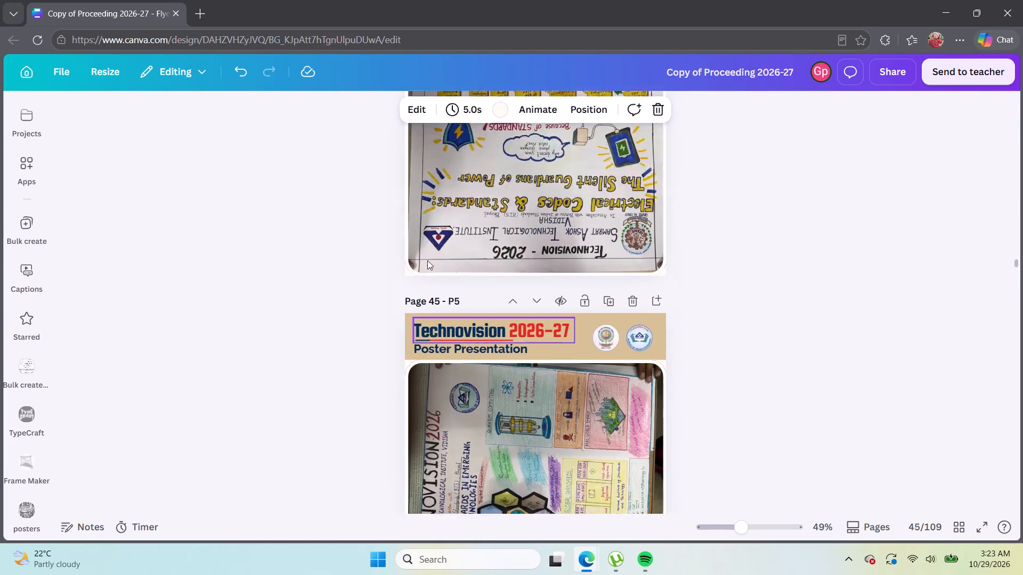
scroll(427, 260, up, 19)
scroll(430, 244, up, 17)
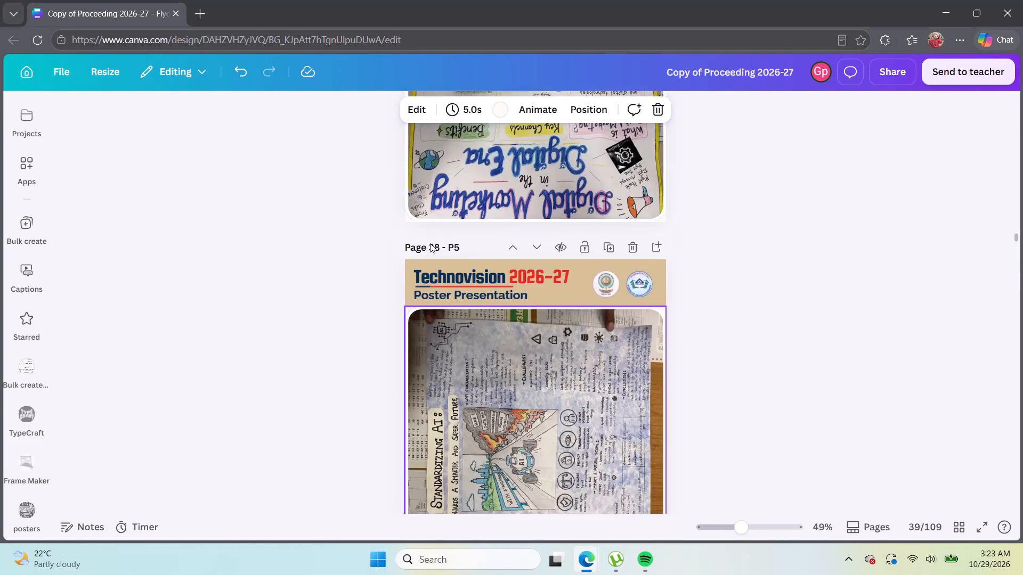
scroll(430, 243, up, 17)
scroll(427, 237, up, 9)
scroll(425, 233, up, 16)
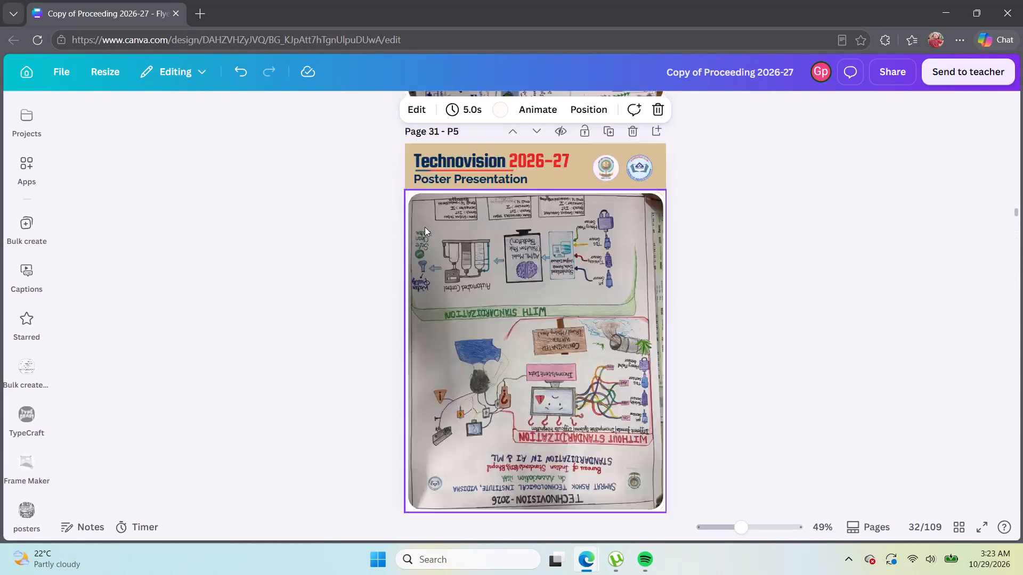
scroll(425, 227, up, 3)
scroll(444, 233, down, 2)
scroll(448, 251, up, 3)
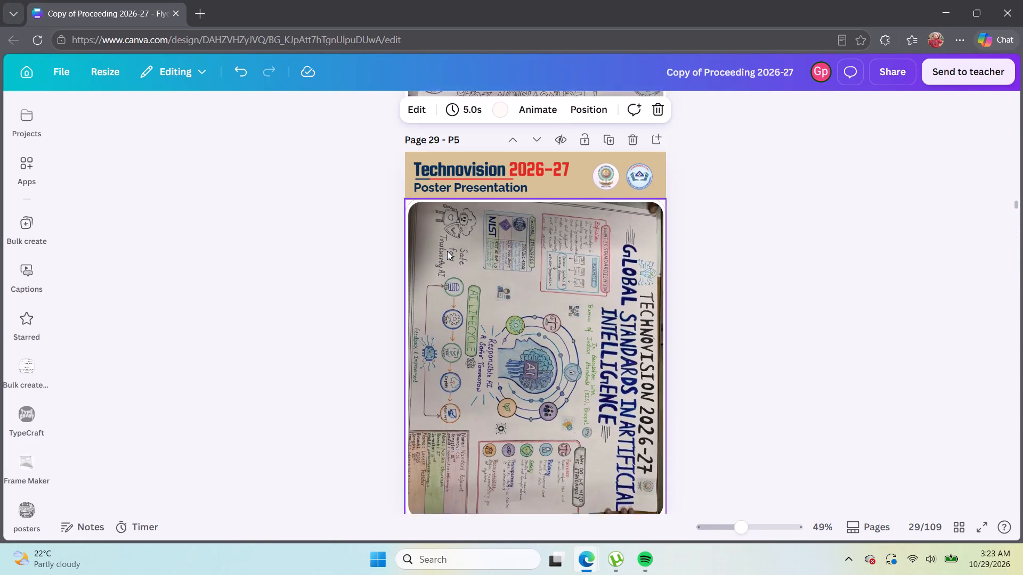
scroll(447, 251, up, 3)
scroll(447, 251, down, 17)
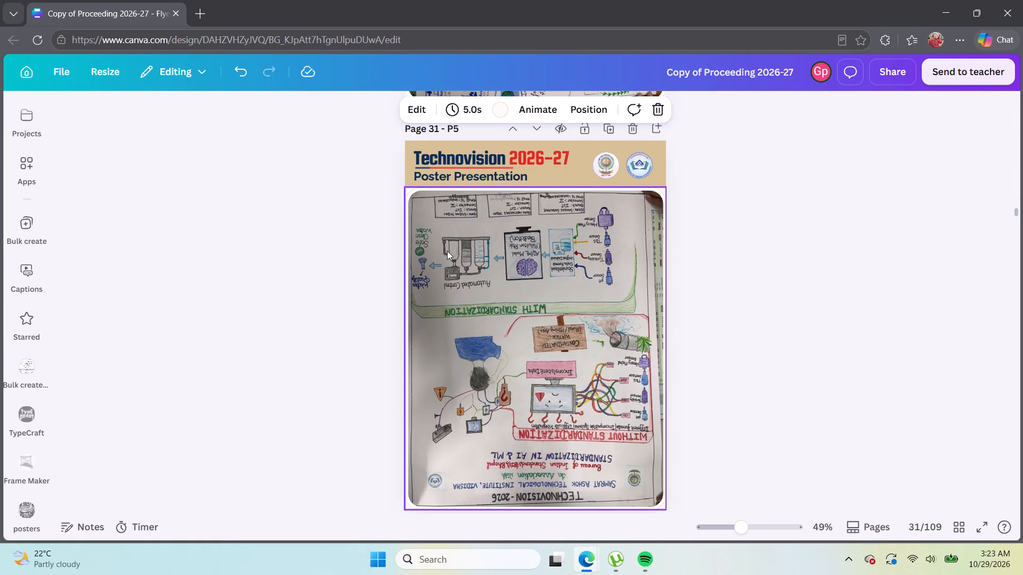
ctrl+scroll(447, 251, down, 4)
scroll(447, 251, down, 4)
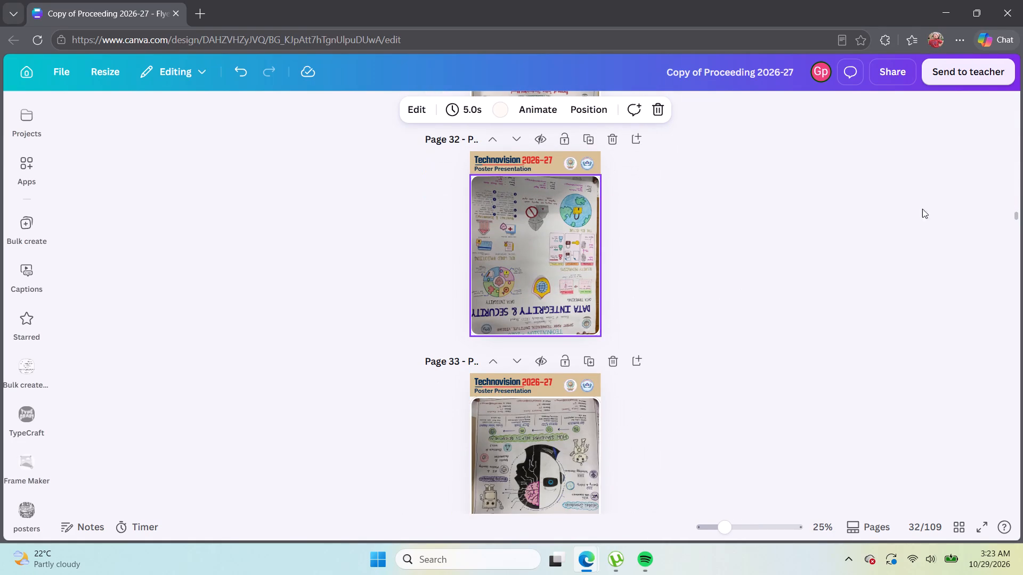
Delete the two blue-framed Technovision-2026 poster pages, 104 and 105, just before the Bureau of Indian Standards activities page.
drag(1019, 213, 1022, 313)
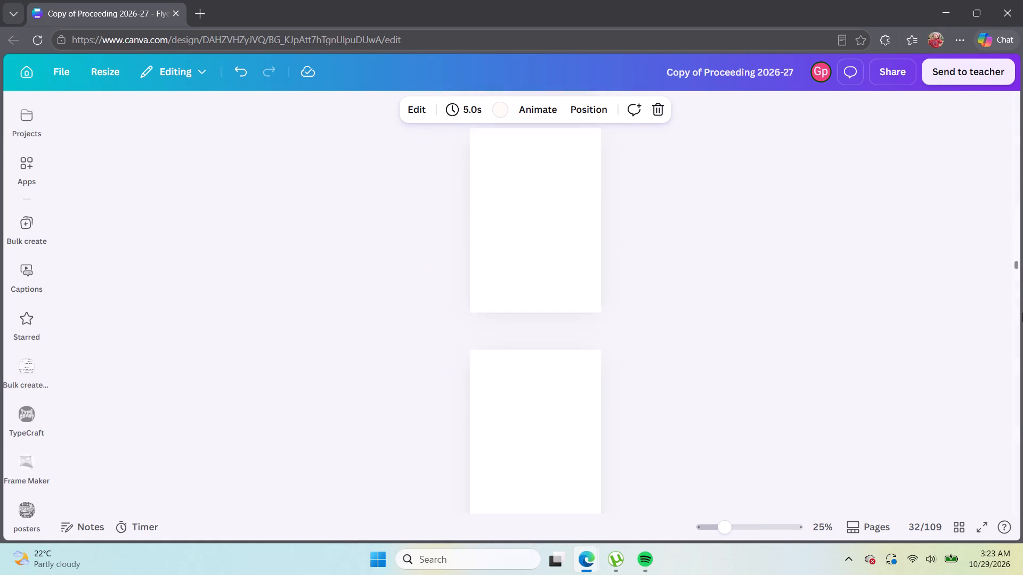
drag(1022, 313, 957, 544)
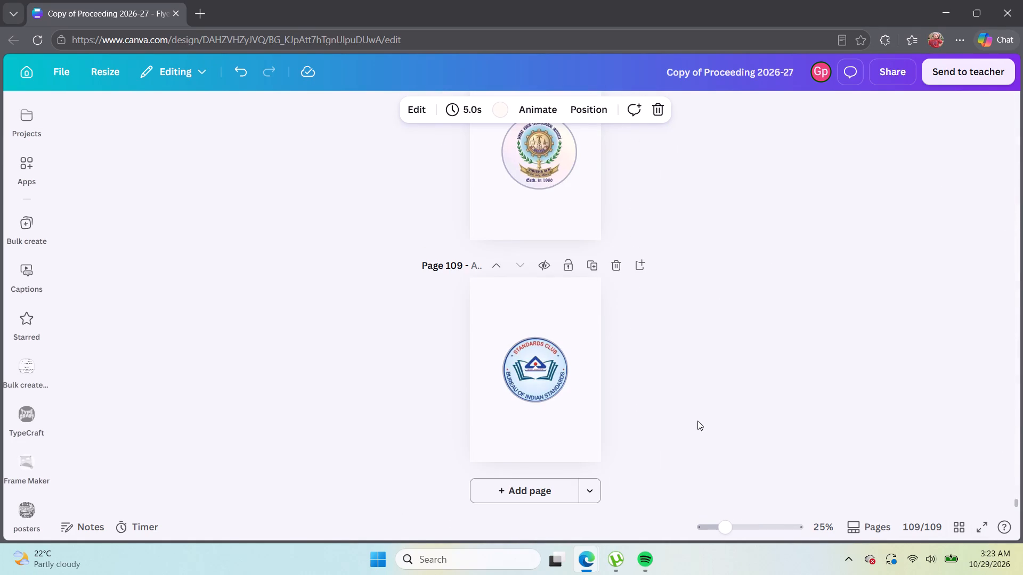
scroll(697, 421, up, 12)
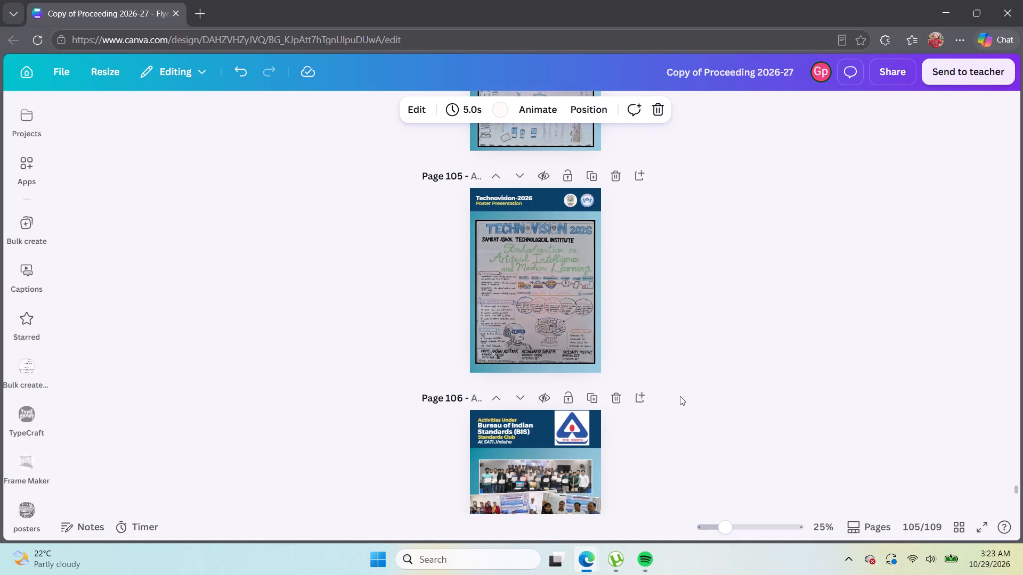
scroll(680, 396, up, 7)
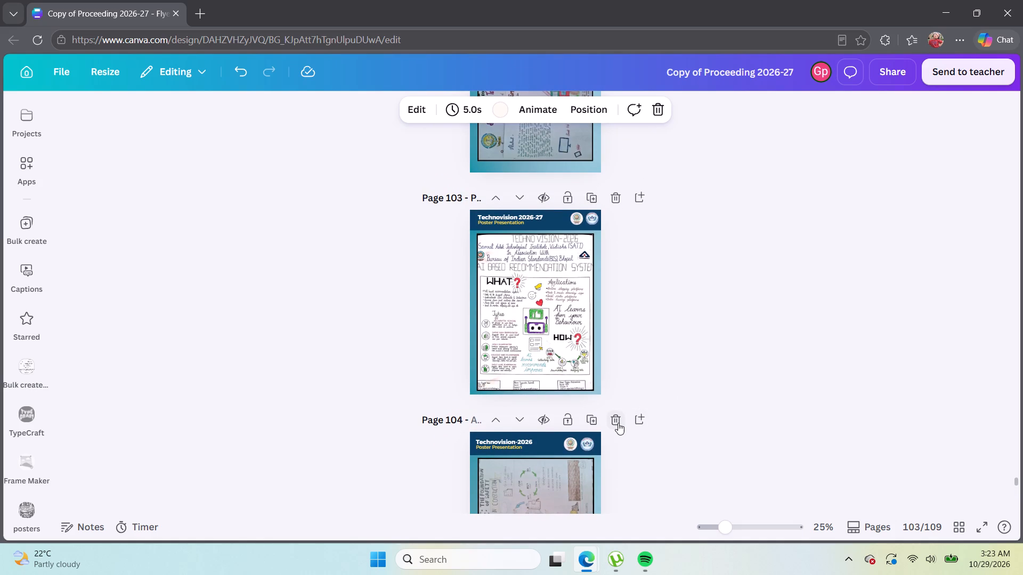
click(618, 423)
click(618, 423)
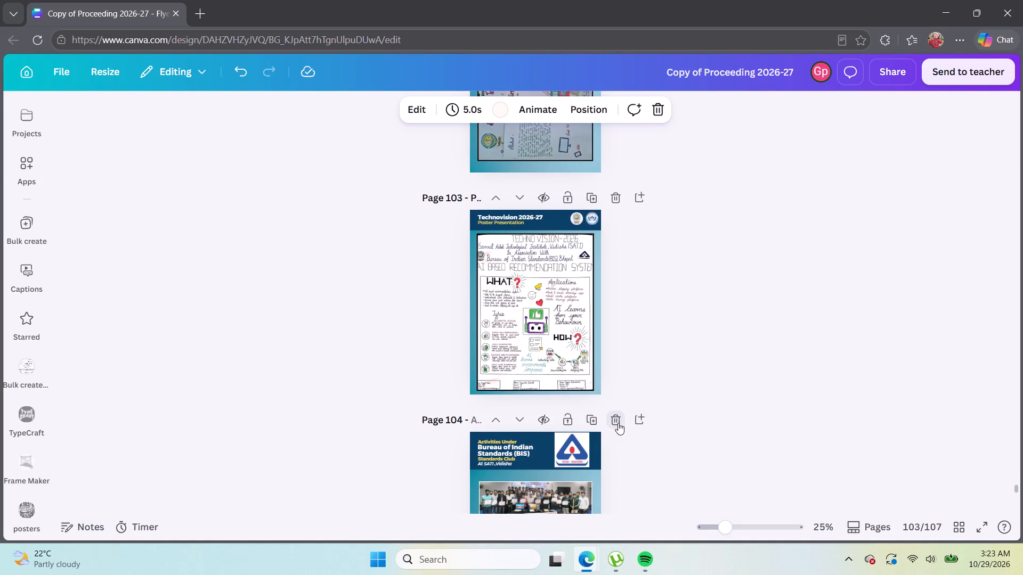
Review the old blue-framed poster pages from page 103 back to page 69.
scroll(618, 423, up, 14)
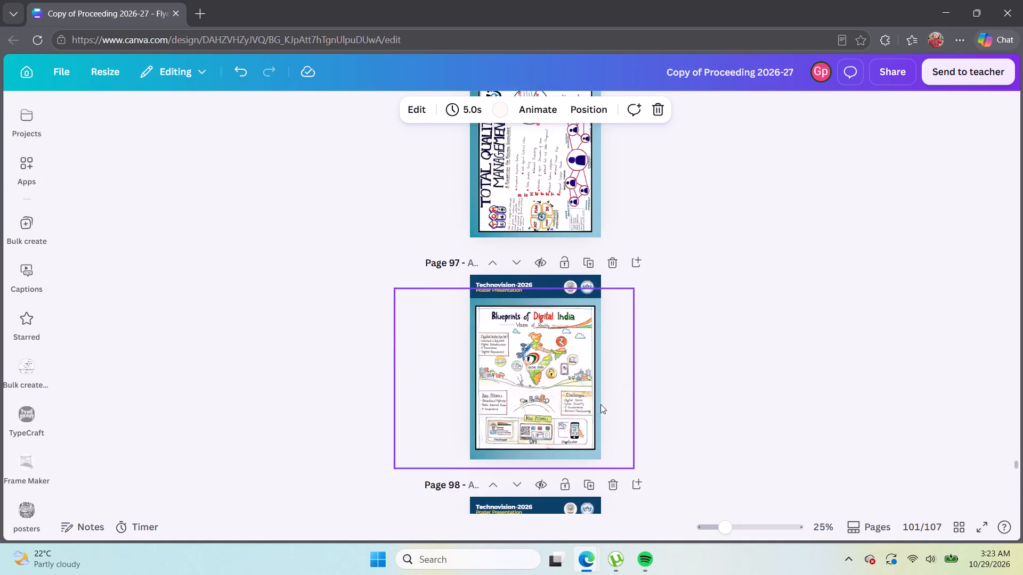
scroll(600, 404, up, 6)
scroll(600, 404, down, 1)
scroll(600, 404, up, 16)
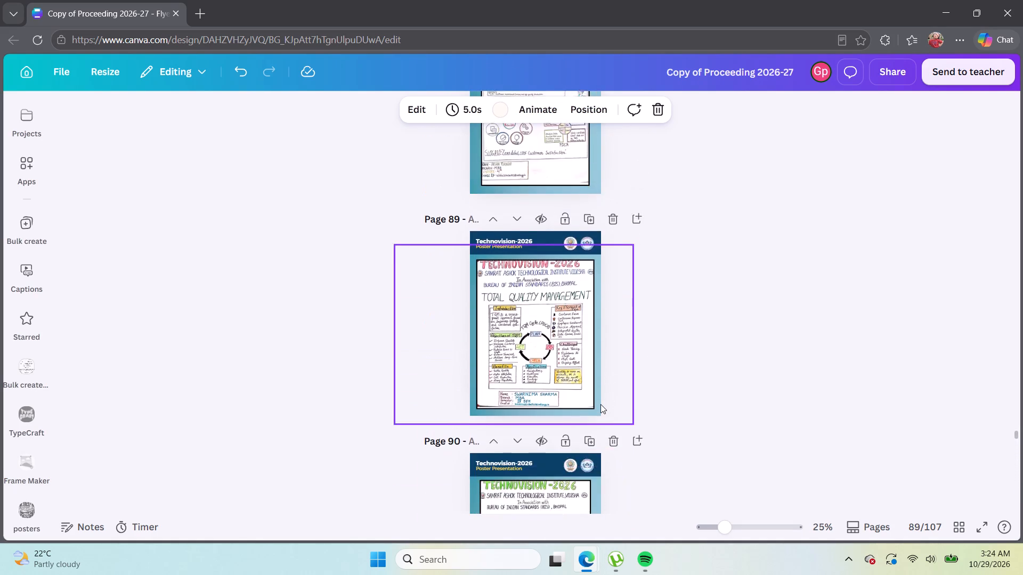
scroll(600, 404, up, 12)
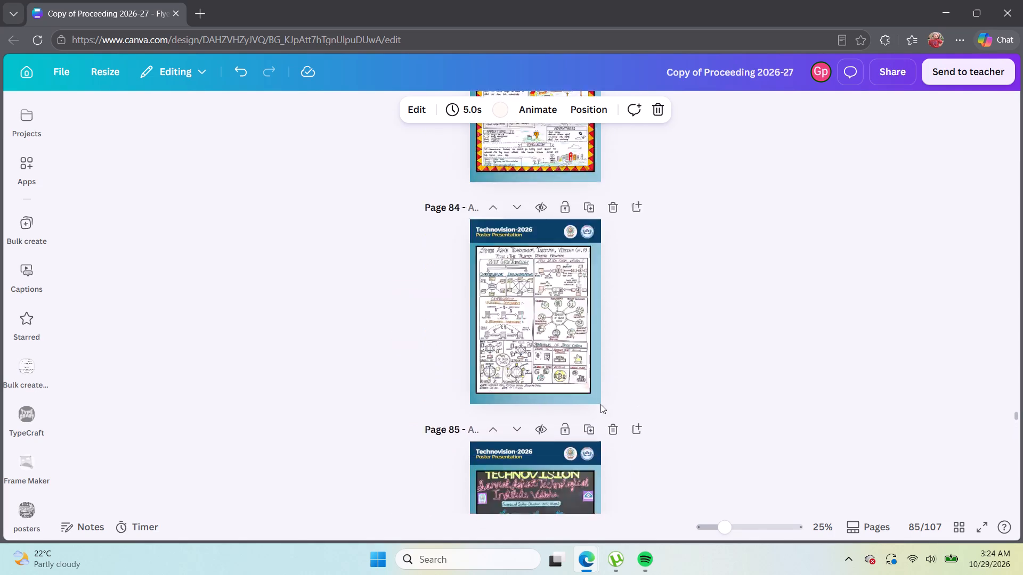
scroll(600, 404, up, 14)
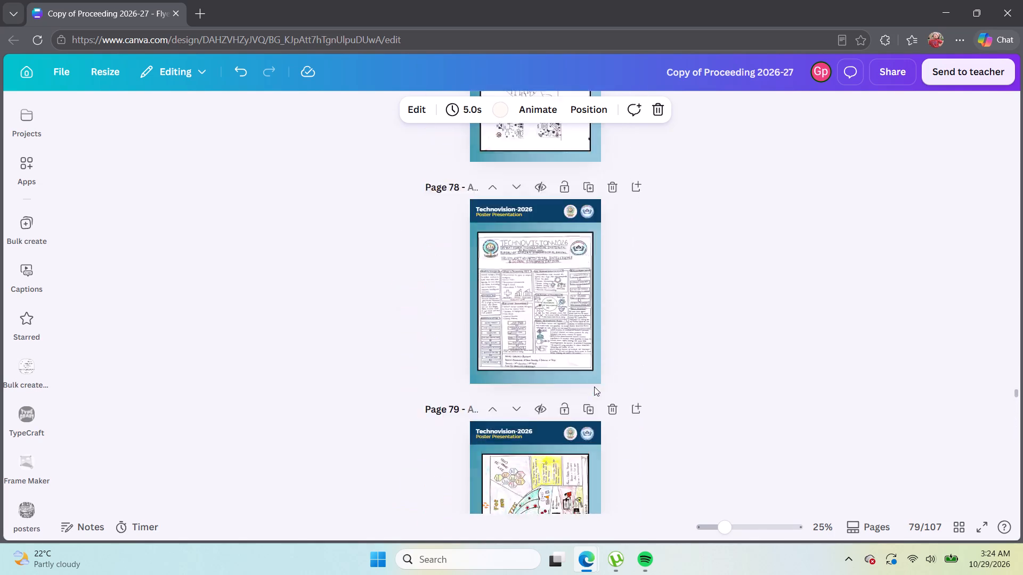
scroll(594, 387, up, 15)
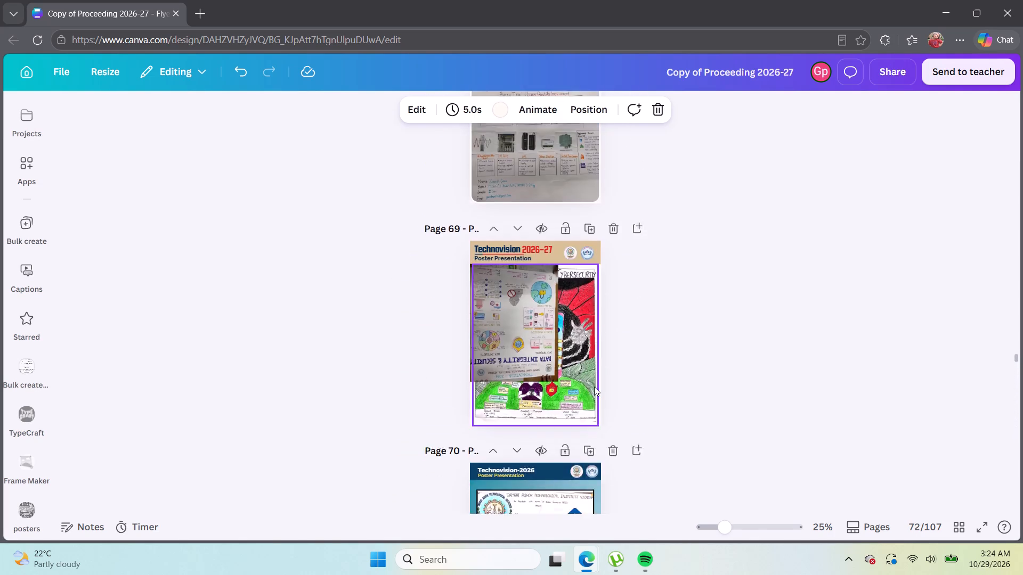
Delete the stray Data Integrity & Security poster photo overlapping the cybersecurity poster on page 69.
scroll(594, 387, up, 2)
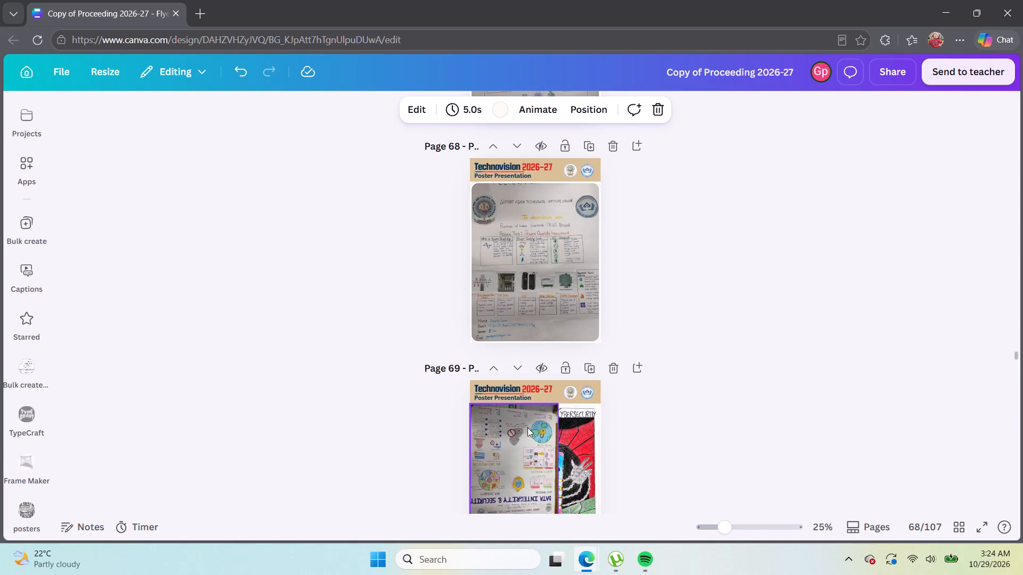
click(527, 428)
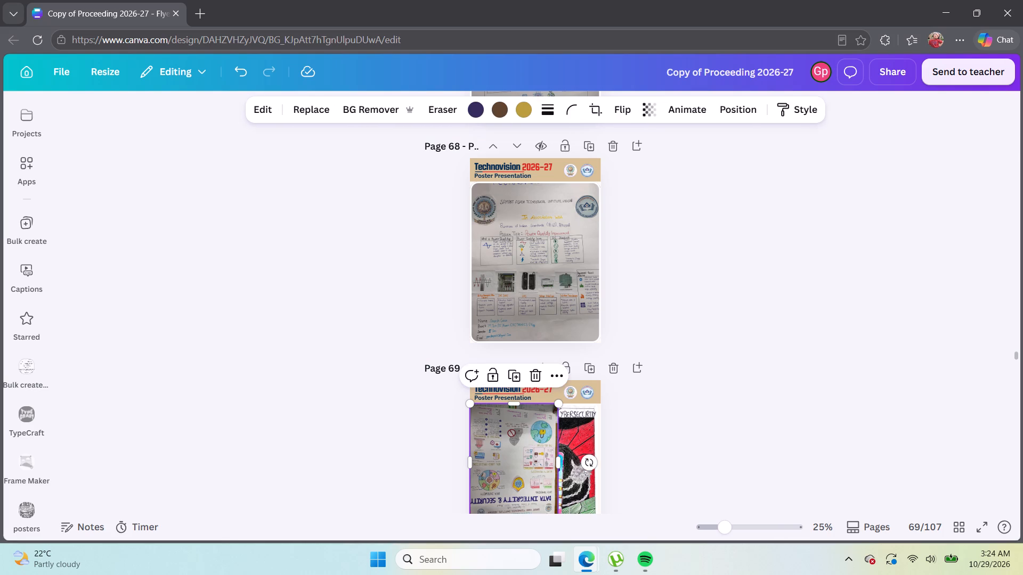
key(BackSpace)
Delete page 70, the blue-framed electrical safety poster page.
scroll(596, 370, down, 5)
scroll(596, 370, up, 3)
scroll(596, 370, down, 3)
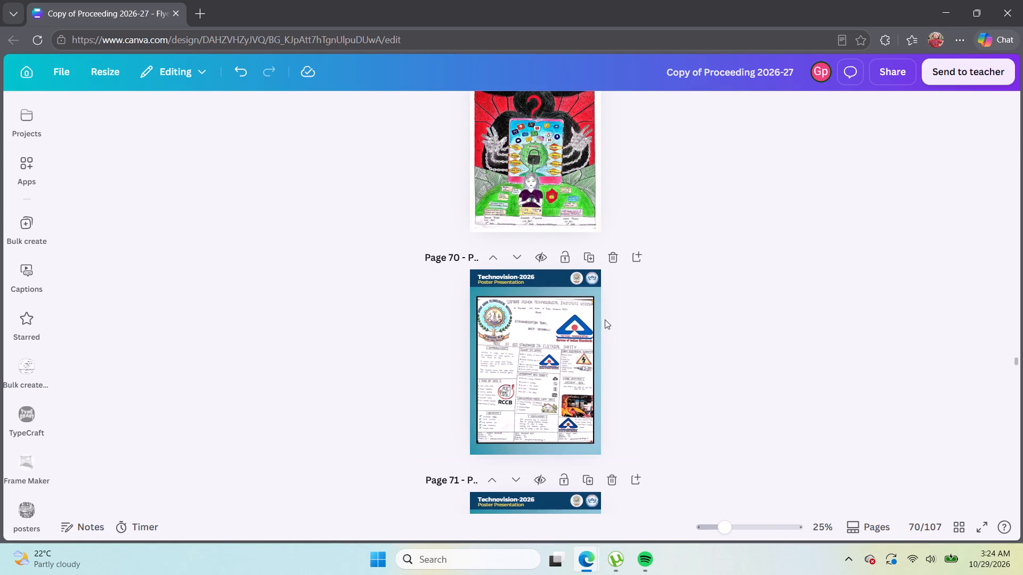
click(614, 257)
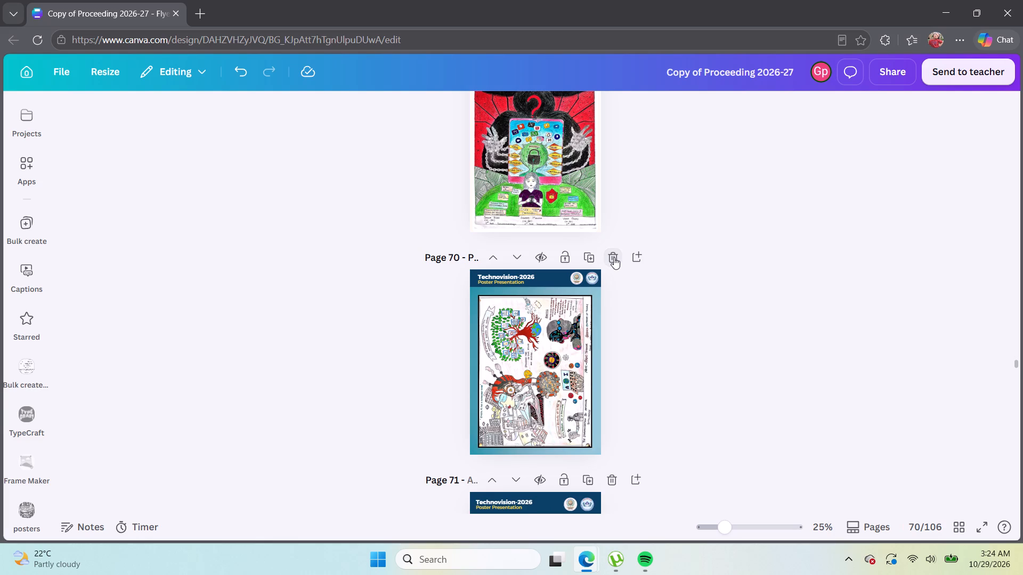
Examine the old blue-framed poster pages from page 70 to page 76.
scroll(614, 257, down, 3)
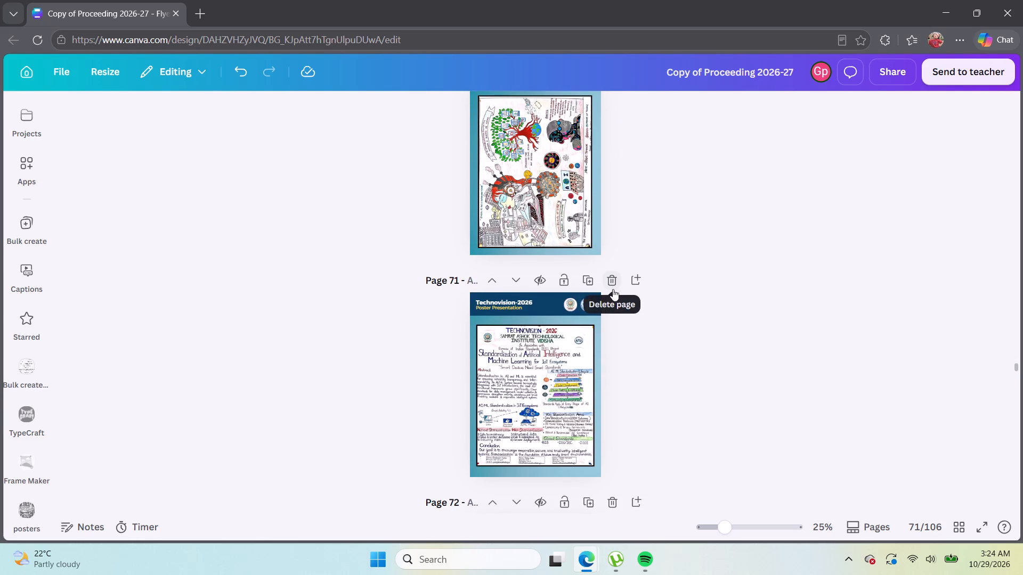
scroll(615, 290, down, 4)
scroll(615, 290, up, 2)
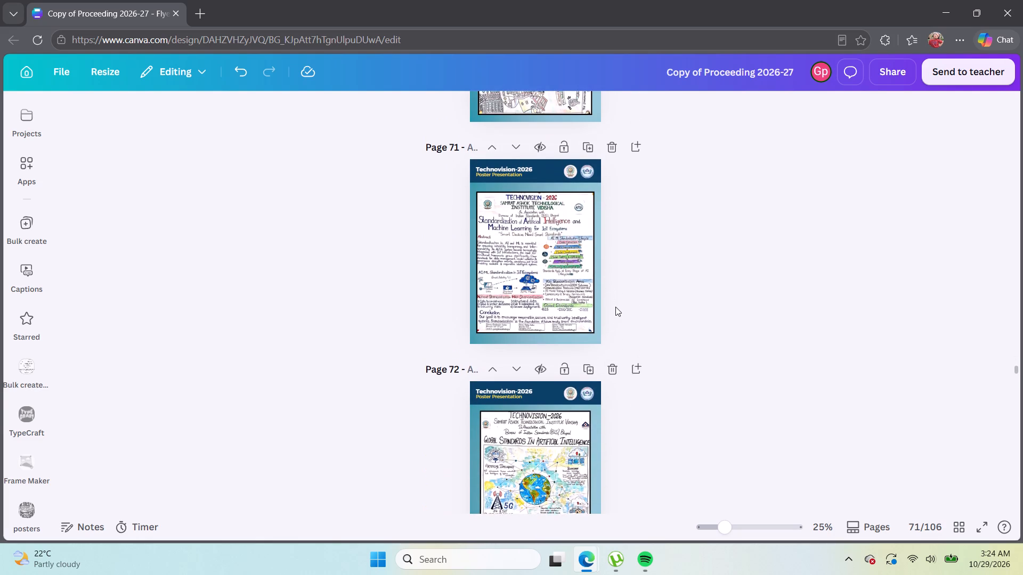
scroll(615, 307, down, 2)
scroll(604, 243, down, 1)
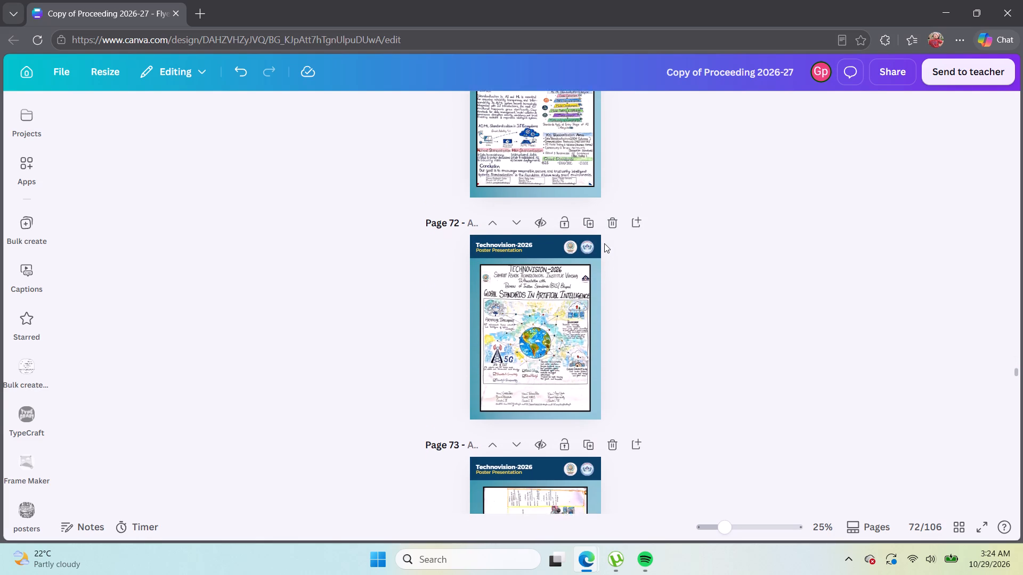
scroll(604, 243, down, 3)
scroll(607, 235, up, 1)
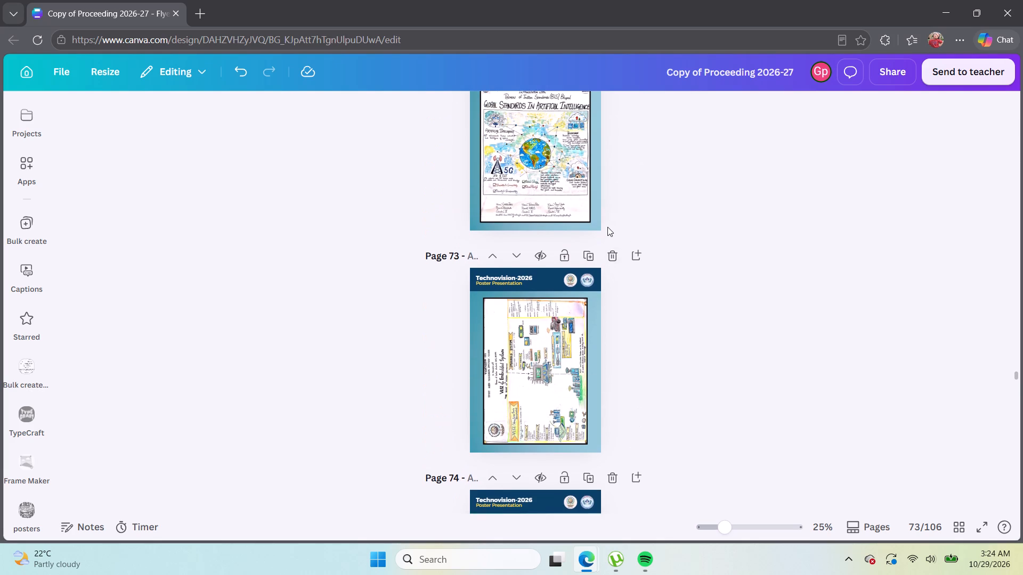
scroll(607, 227, up, 1)
scroll(606, 229, down, 8)
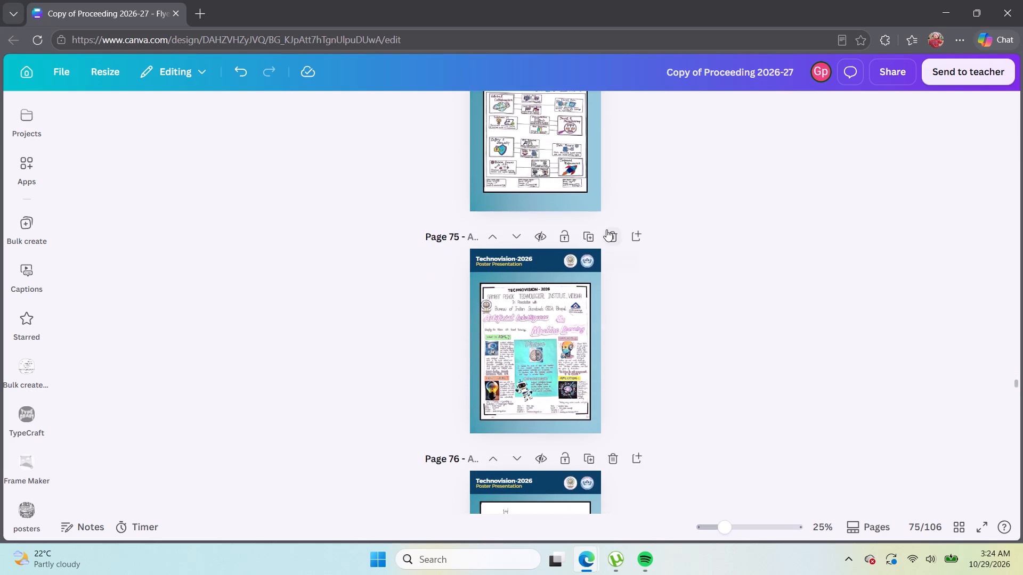
scroll(606, 229, down, 5)
scroll(606, 229, up, 2)
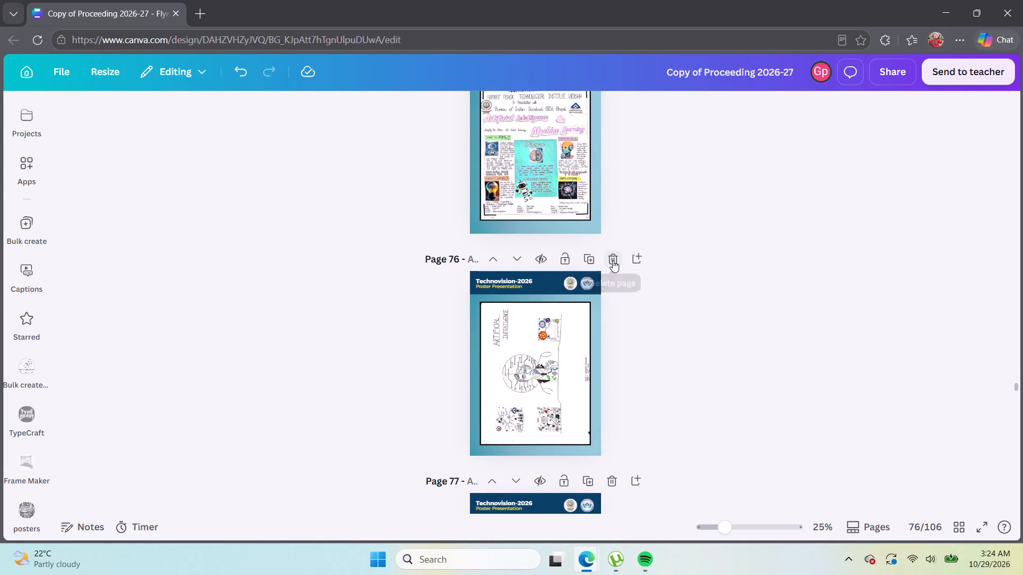
Delete the run of old blue-framed Technovision-2026 poster pages, repeatedly removing page 76 from the sideways Artificial Intelligence poster onward.
click(613, 260)
click(613, 260)
click(613, 261)
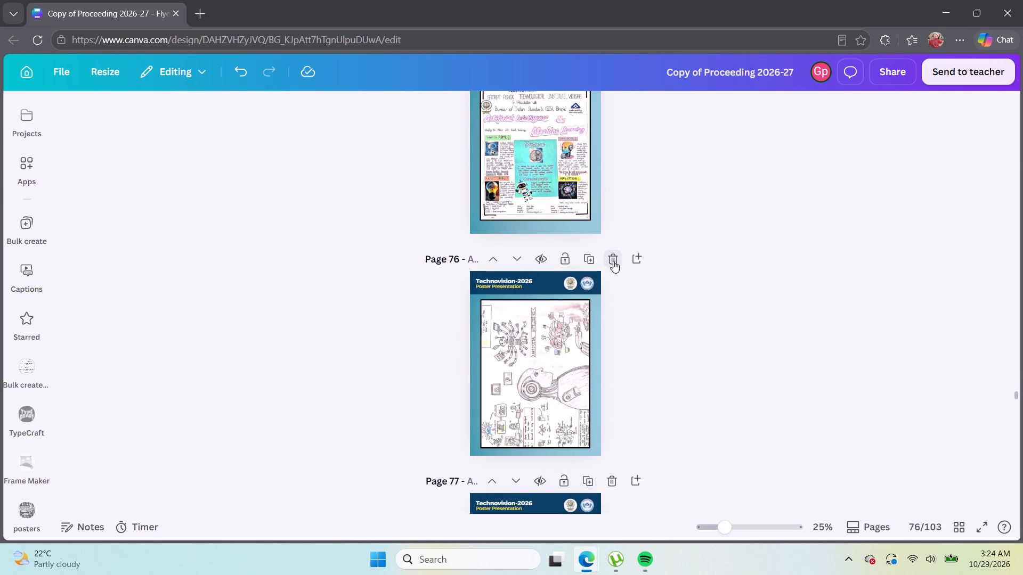
click(613, 261)
click(614, 261)
click(614, 261)
click(614, 261)
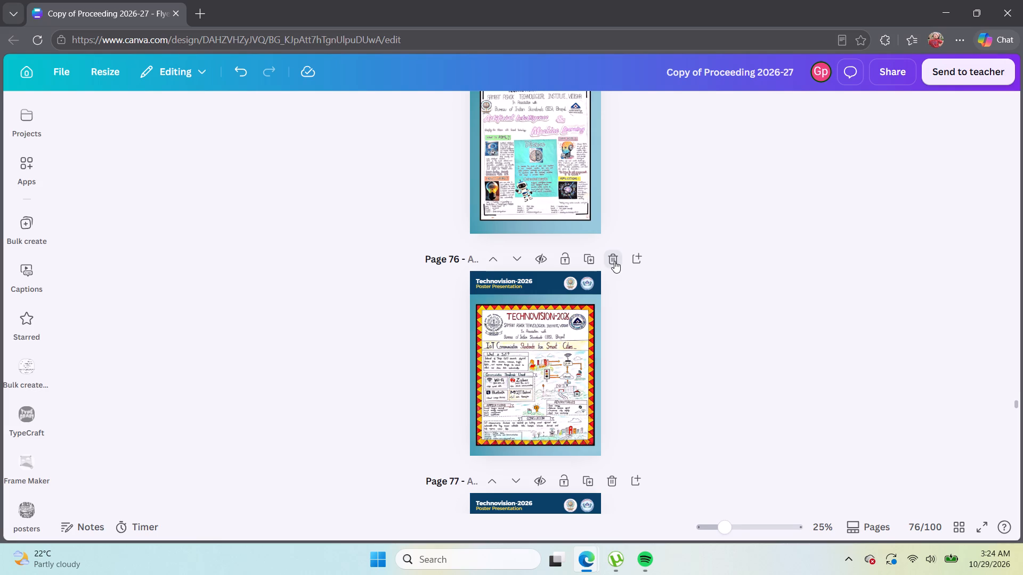
click(614, 261)
click(614, 261)
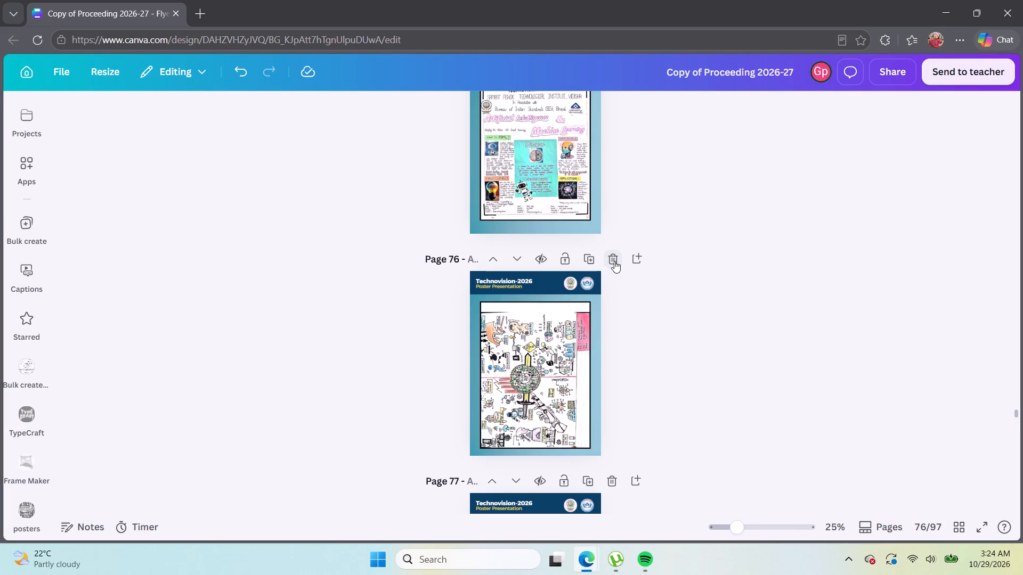
click(614, 261)
double_click(614, 261)
triple_click(614, 261)
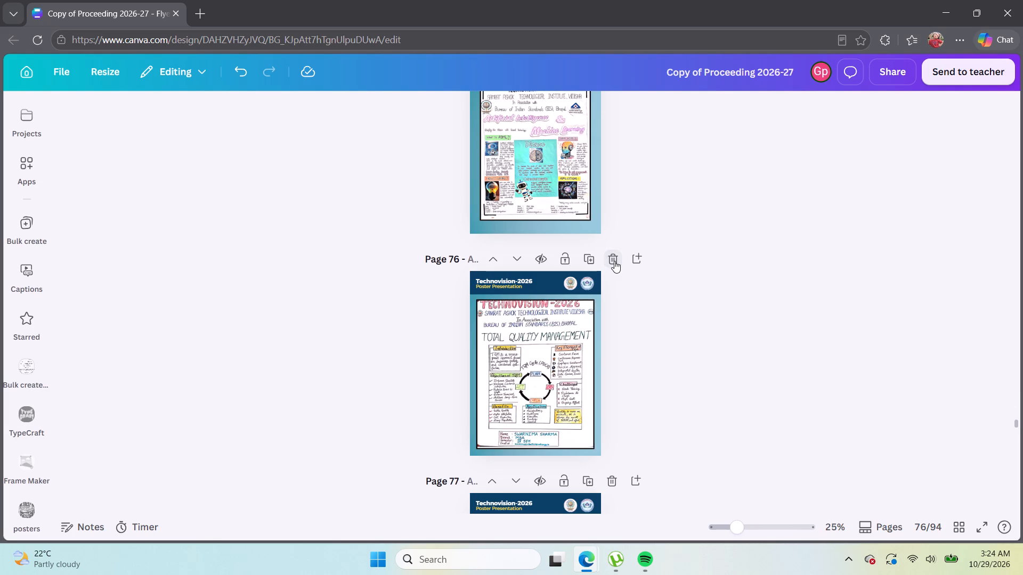
click(614, 261)
double_click(614, 261)
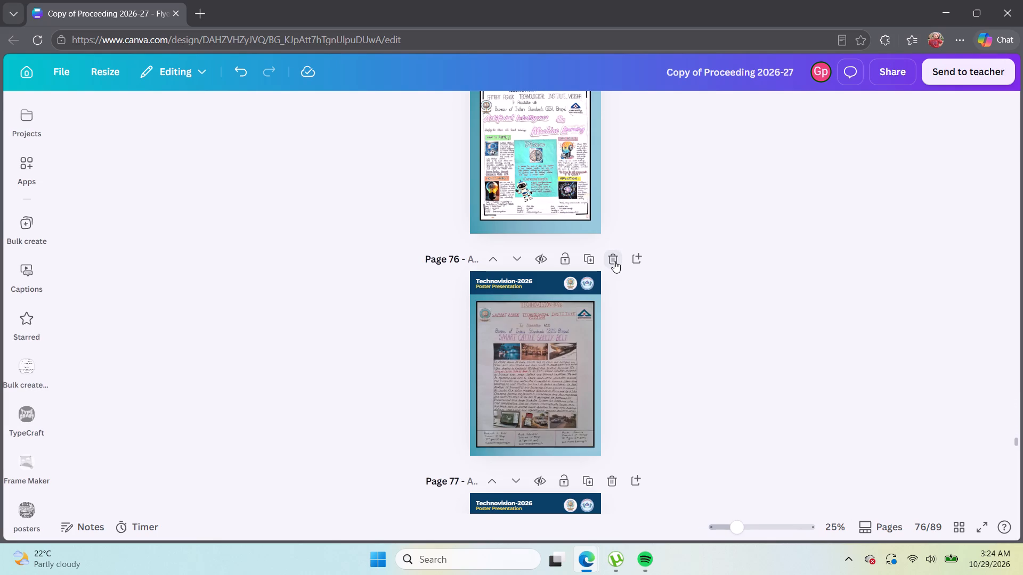
double_click(614, 261)
click(614, 261)
double_click(614, 261)
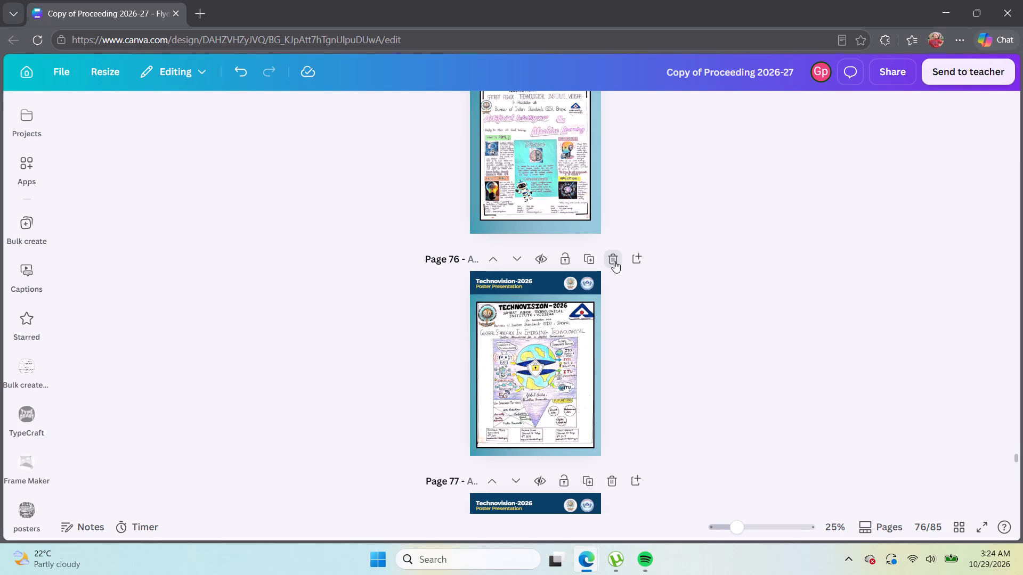
triple_click(614, 261)
double_click(614, 261)
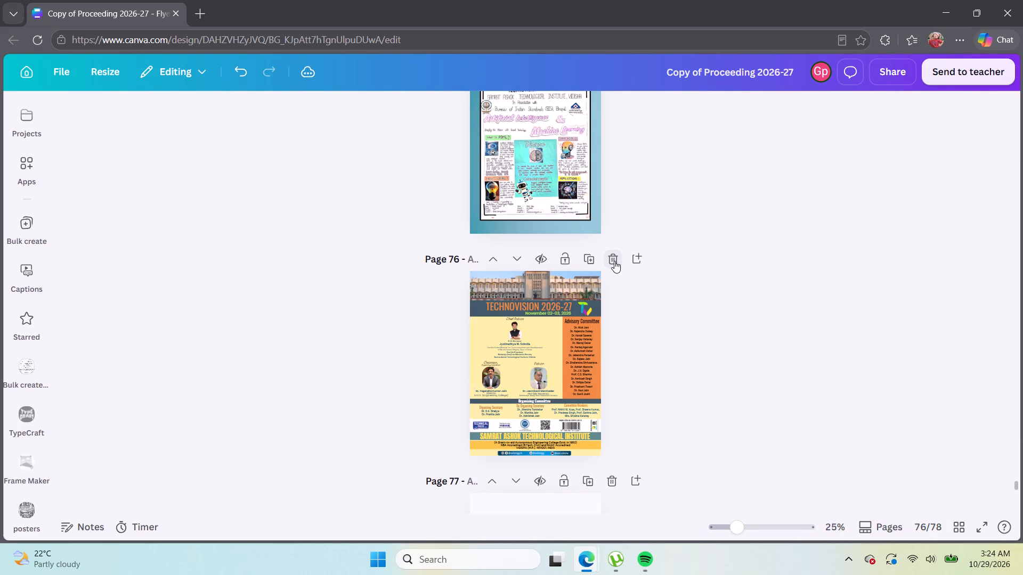
Undo the last two page deletions, and delete only the AI Based Recommendation System poster page at page 76.
key(ctrl+z)
key(ctrl+z)
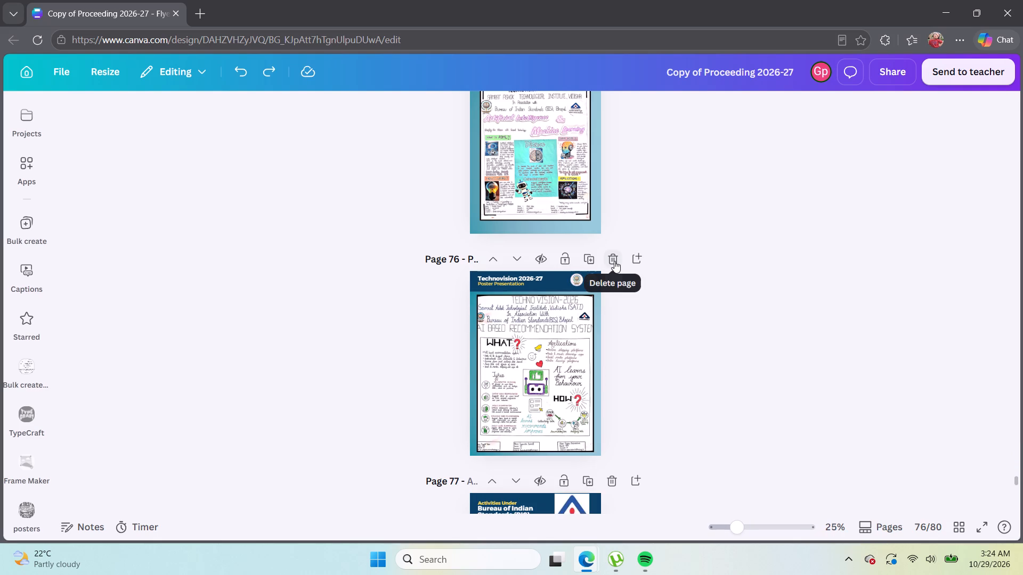
click(615, 261)
Delete the blue-framed poster pages 75, 74, 73 and 72, ending with the Global Standards in Artificial Intelligence poster.
scroll(615, 261, up, 4)
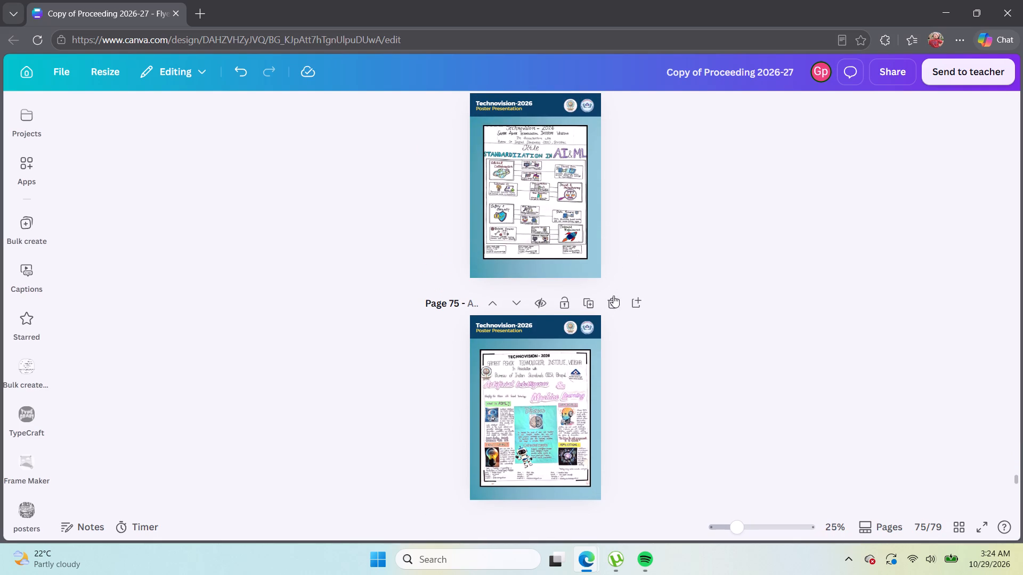
click(614, 301)
scroll(556, 224, up, 3)
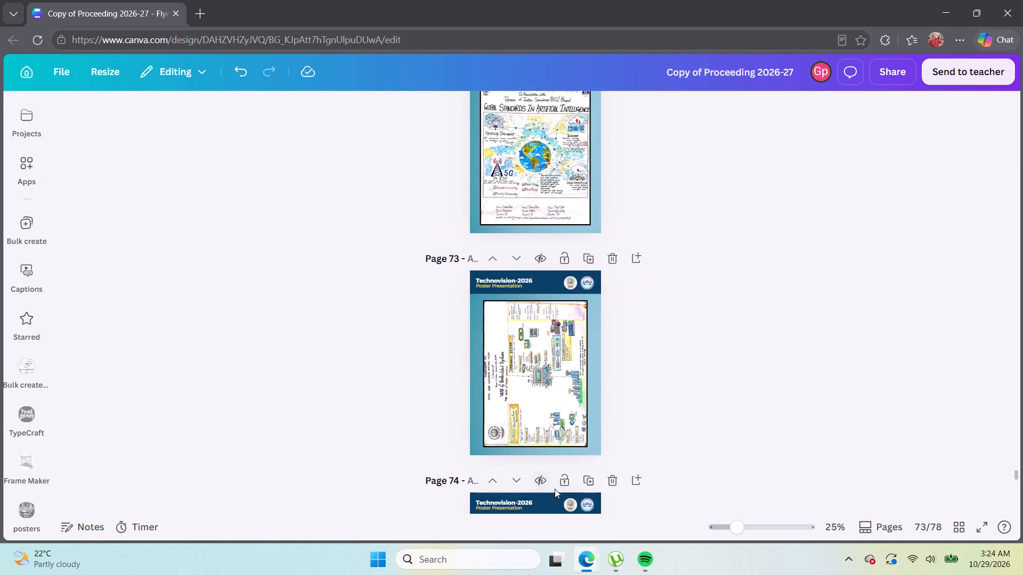
click(611, 479)
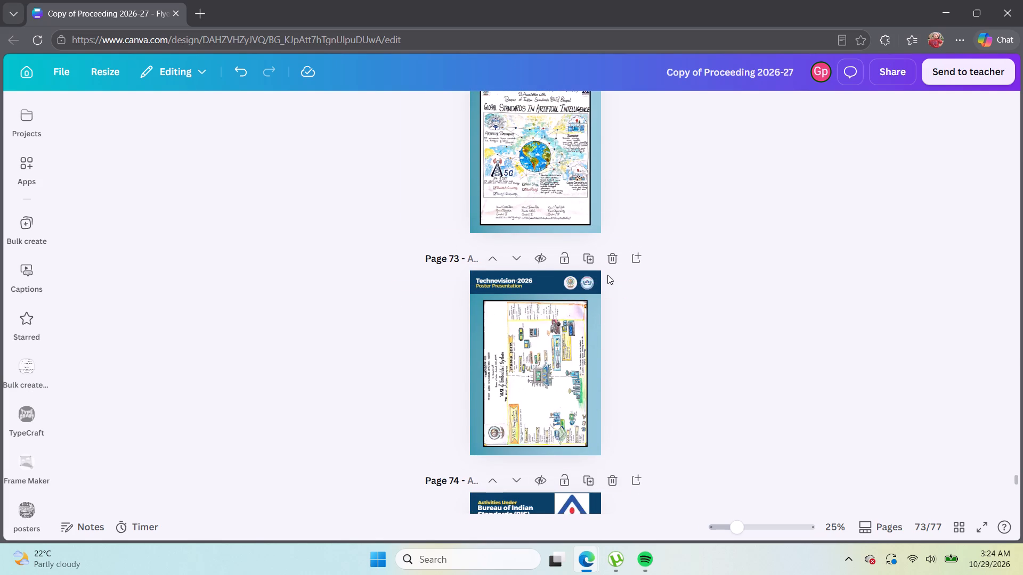
click(612, 257)
scroll(612, 257, up, 3)
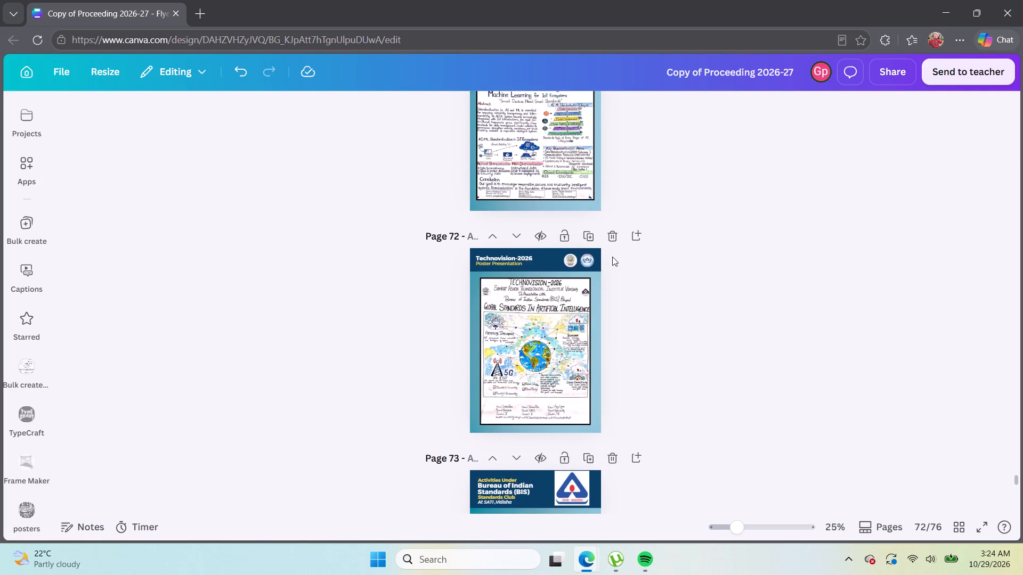
scroll(612, 257, up, 1)
click(611, 309)
Review the remaining pages from page 71 back to the opening pages, then the first Technovision 2026-27 poster pages around page 7.
scroll(611, 309, up, 2)
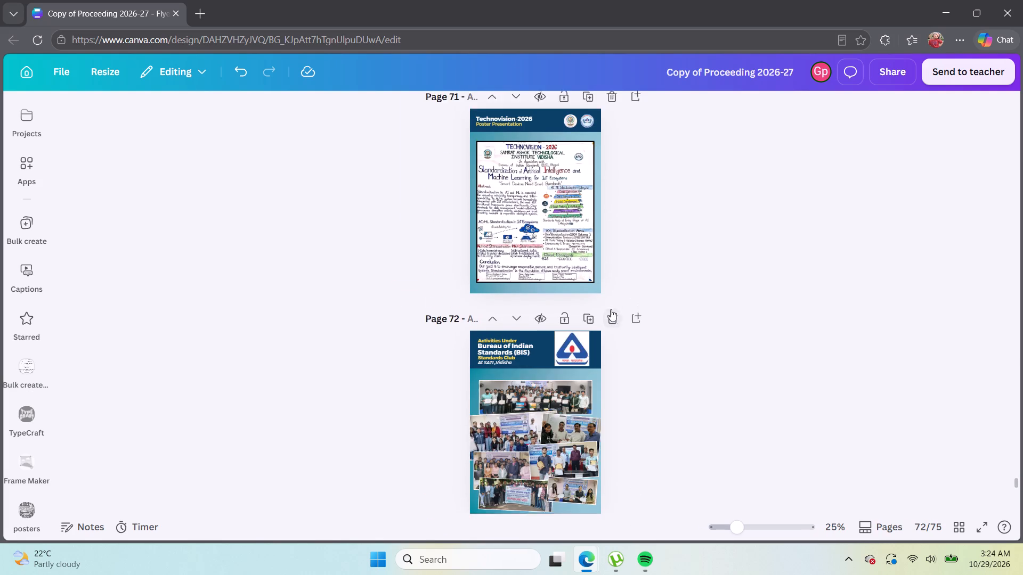
scroll(611, 309, up, 4)
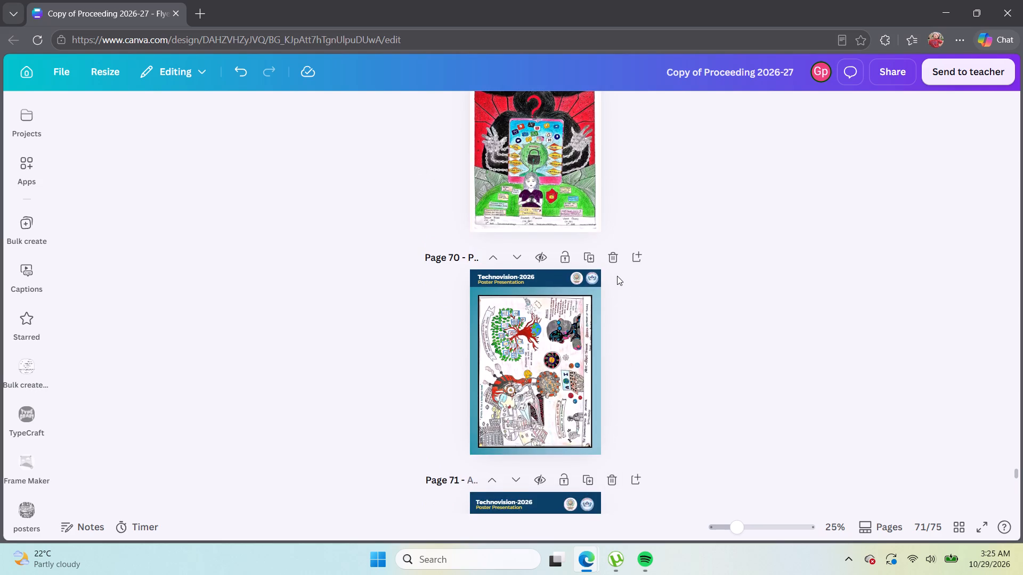
scroll(617, 276, up, 11)
scroll(617, 276, down, 2)
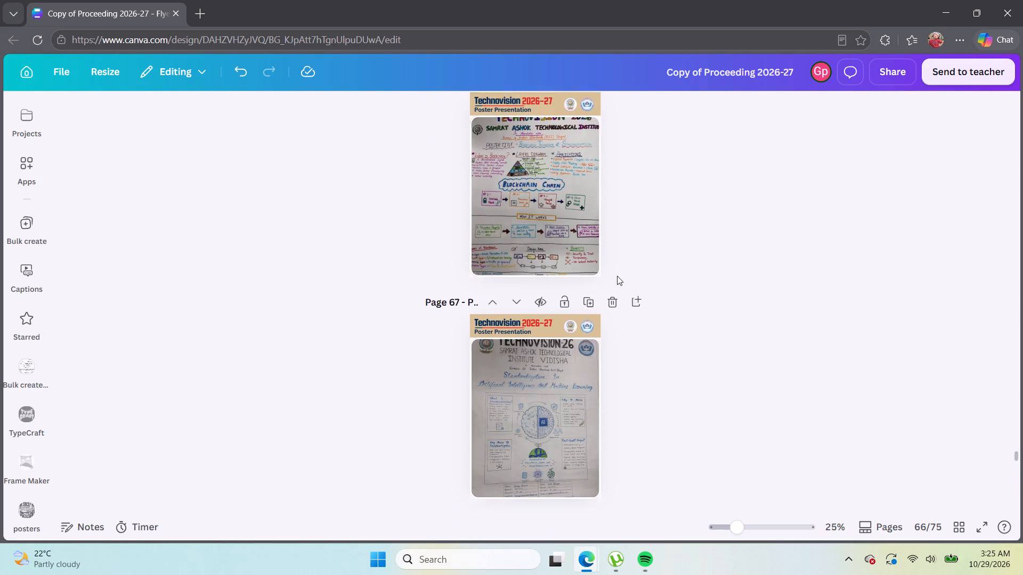
scroll(617, 276, down, 3)
scroll(615, 281, up, 6)
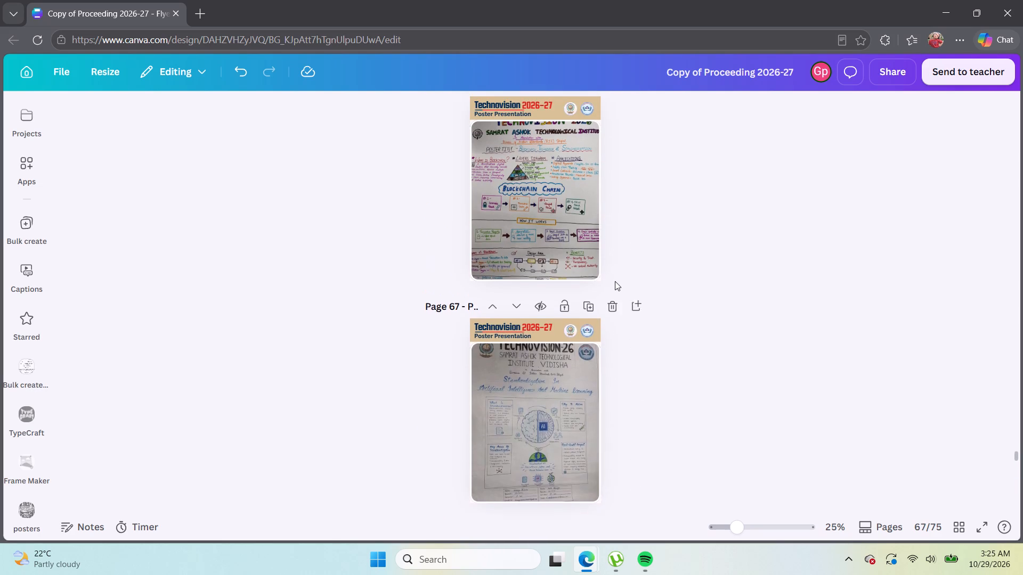
scroll(615, 282, up, 17)
scroll(614, 282, up, 15)
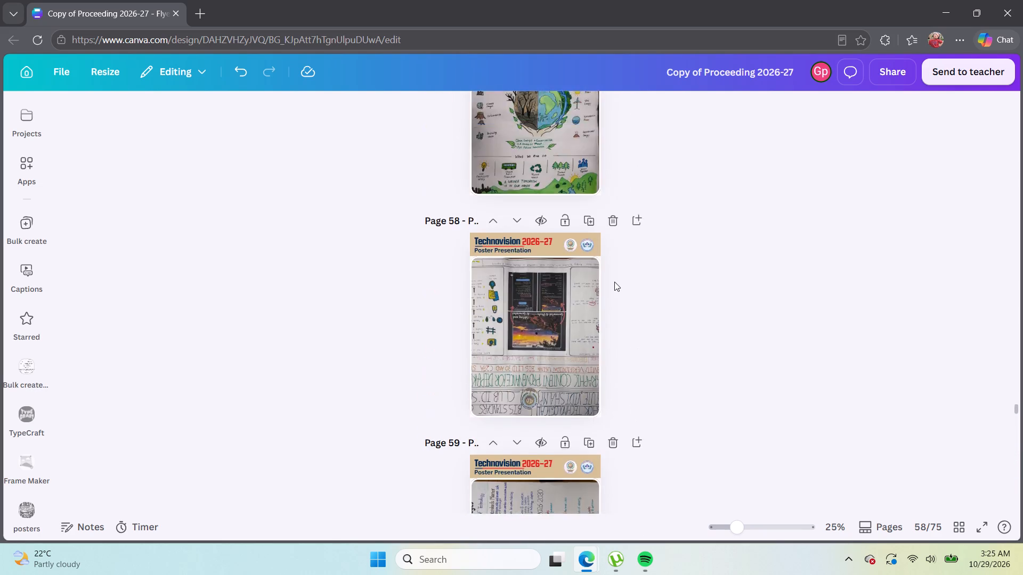
scroll(614, 282, up, 13)
scroll(614, 282, up, 18)
scroll(614, 282, up, 12)
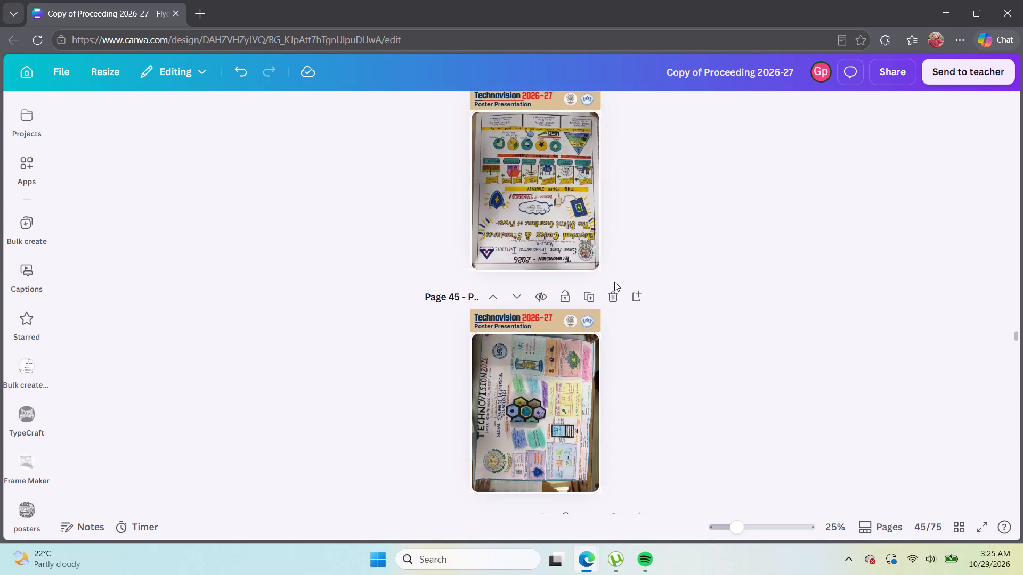
scroll(614, 282, up, 16)
scroll(614, 282, up, 20)
scroll(614, 282, up, 17)
scroll(612, 273, up, 19)
scroll(612, 273, up, 10)
scroll(612, 273, up, 11)
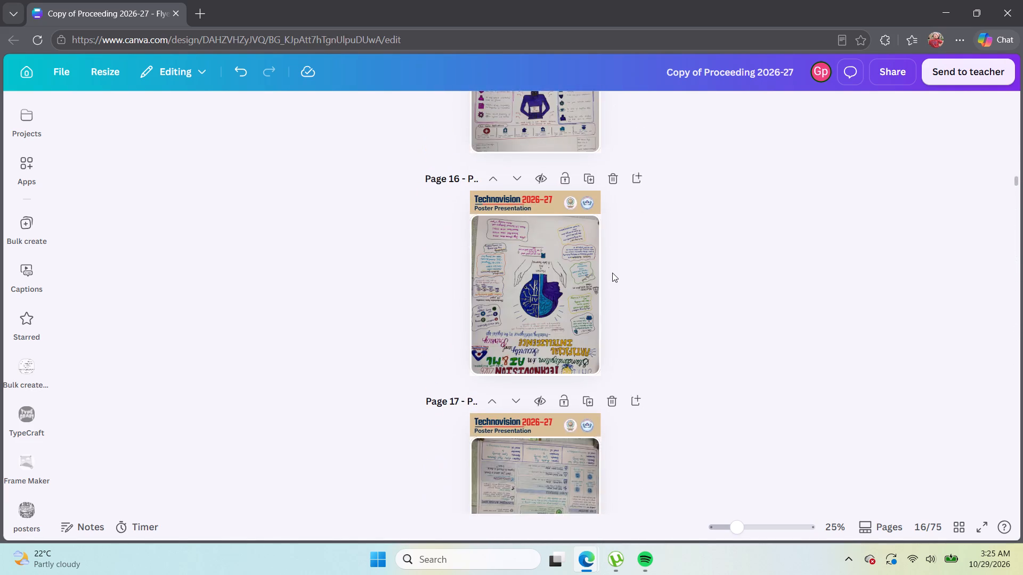
scroll(612, 273, up, 18)
scroll(612, 272, up, 18)
scroll(611, 272, up, 8)
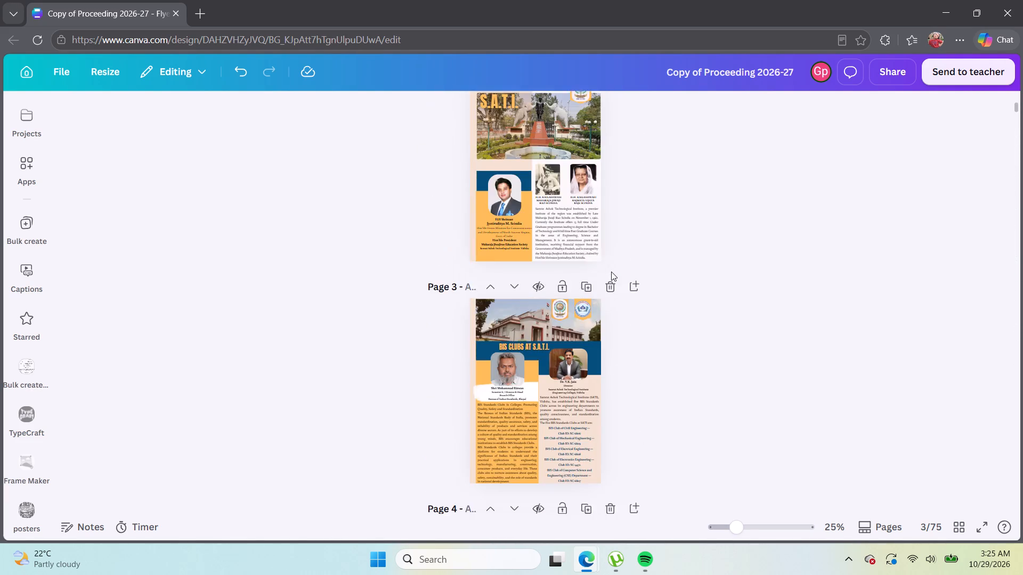
scroll(611, 272, up, 1)
scroll(611, 272, down, 18)
scroll(611, 272, up, 2)
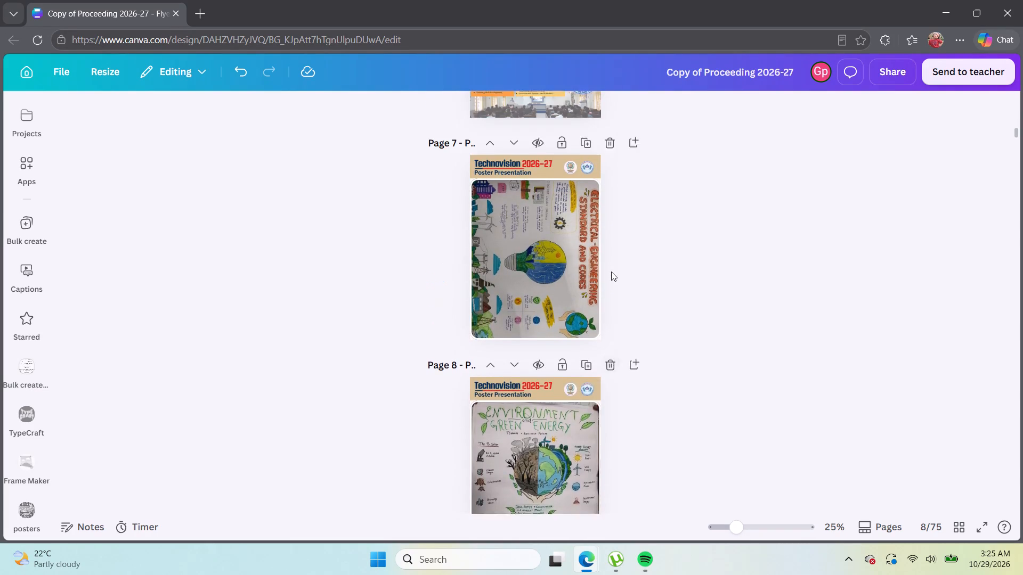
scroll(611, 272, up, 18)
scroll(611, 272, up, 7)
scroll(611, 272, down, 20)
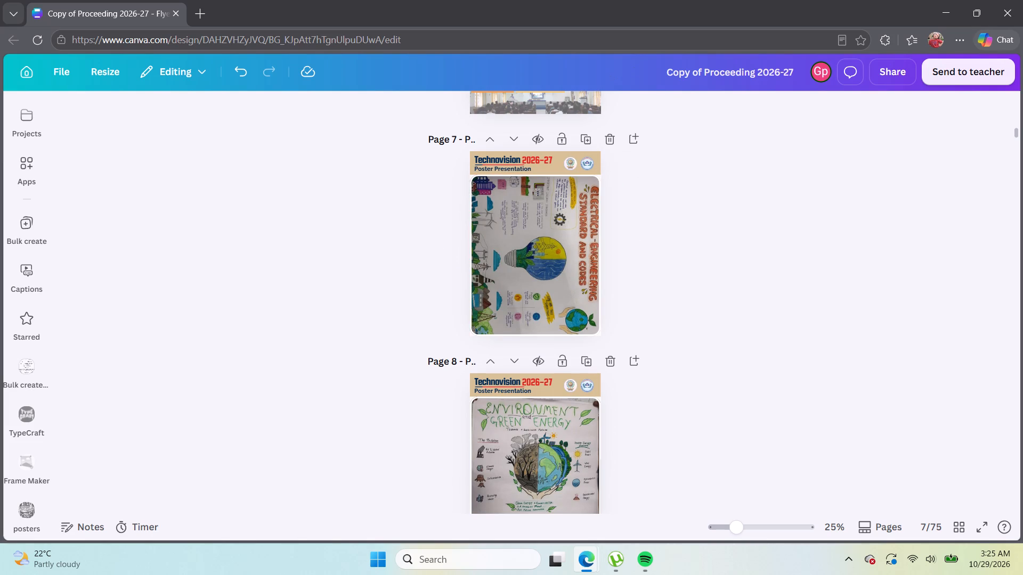
Set the design's share access level to Canva Pro | Premium and copy the share link.
click(900, 76)
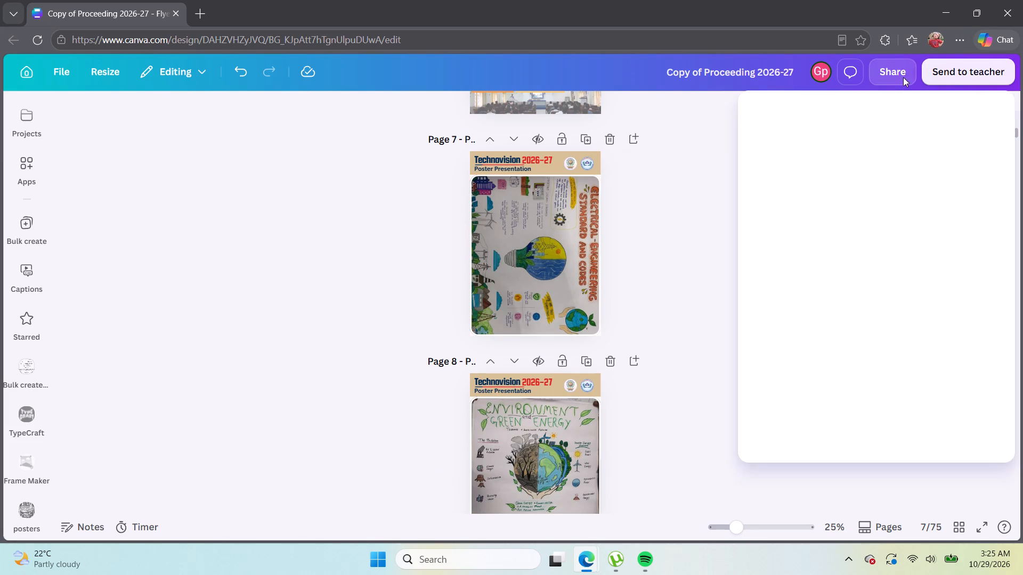
click(936, 252)
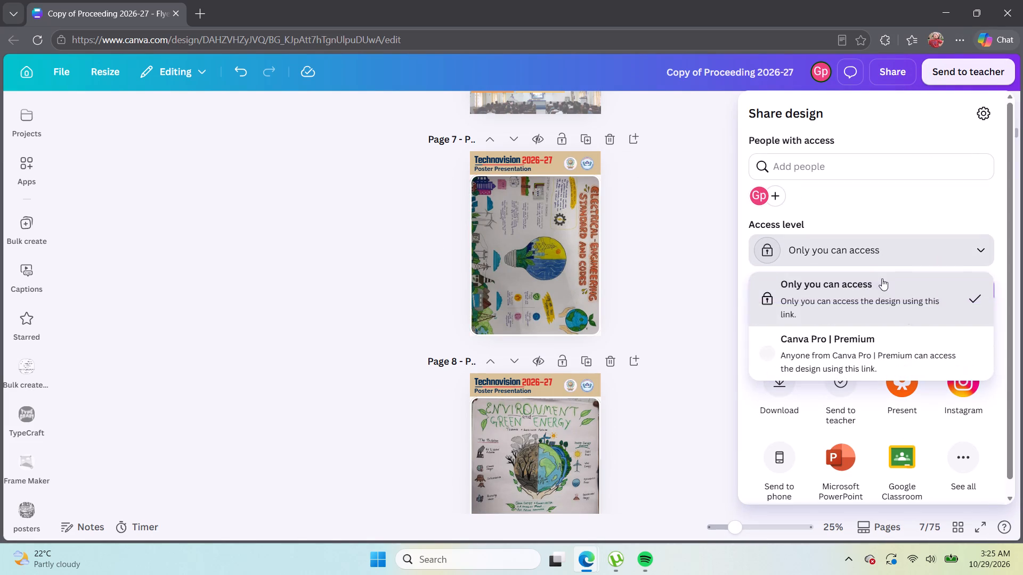
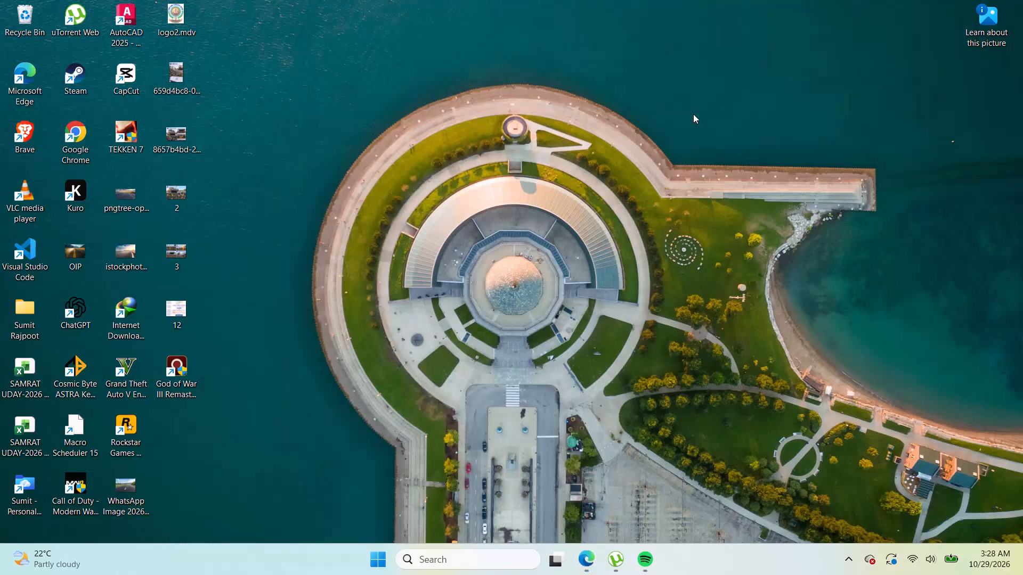
Switch to the Windows desktop and open the Shut Down Windows dialog.
key(alt+F4)
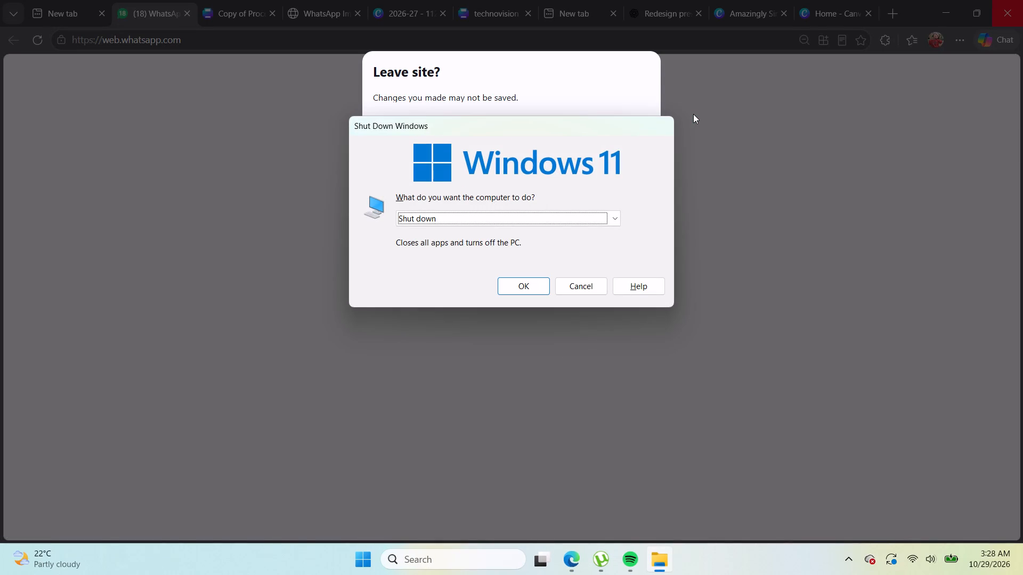